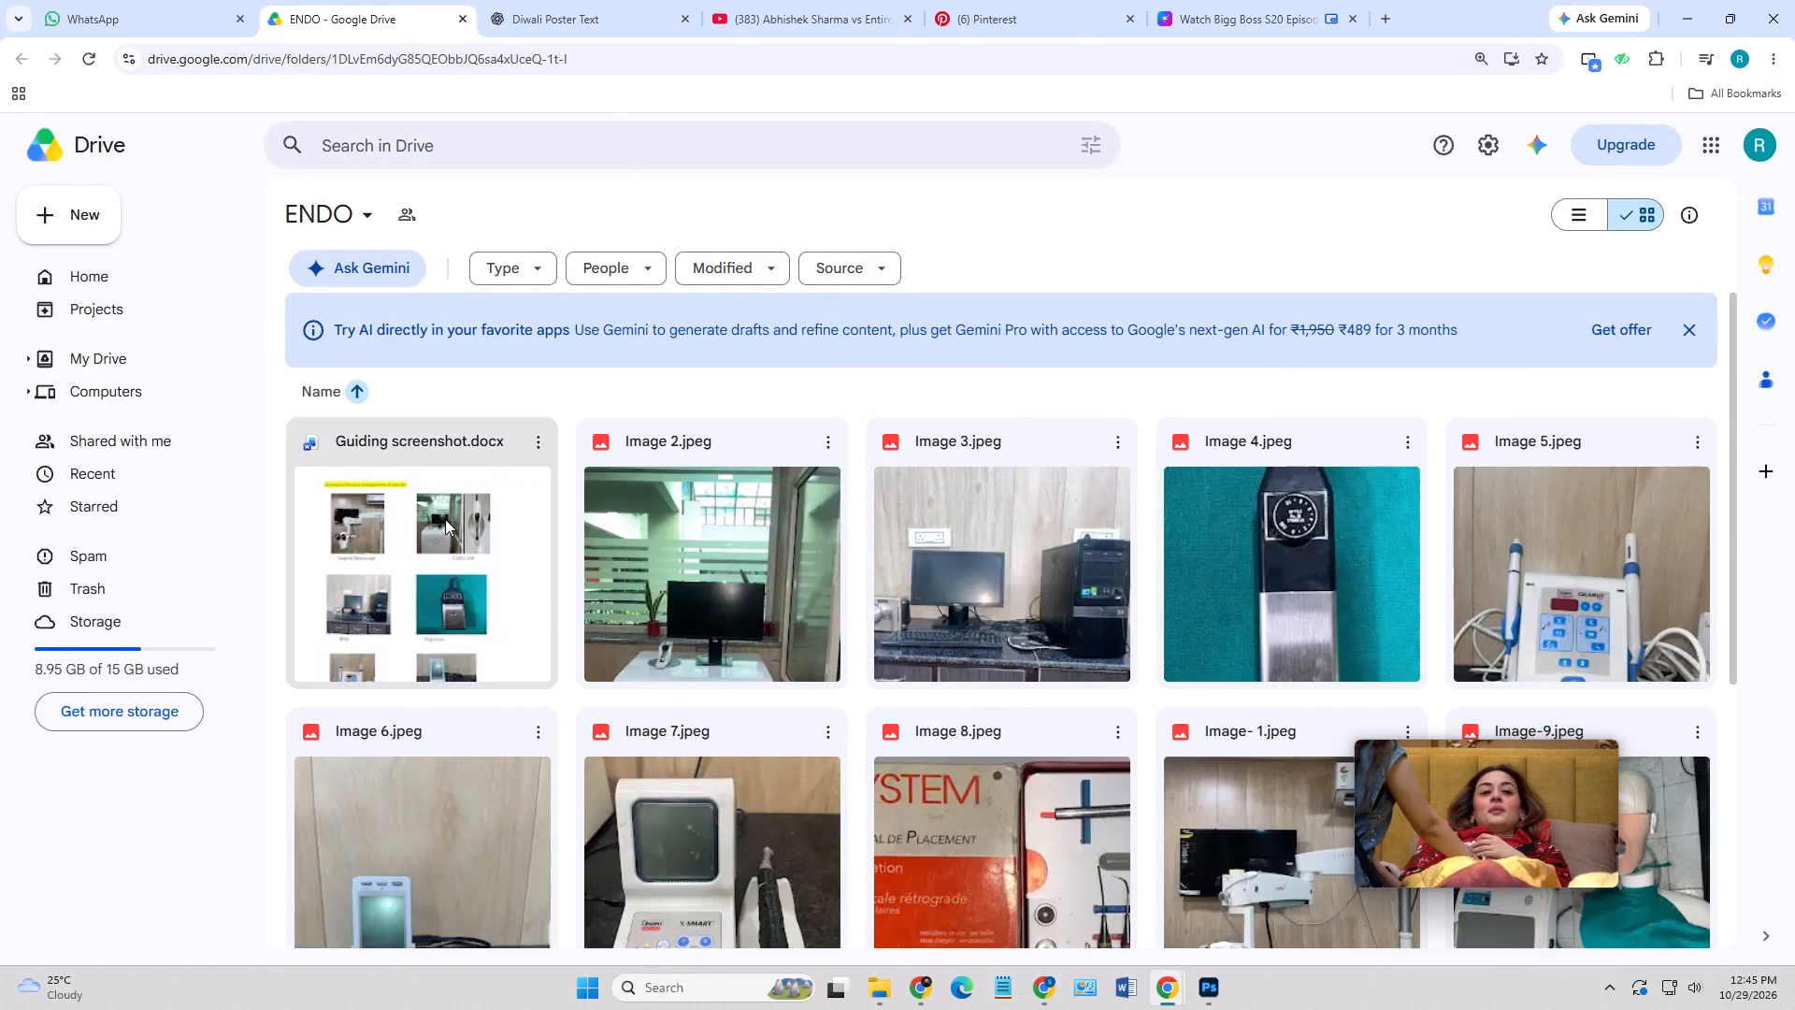
Download Image 2.jpeg and Image 3.jpeg from the ENDO folder, saving both under their existing names in Downloads.
scroll(445, 519, "down", 3)
scroll(445, 519, "up", 3)
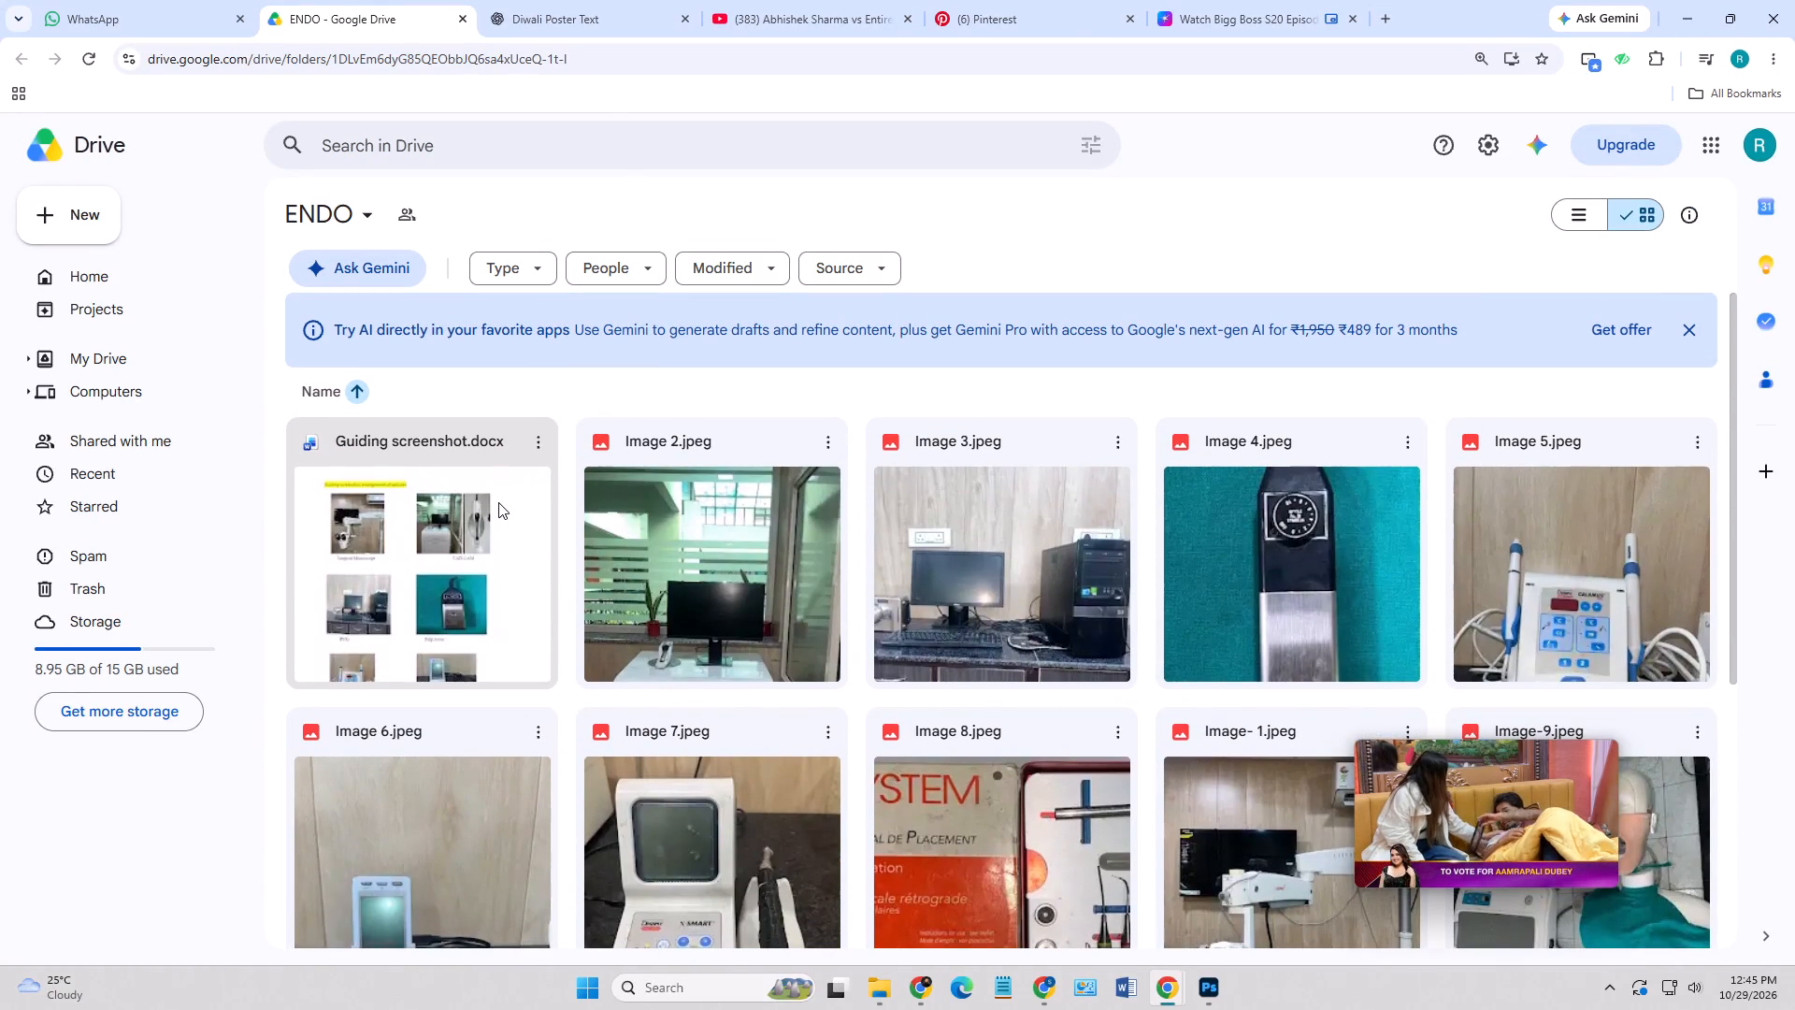
left_click(827, 440)
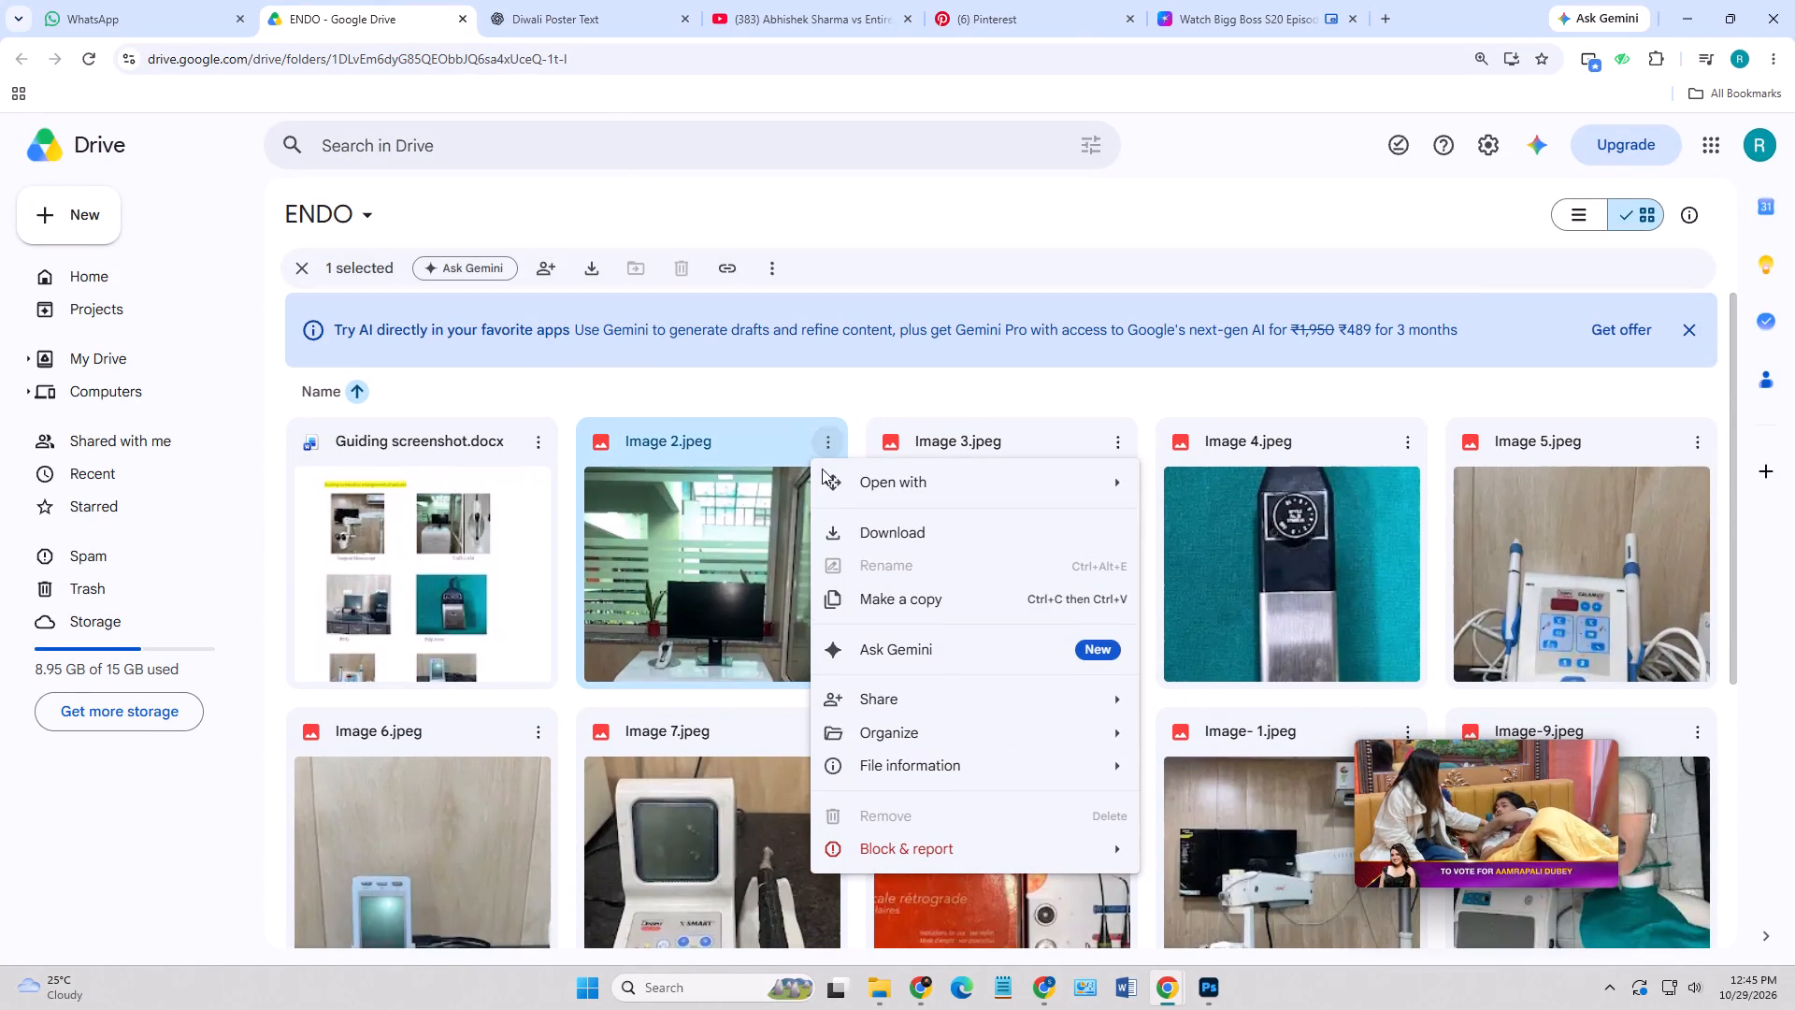
left_click(888, 525)
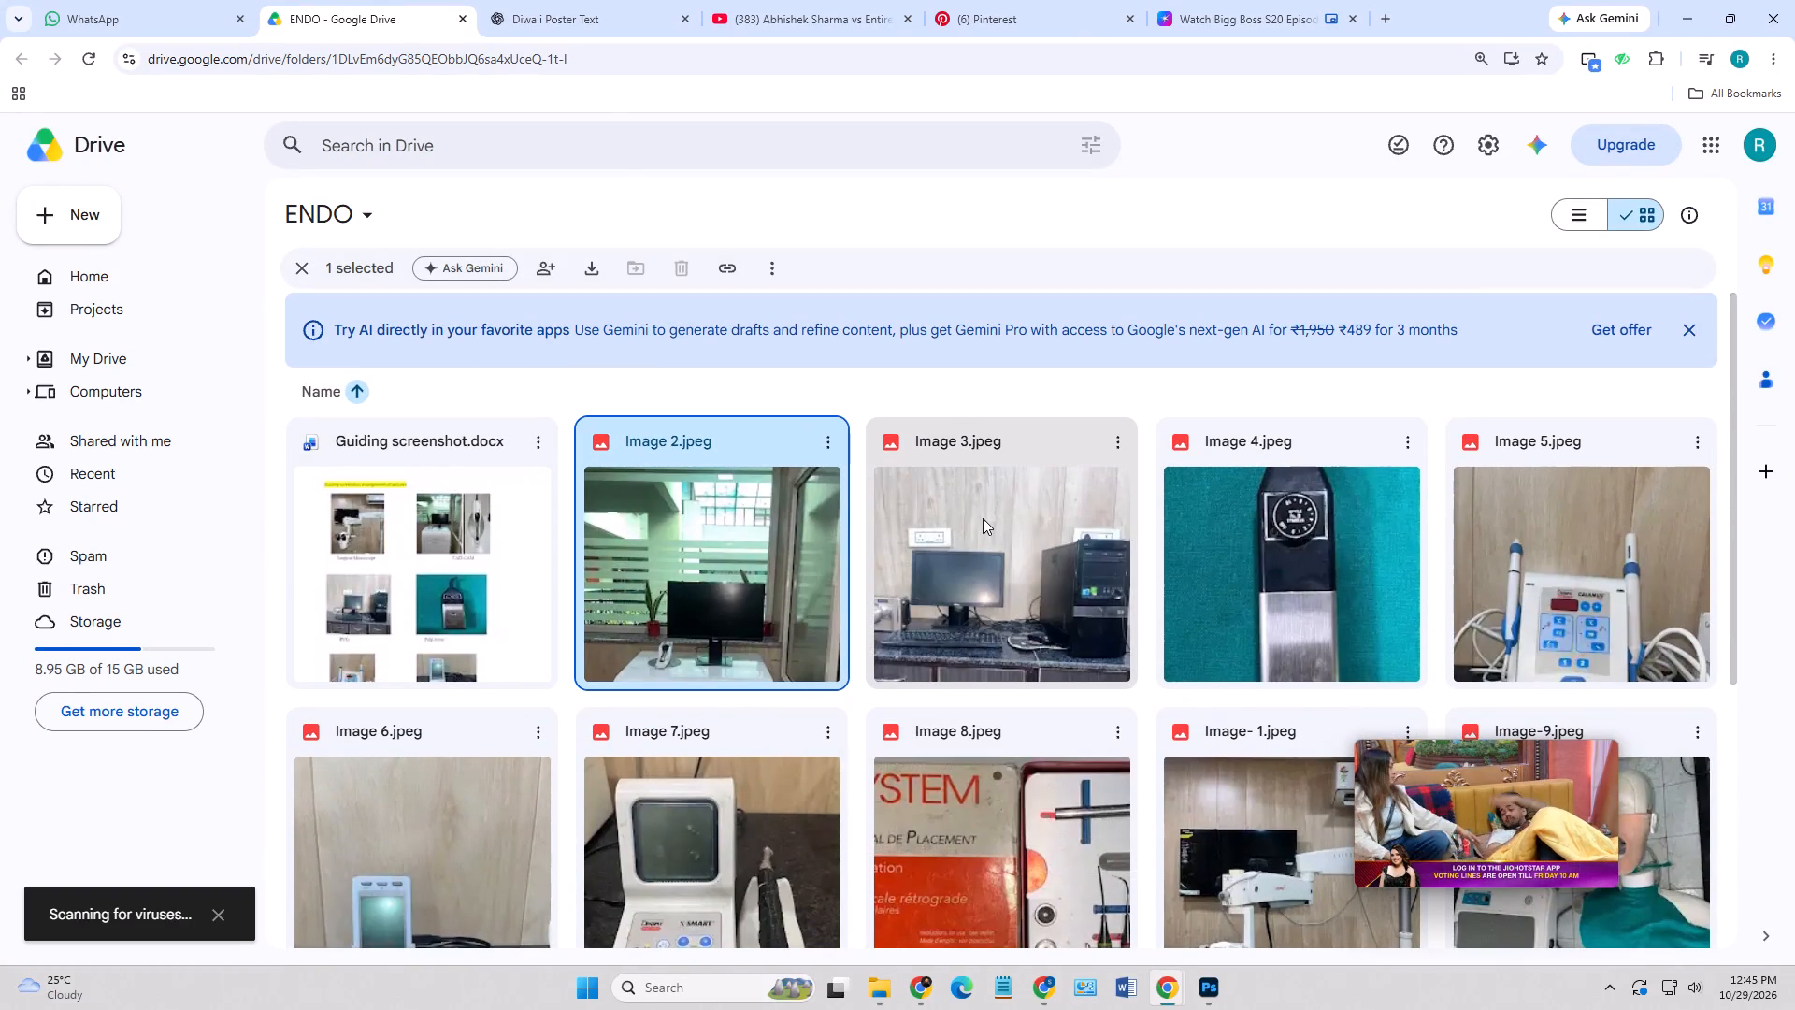
left_click(1122, 443)
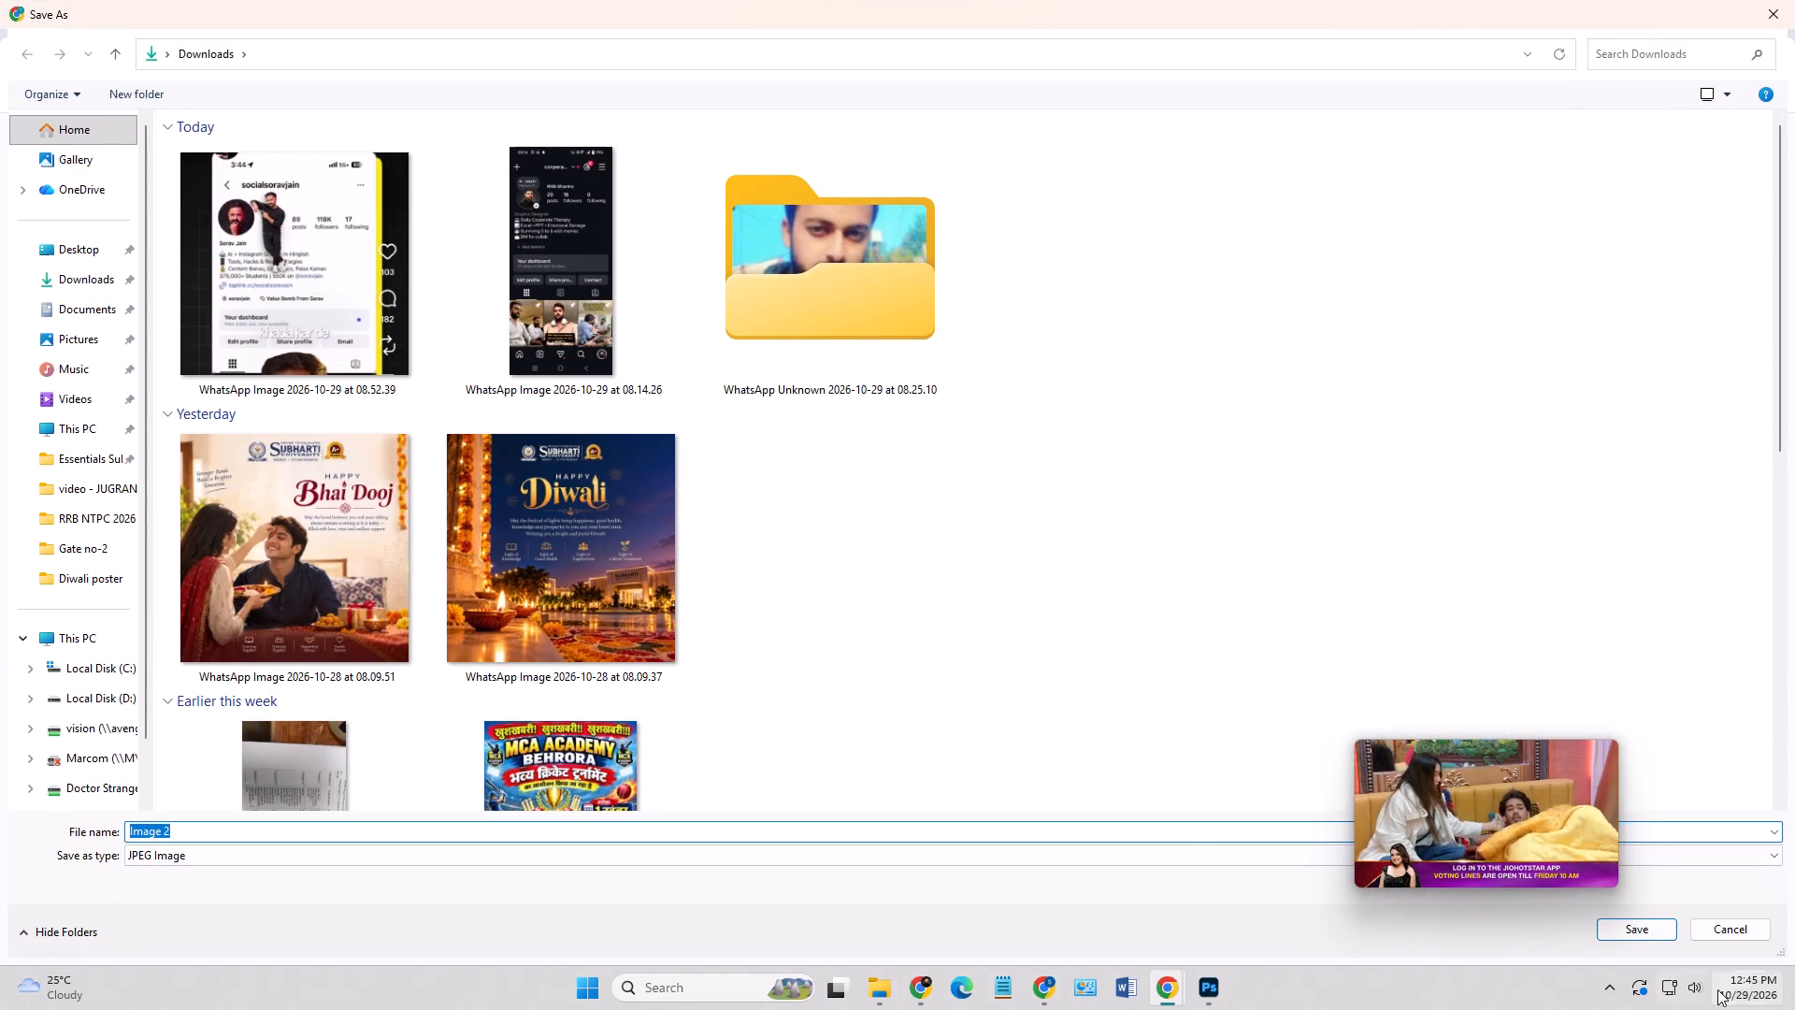
left_click(1647, 930)
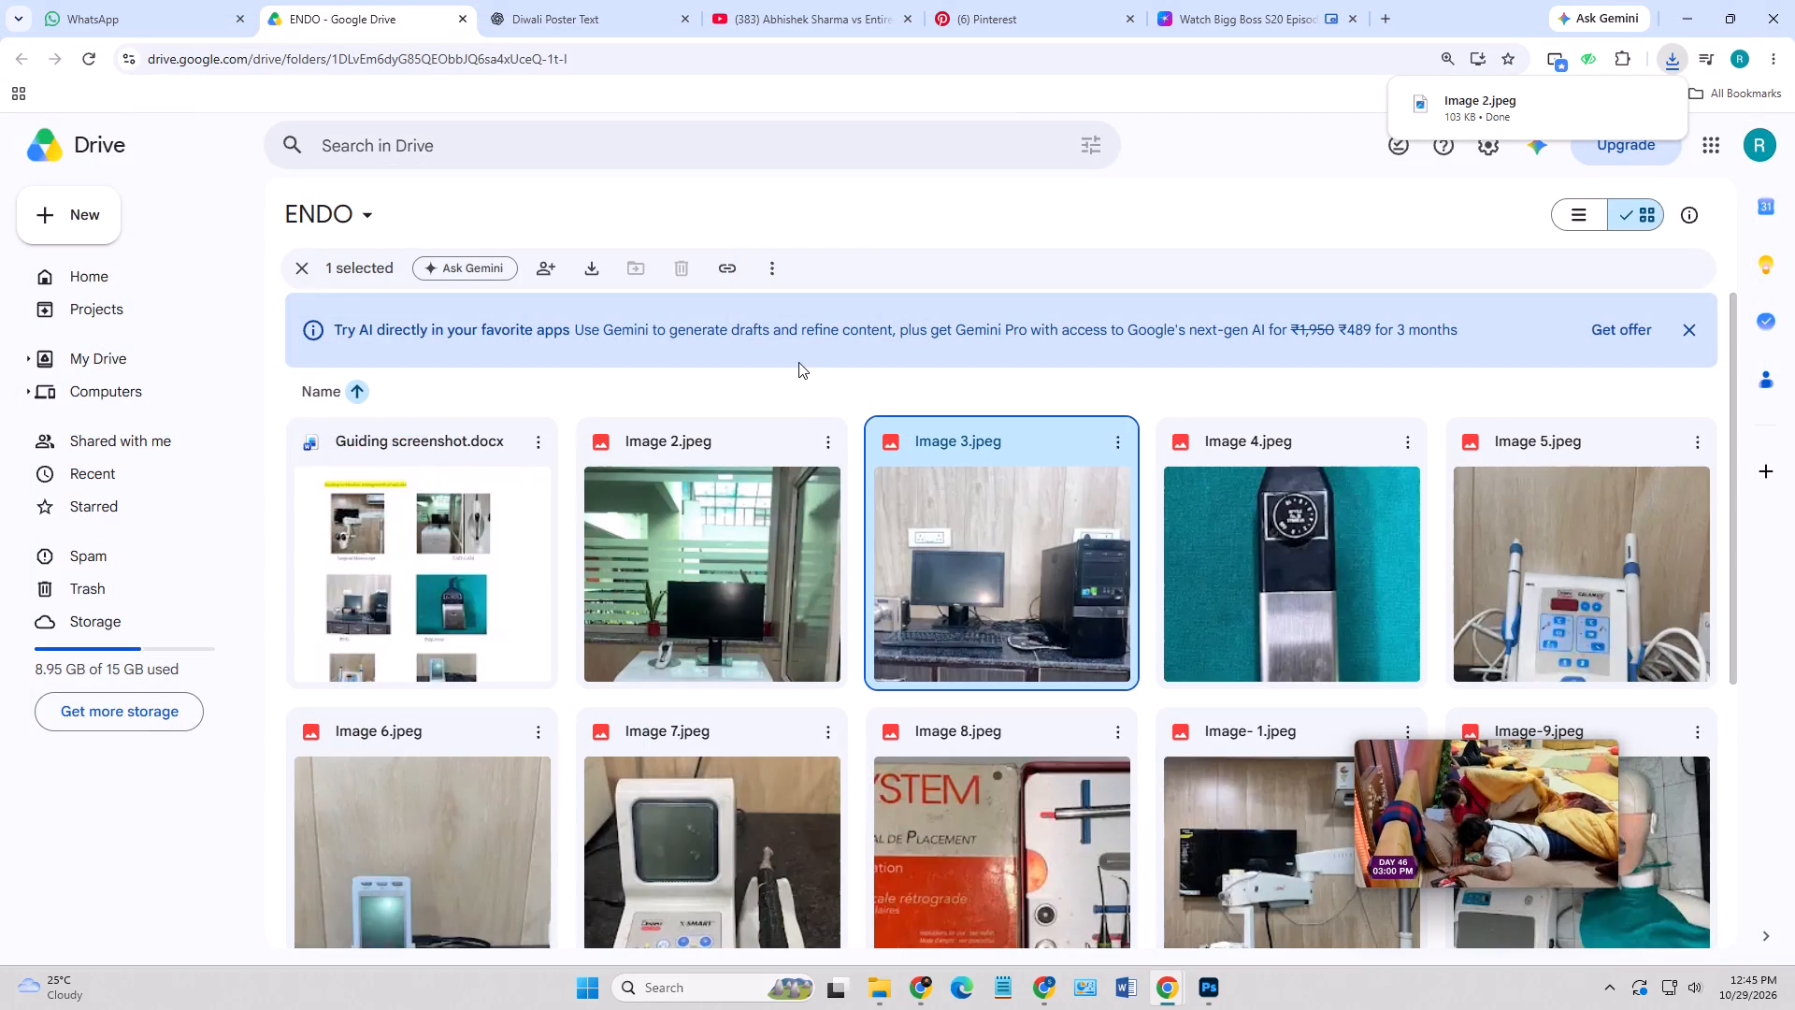
left_click(1127, 435)
left_click(1166, 518)
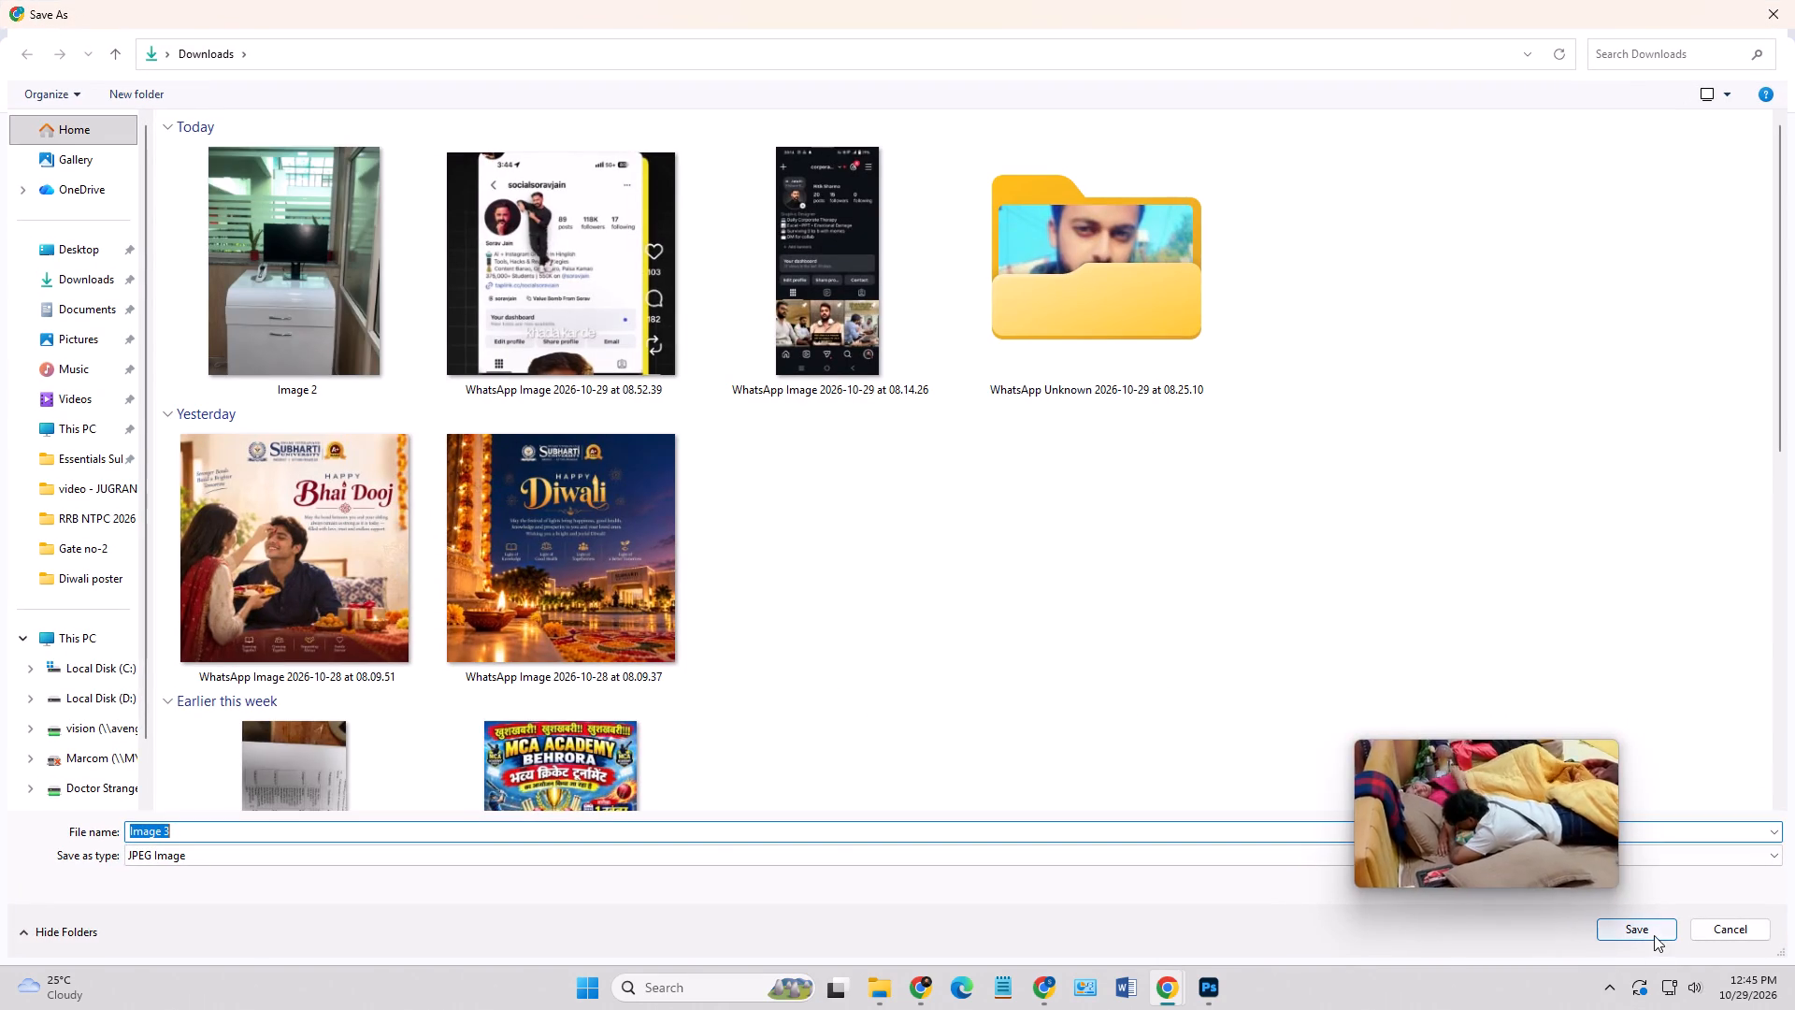
left_click(1654, 935)
Download Image 4.jpeg and Image 5.jpeg to the Downloads folder, moving the floating video clear of the save controls.
left_click(1402, 440)
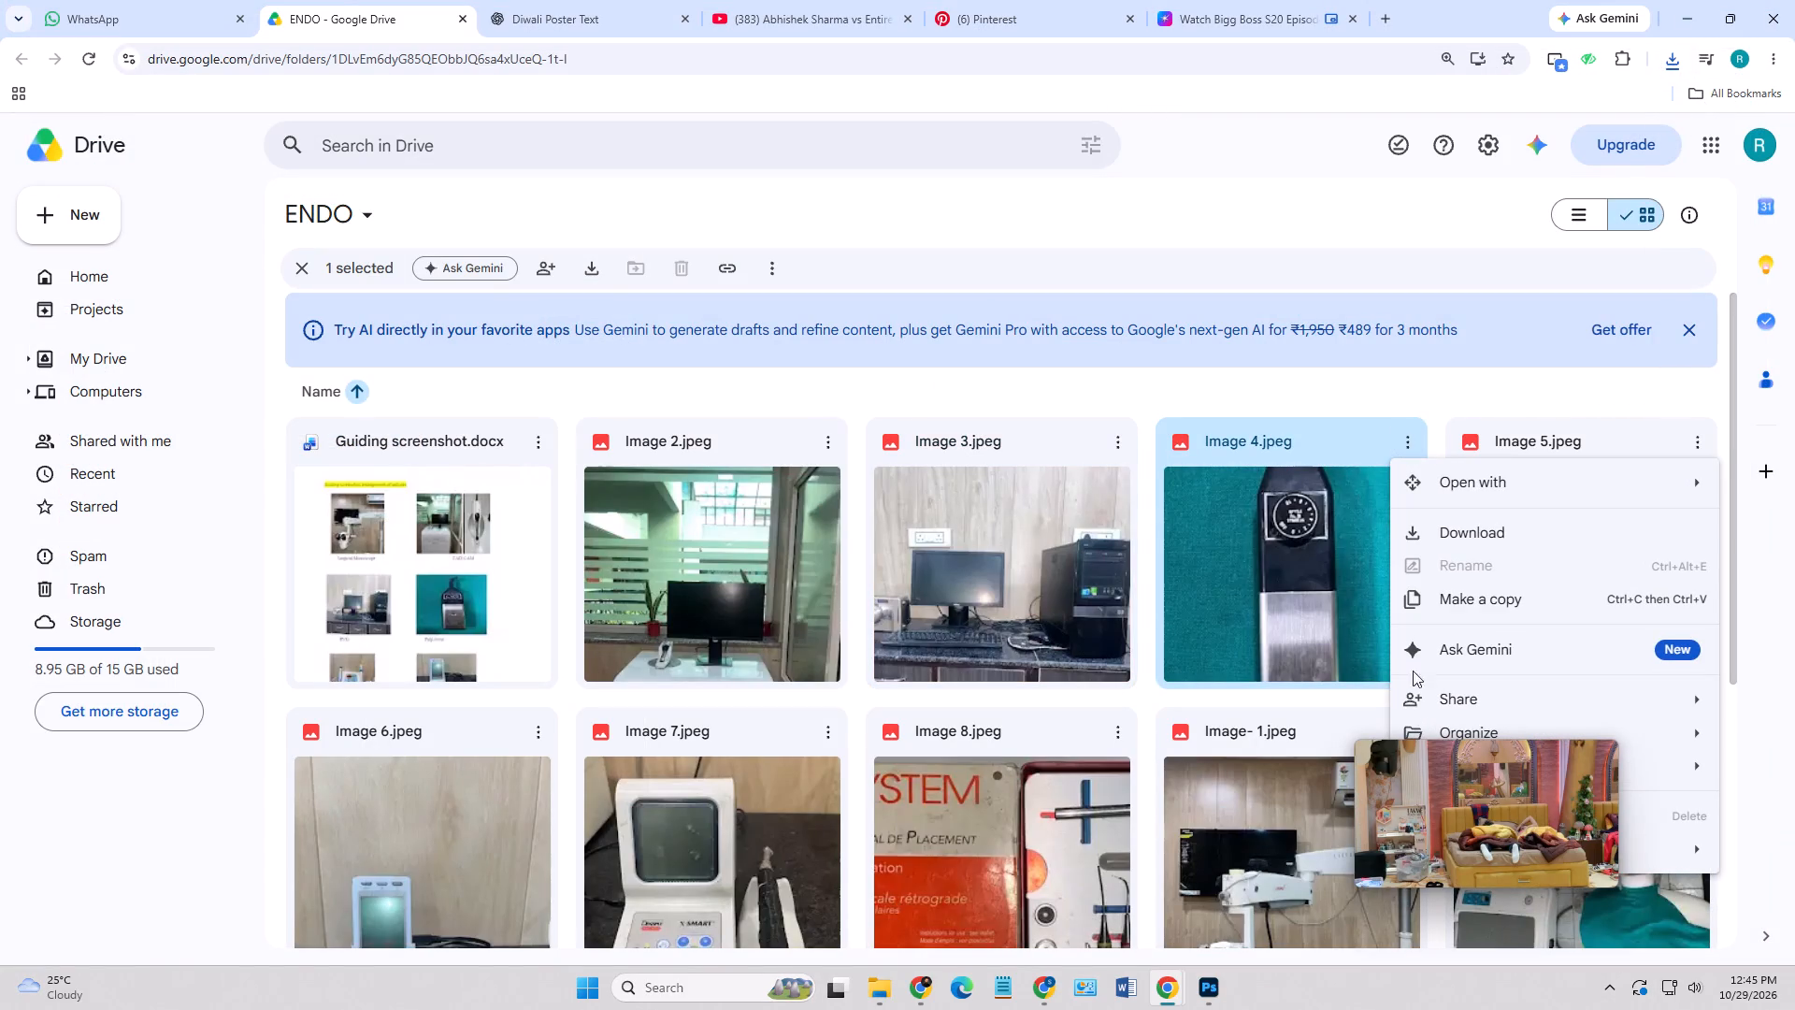
left_click(1457, 531)
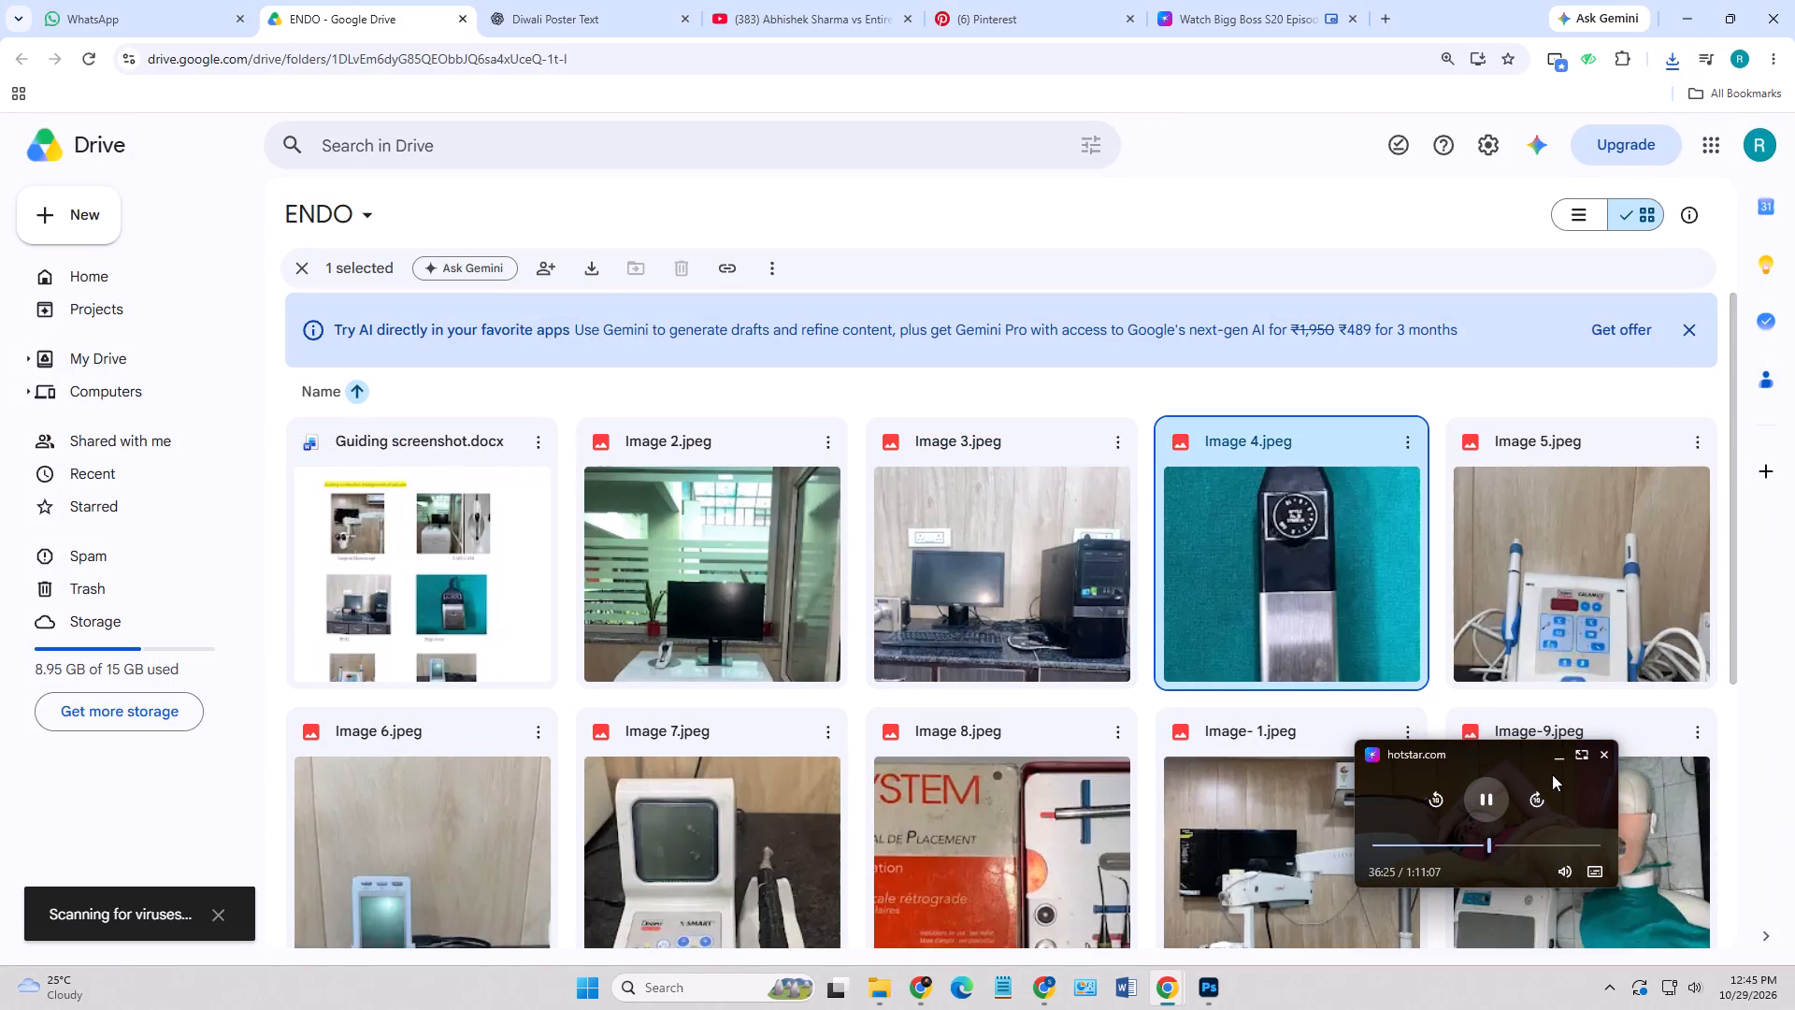
left_click_drag(1552, 774, 1021, 767)
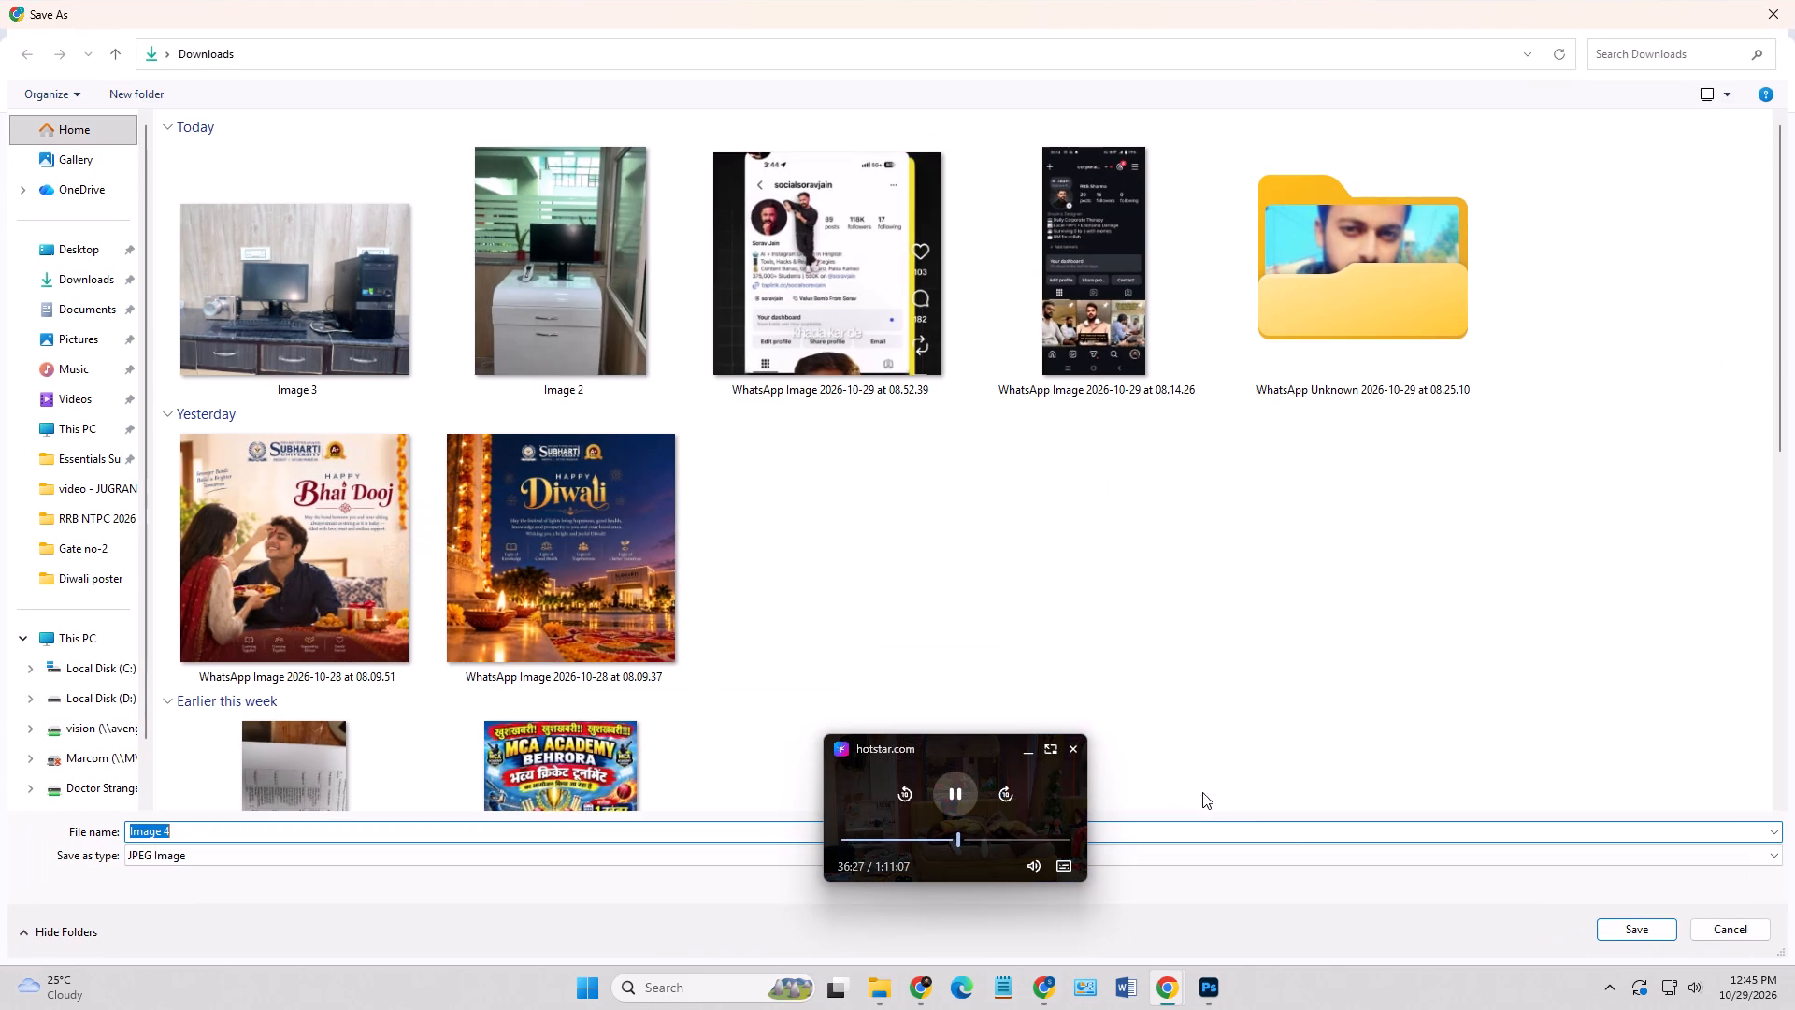
left_click(1607, 929)
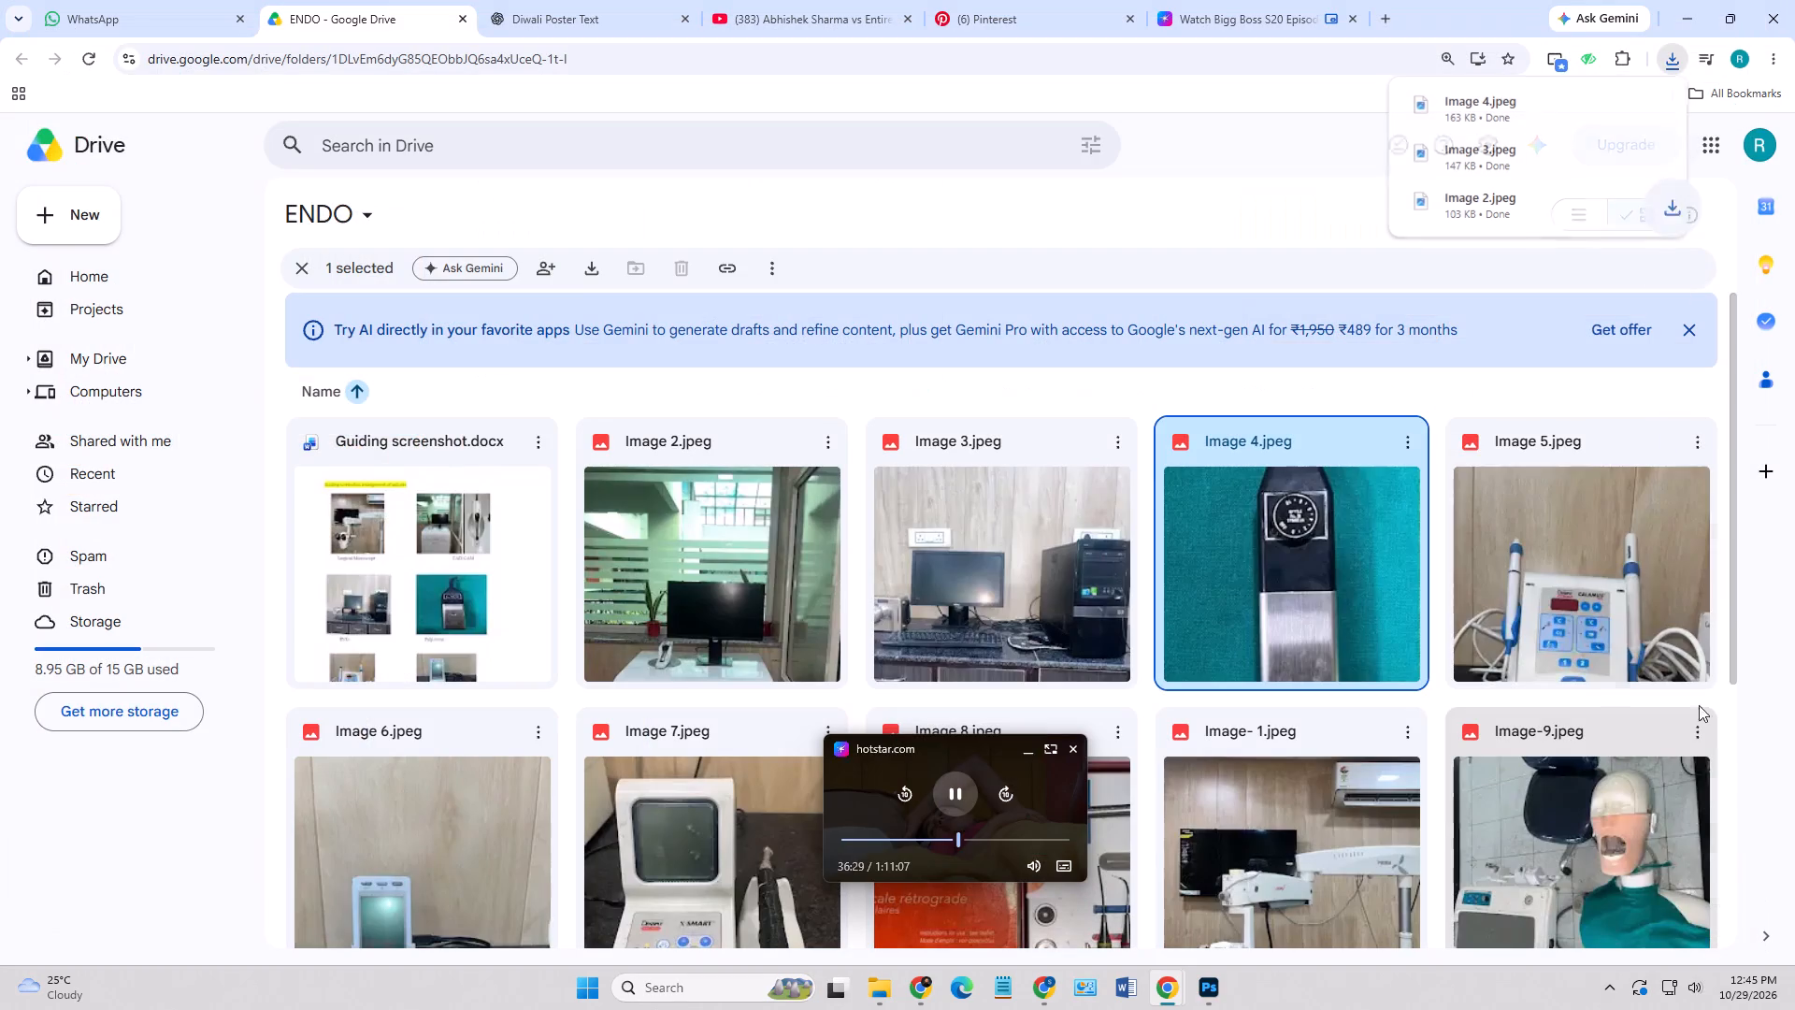
left_click(1699, 439)
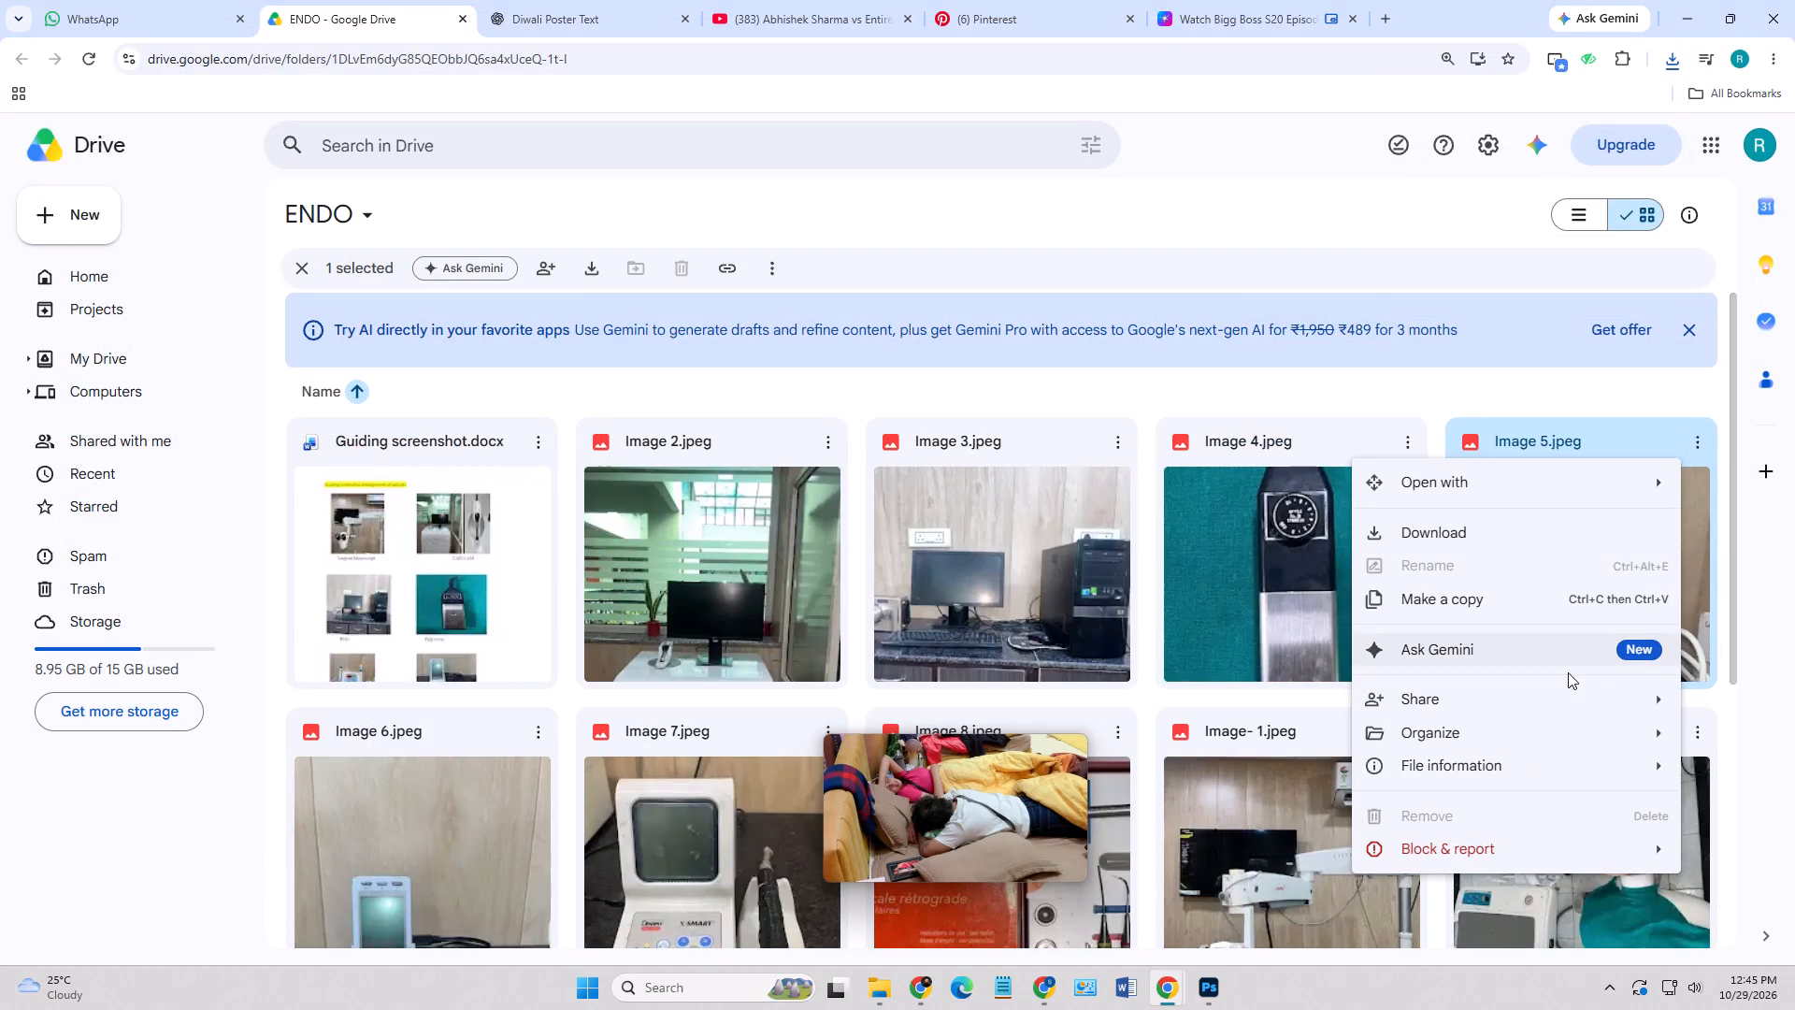
left_click(1433, 528)
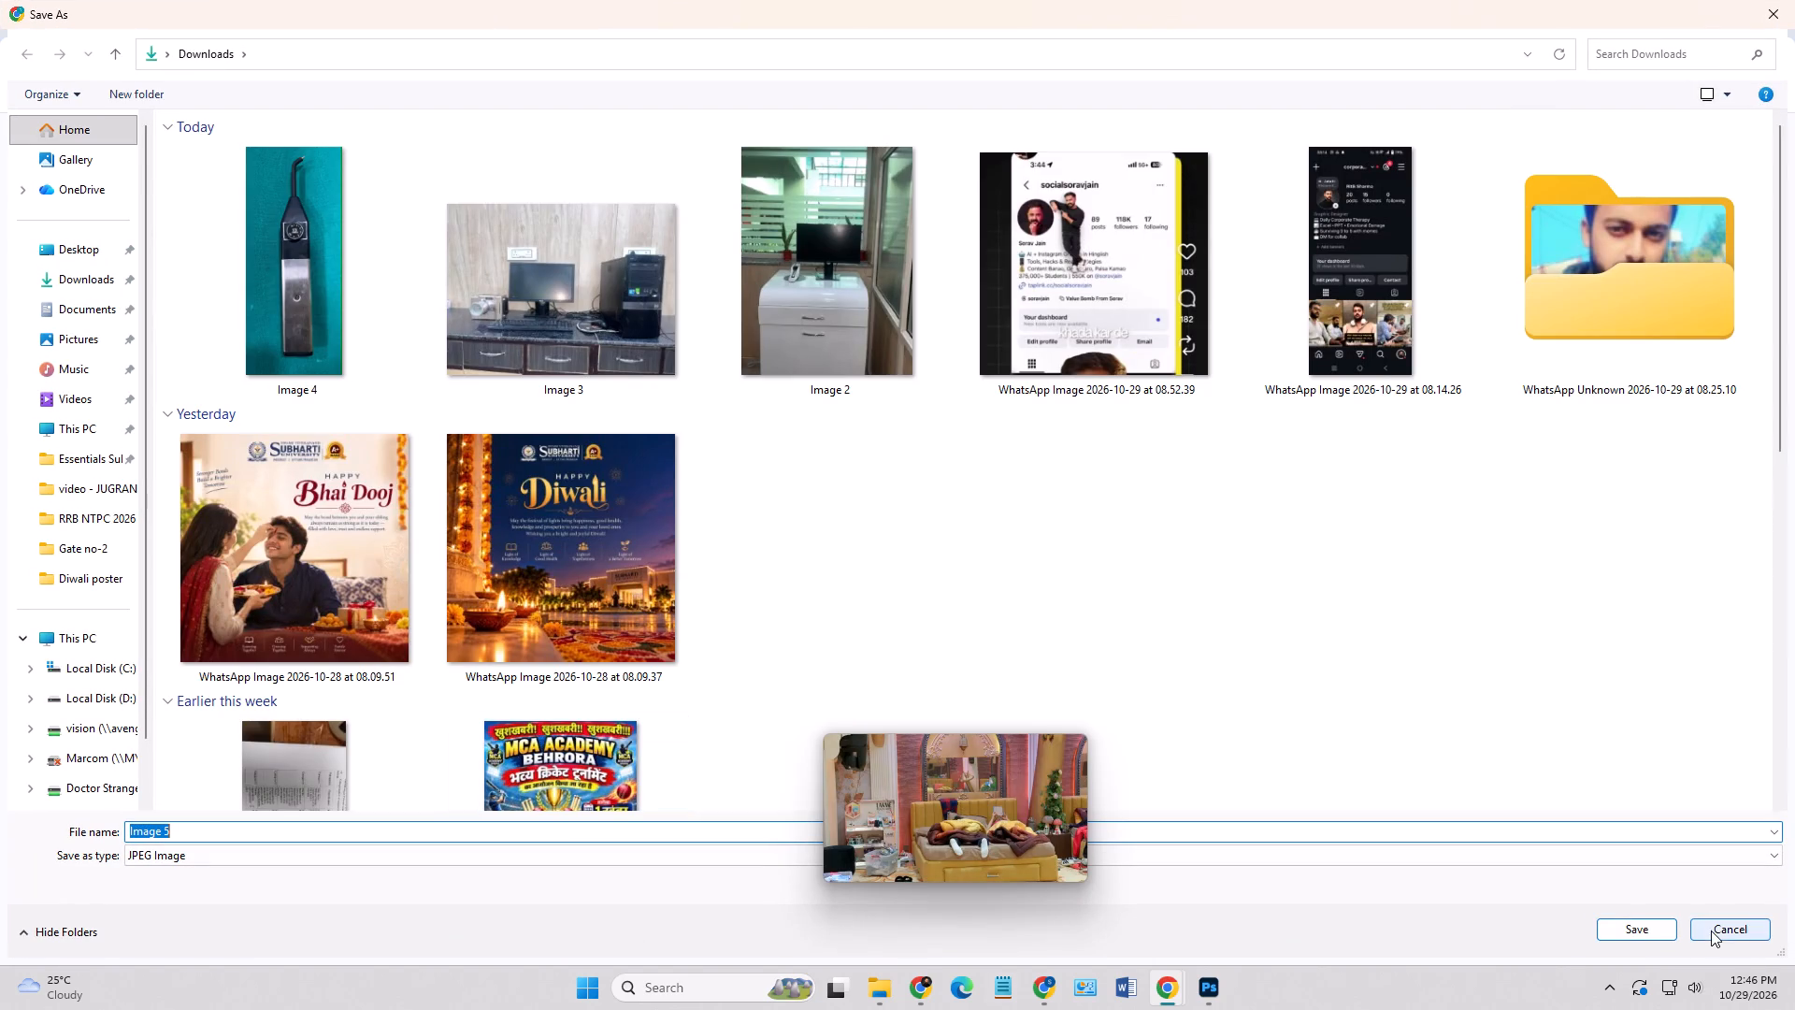
left_click(1615, 925)
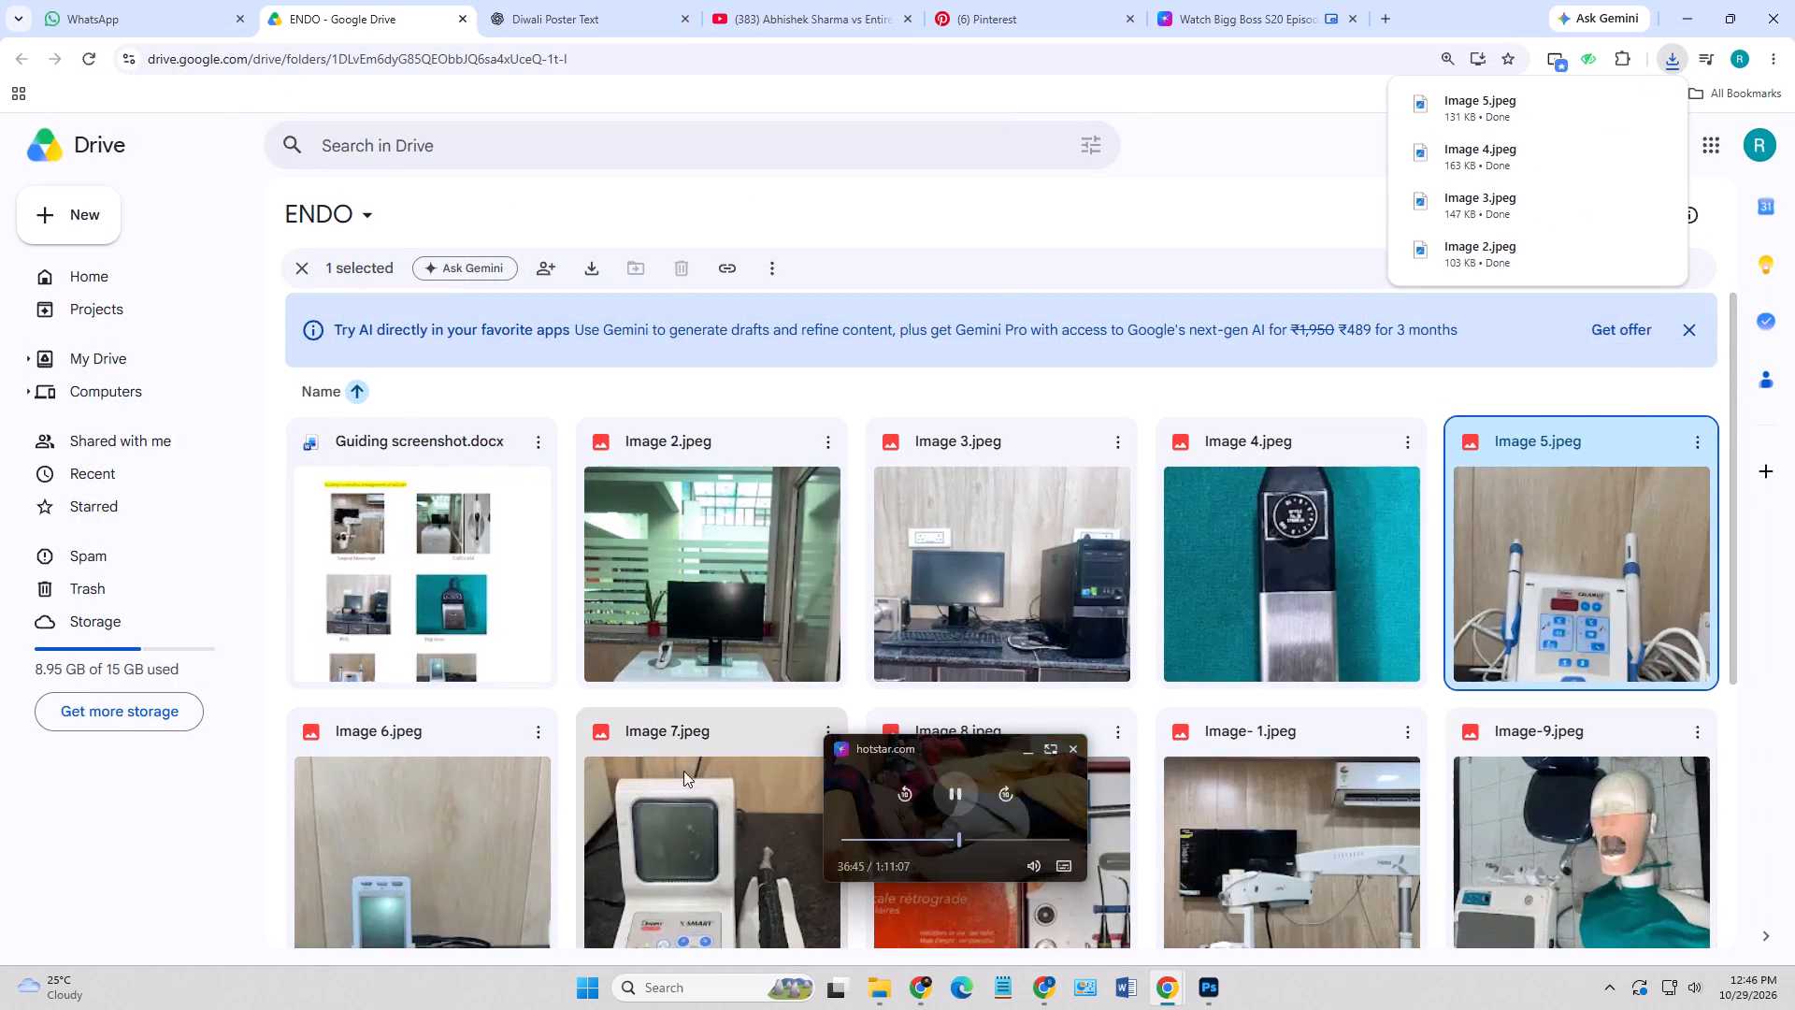
Download Image 6.jpeg and Image 7.jpeg from the ENDO folder, saving both in Downloads.
left_click(536, 729)
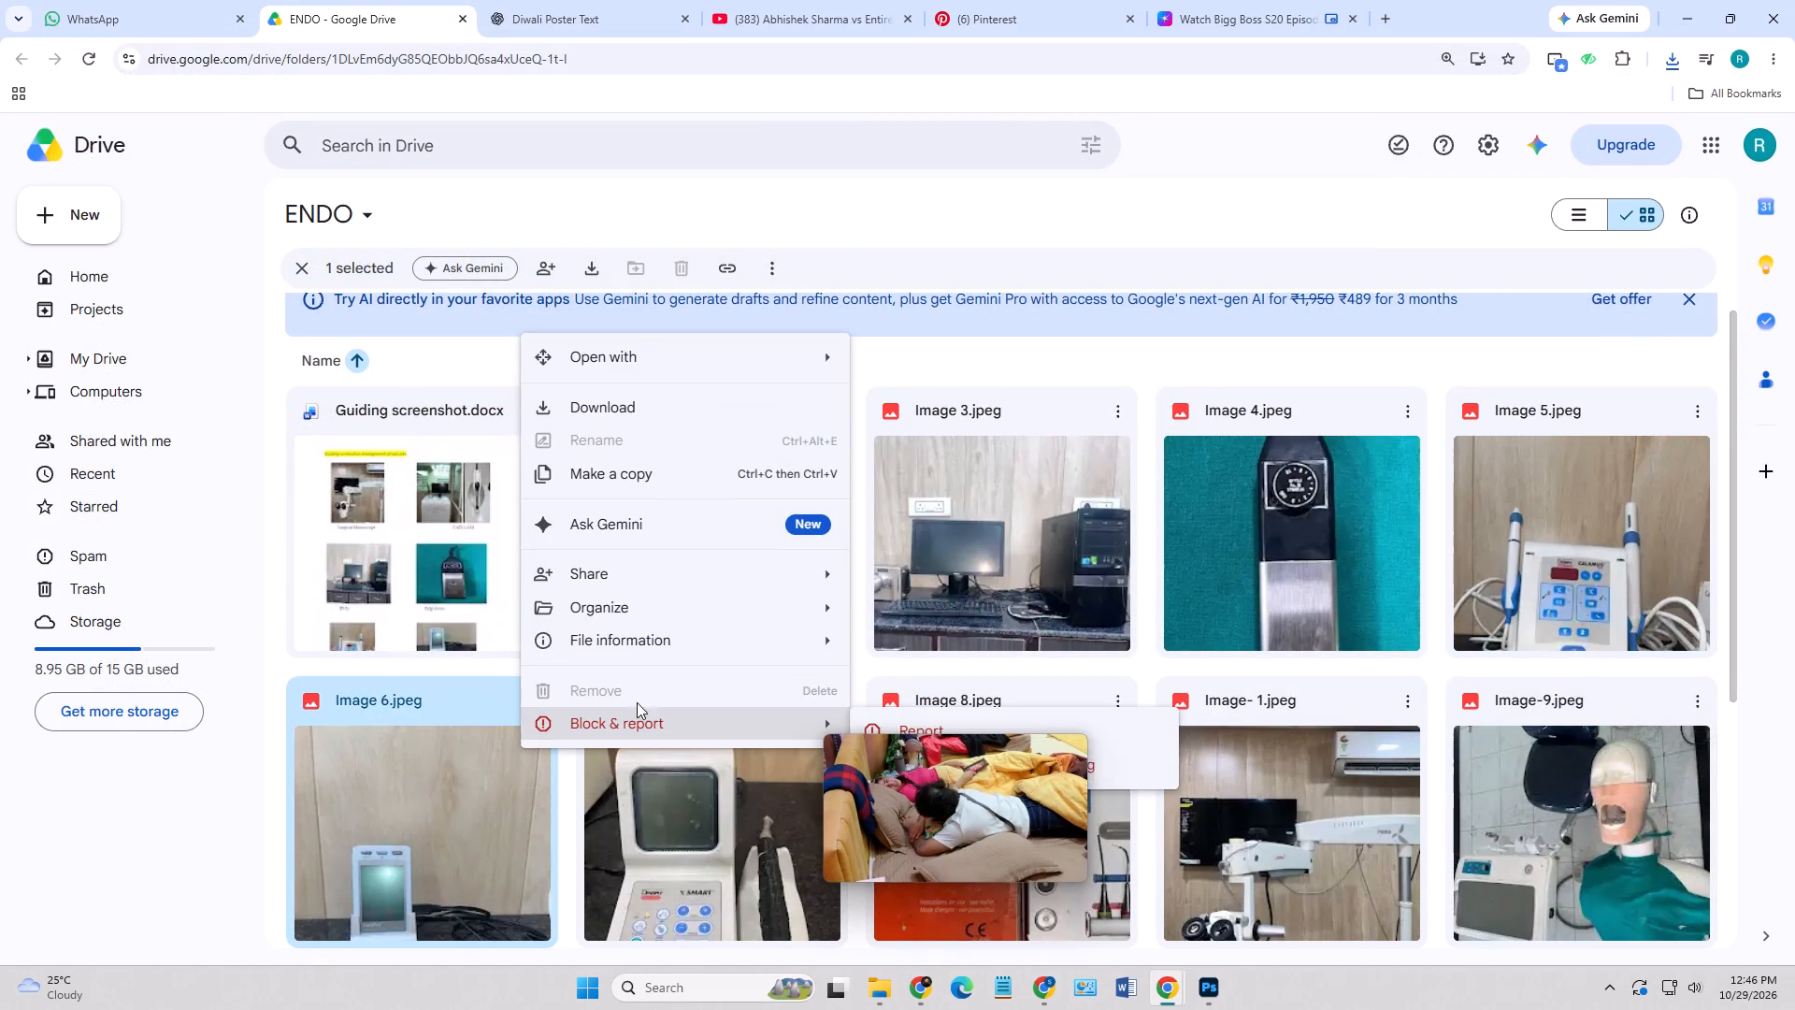
left_click(660, 407)
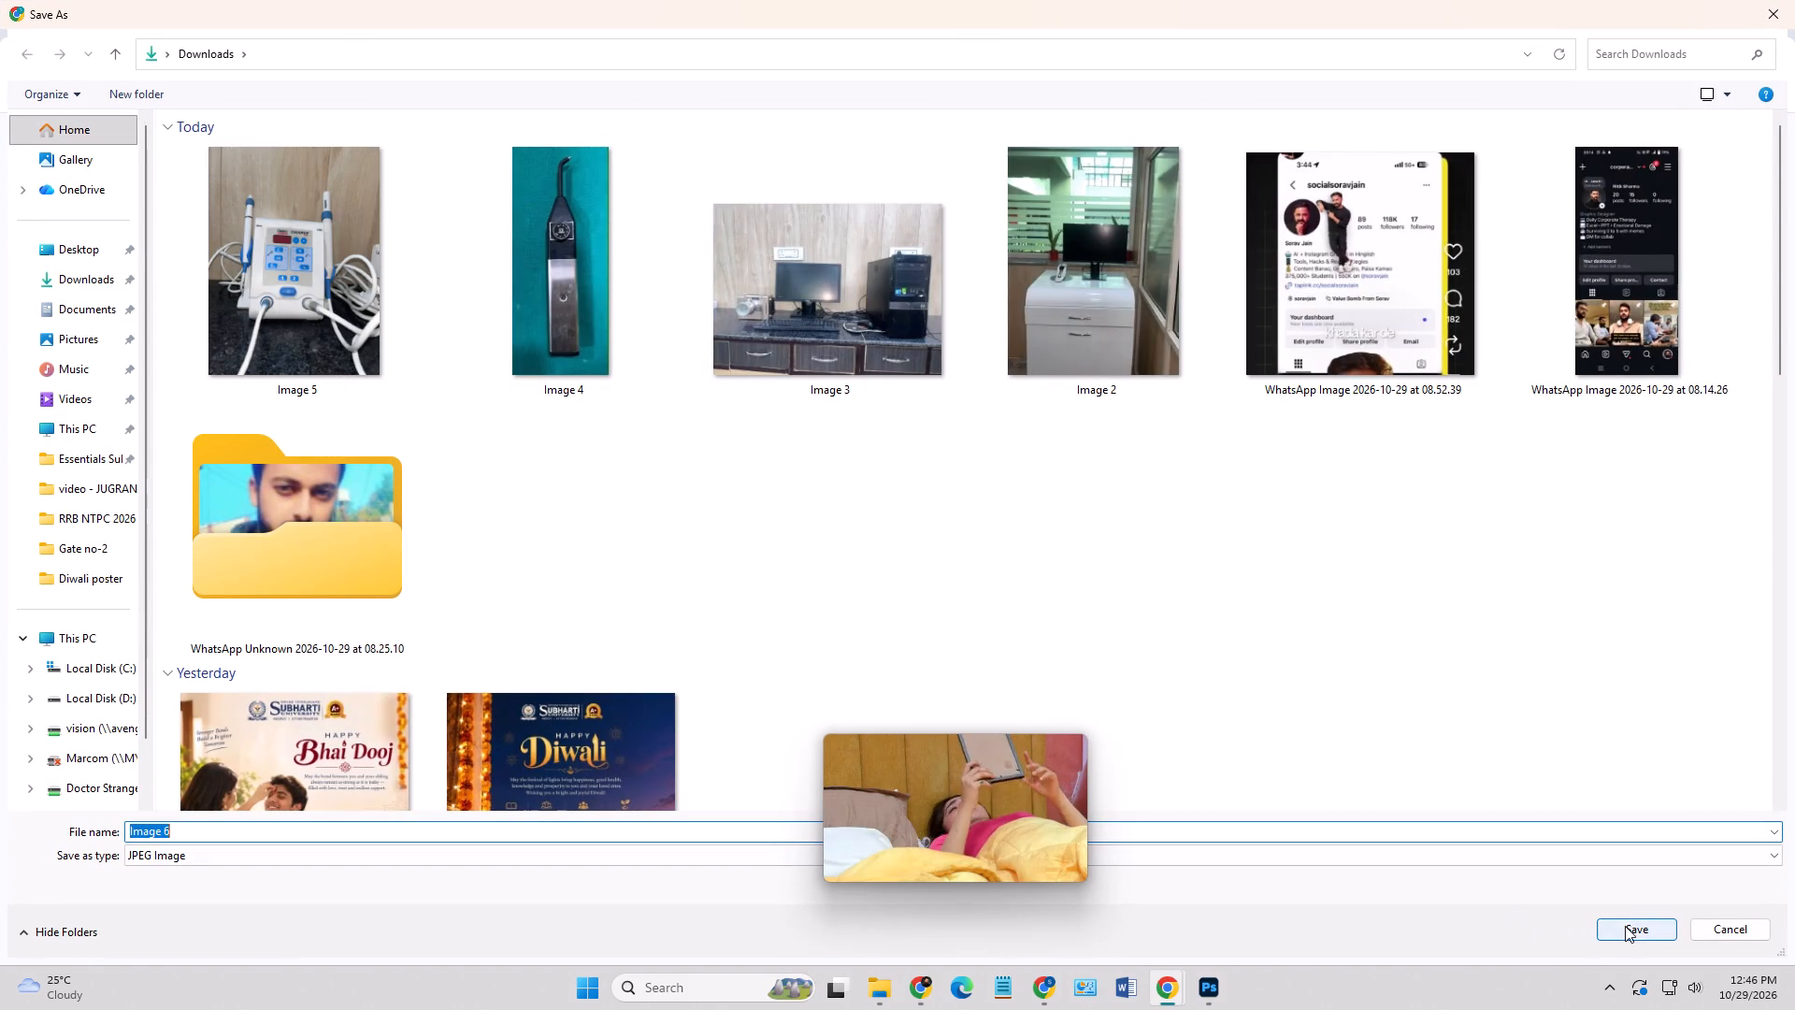
left_click(1629, 927)
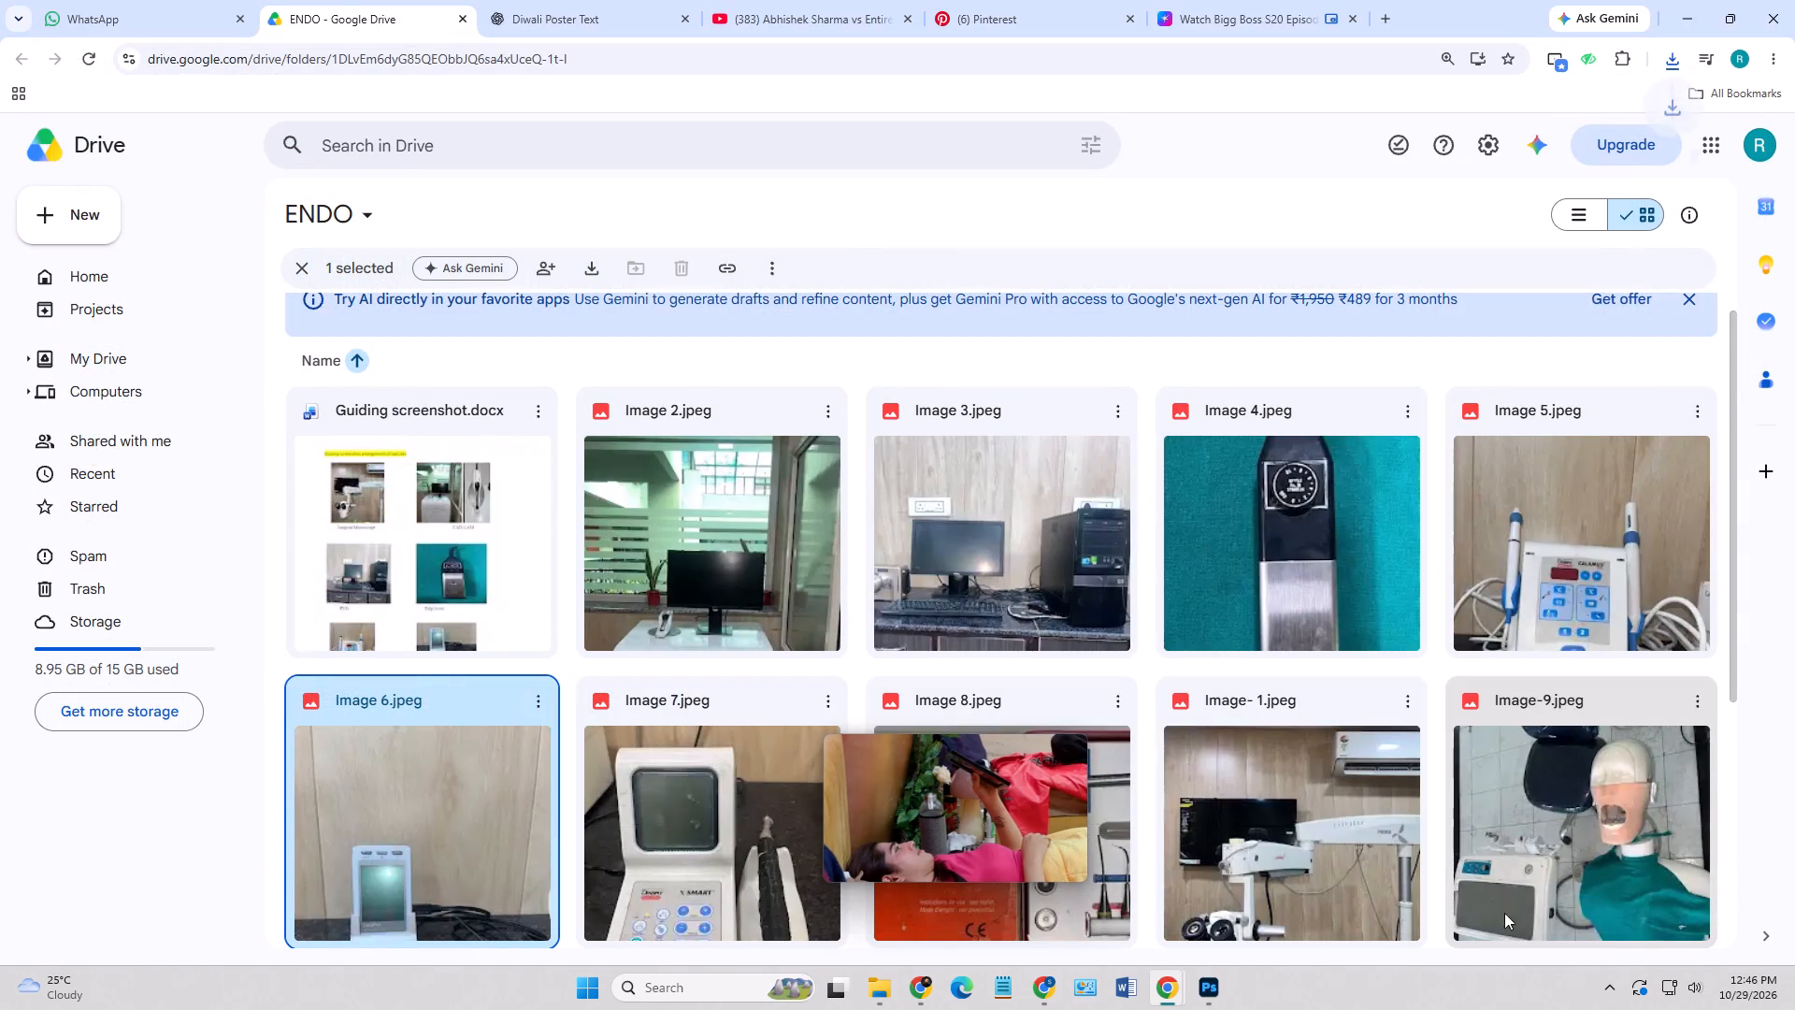
left_click(826, 701)
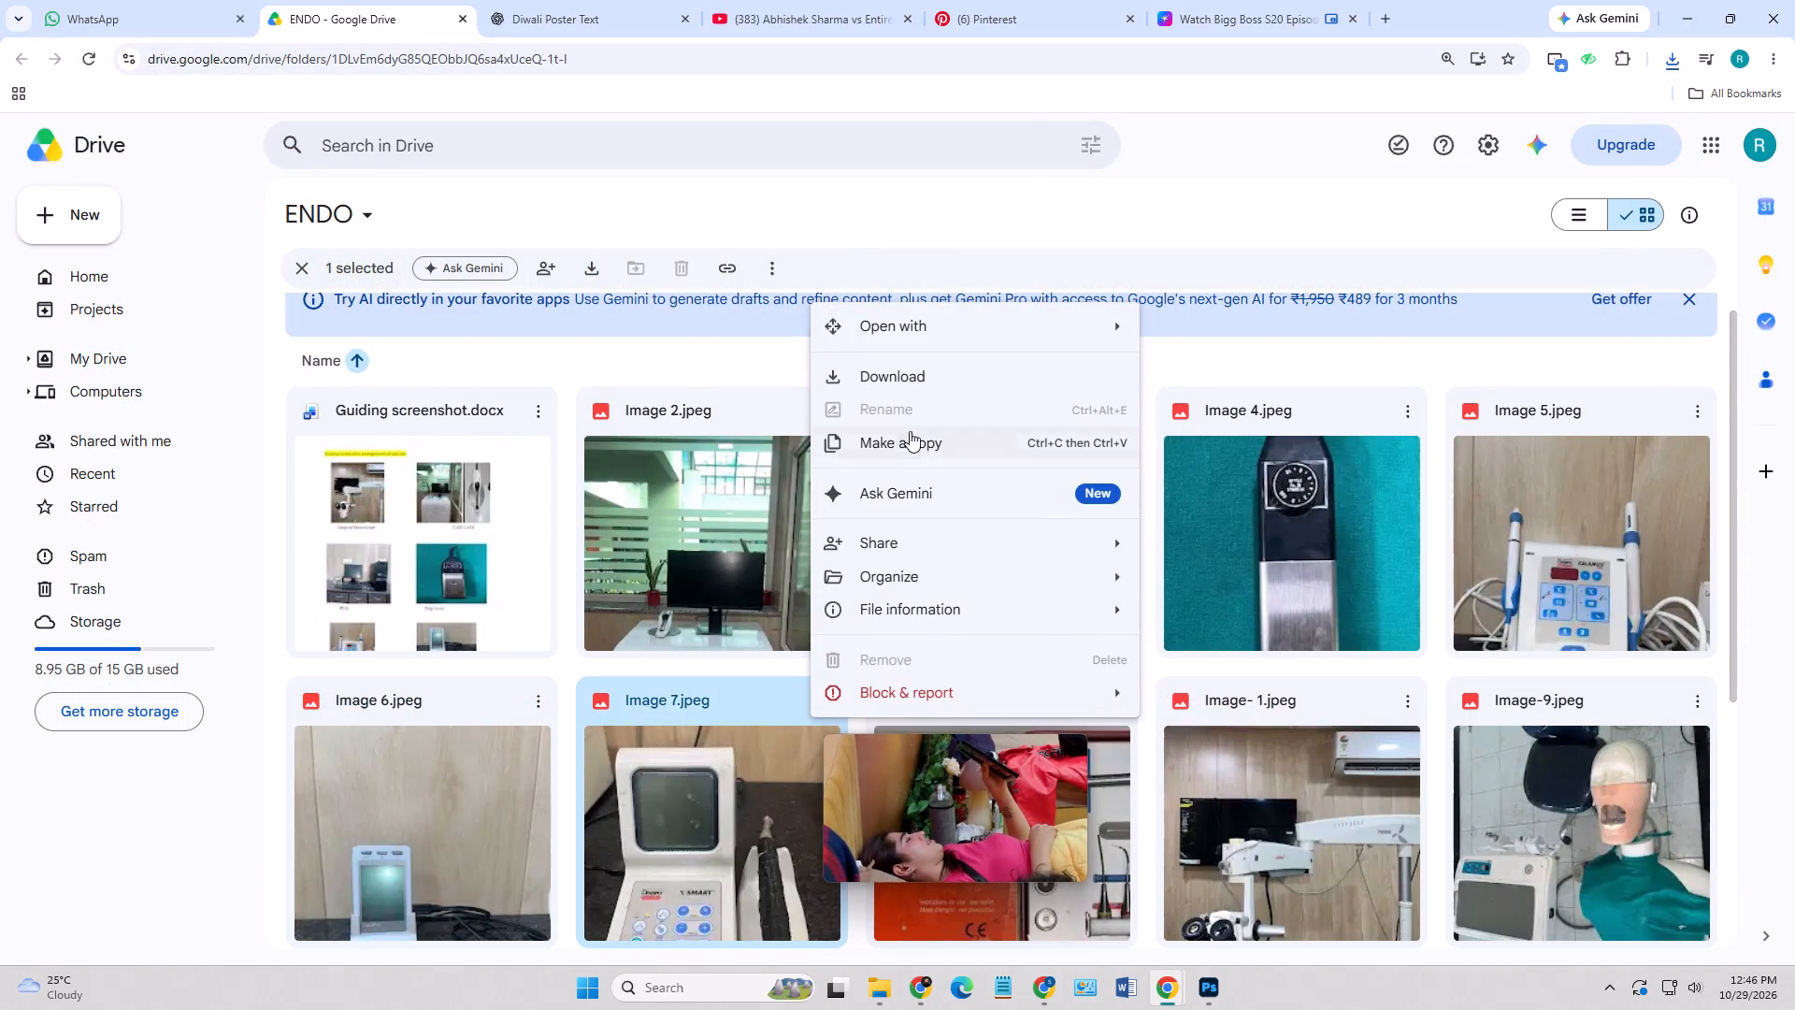
left_click(899, 375)
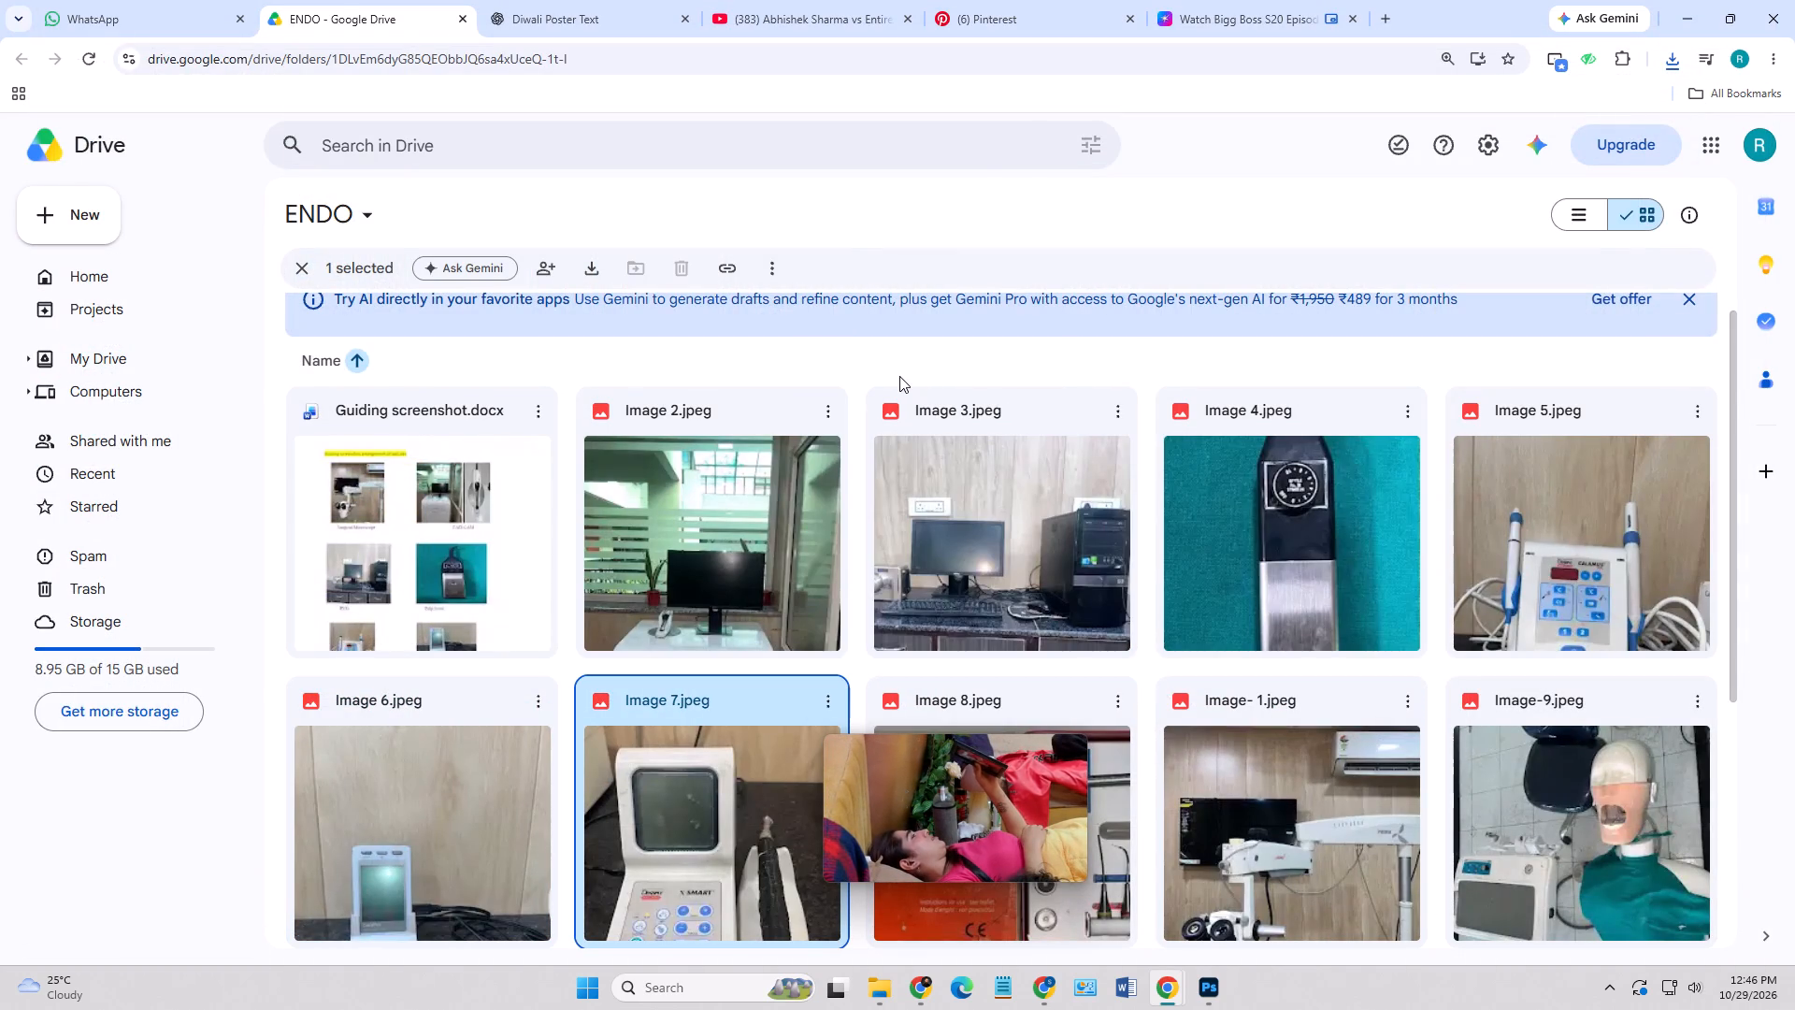
left_click(1642, 930)
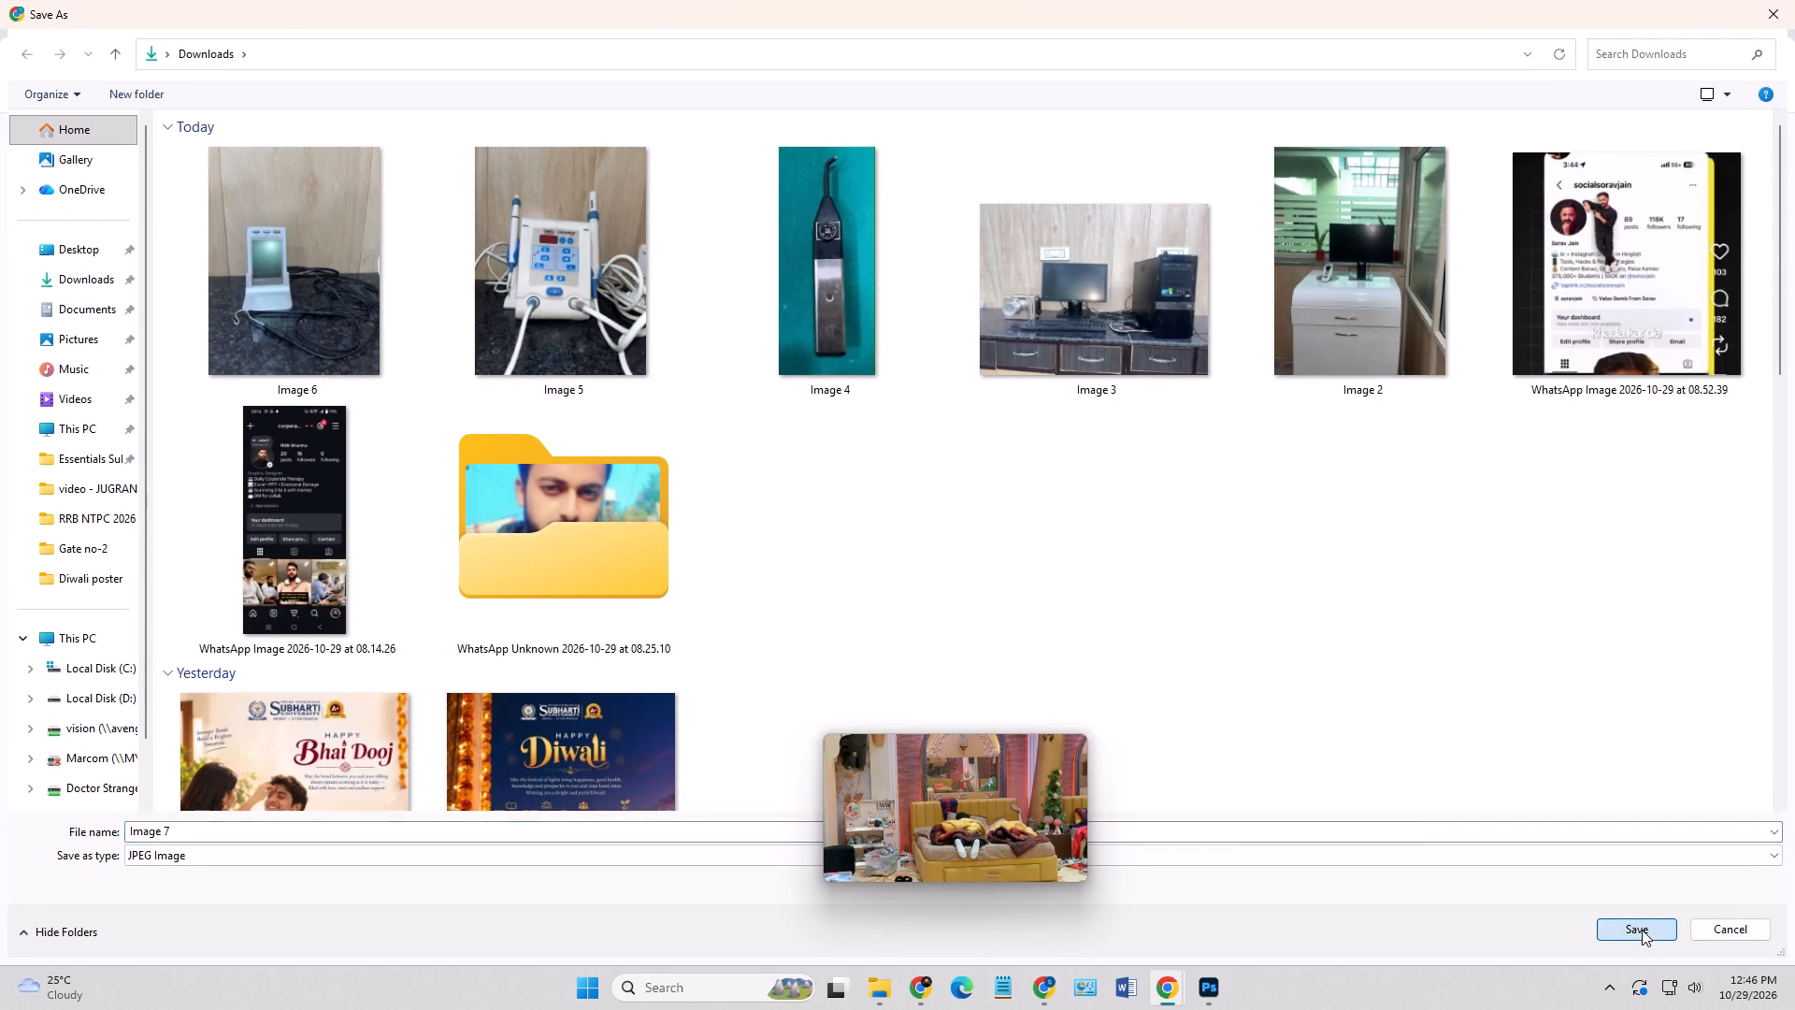
Download Image 8.jpeg and Image- 1.jpeg from the ENDO folder, saving both in Downloads.
left_click(1110, 693)
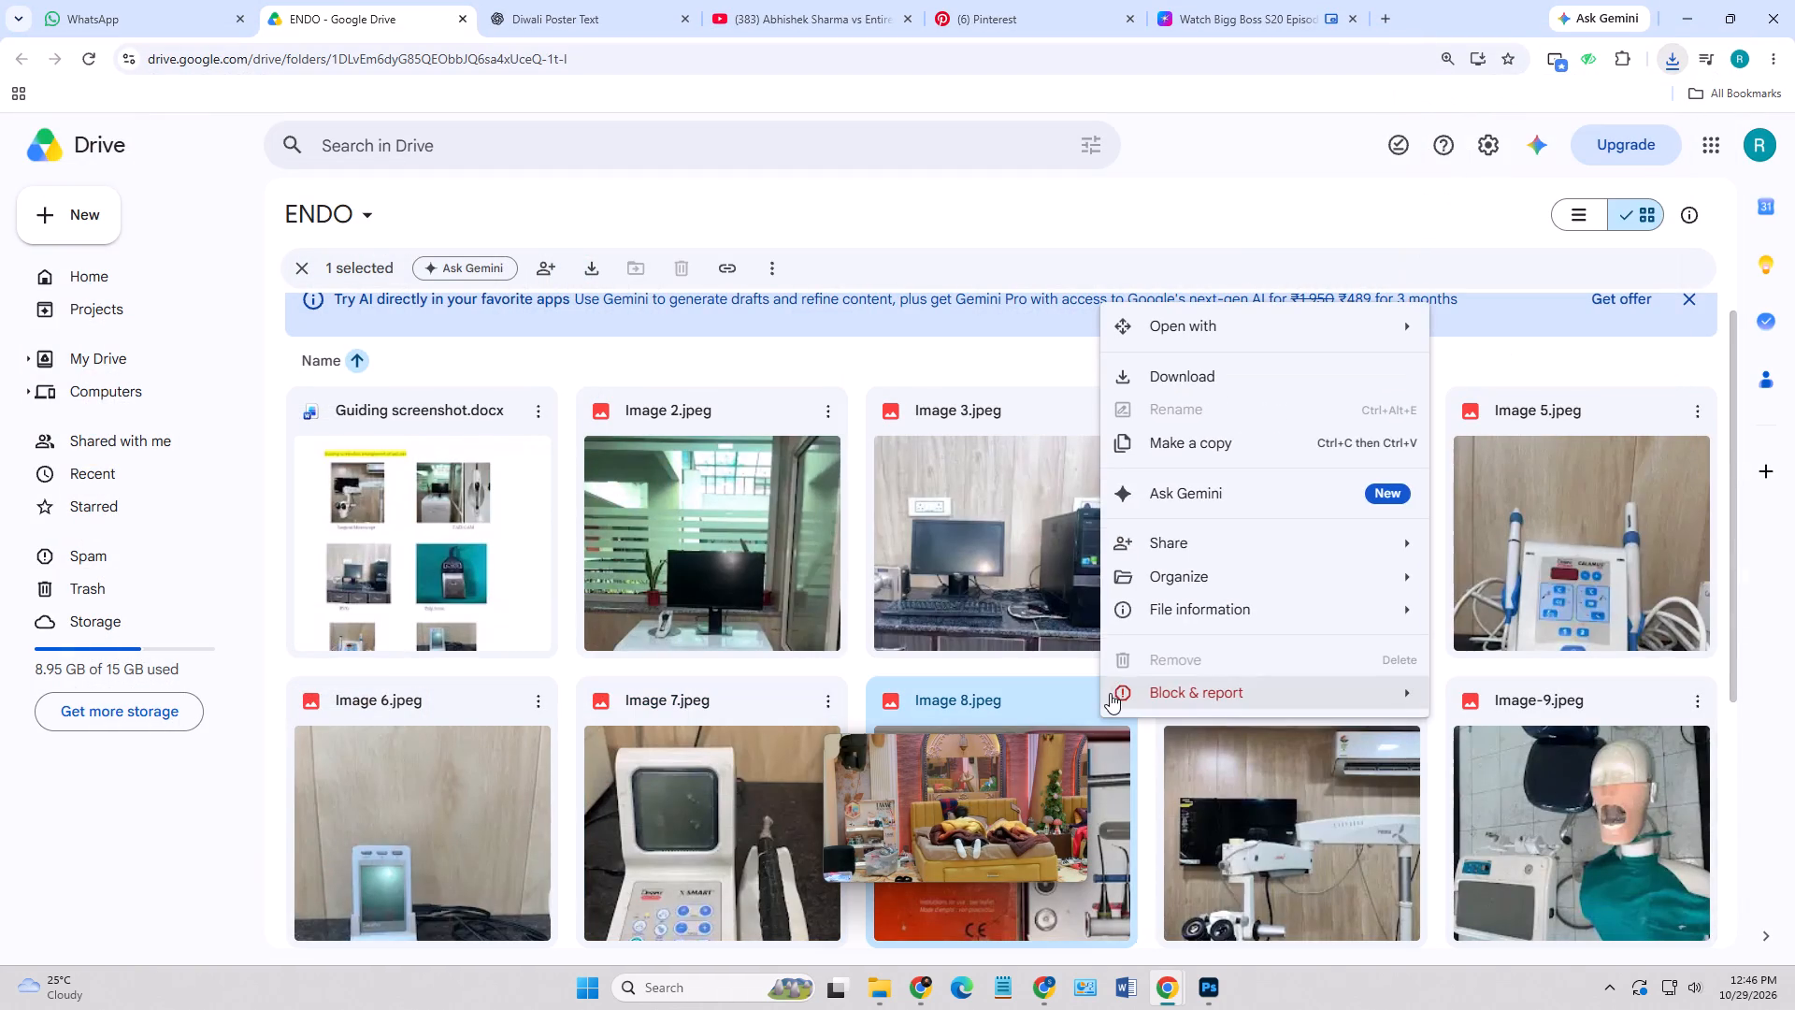
left_click(1190, 382)
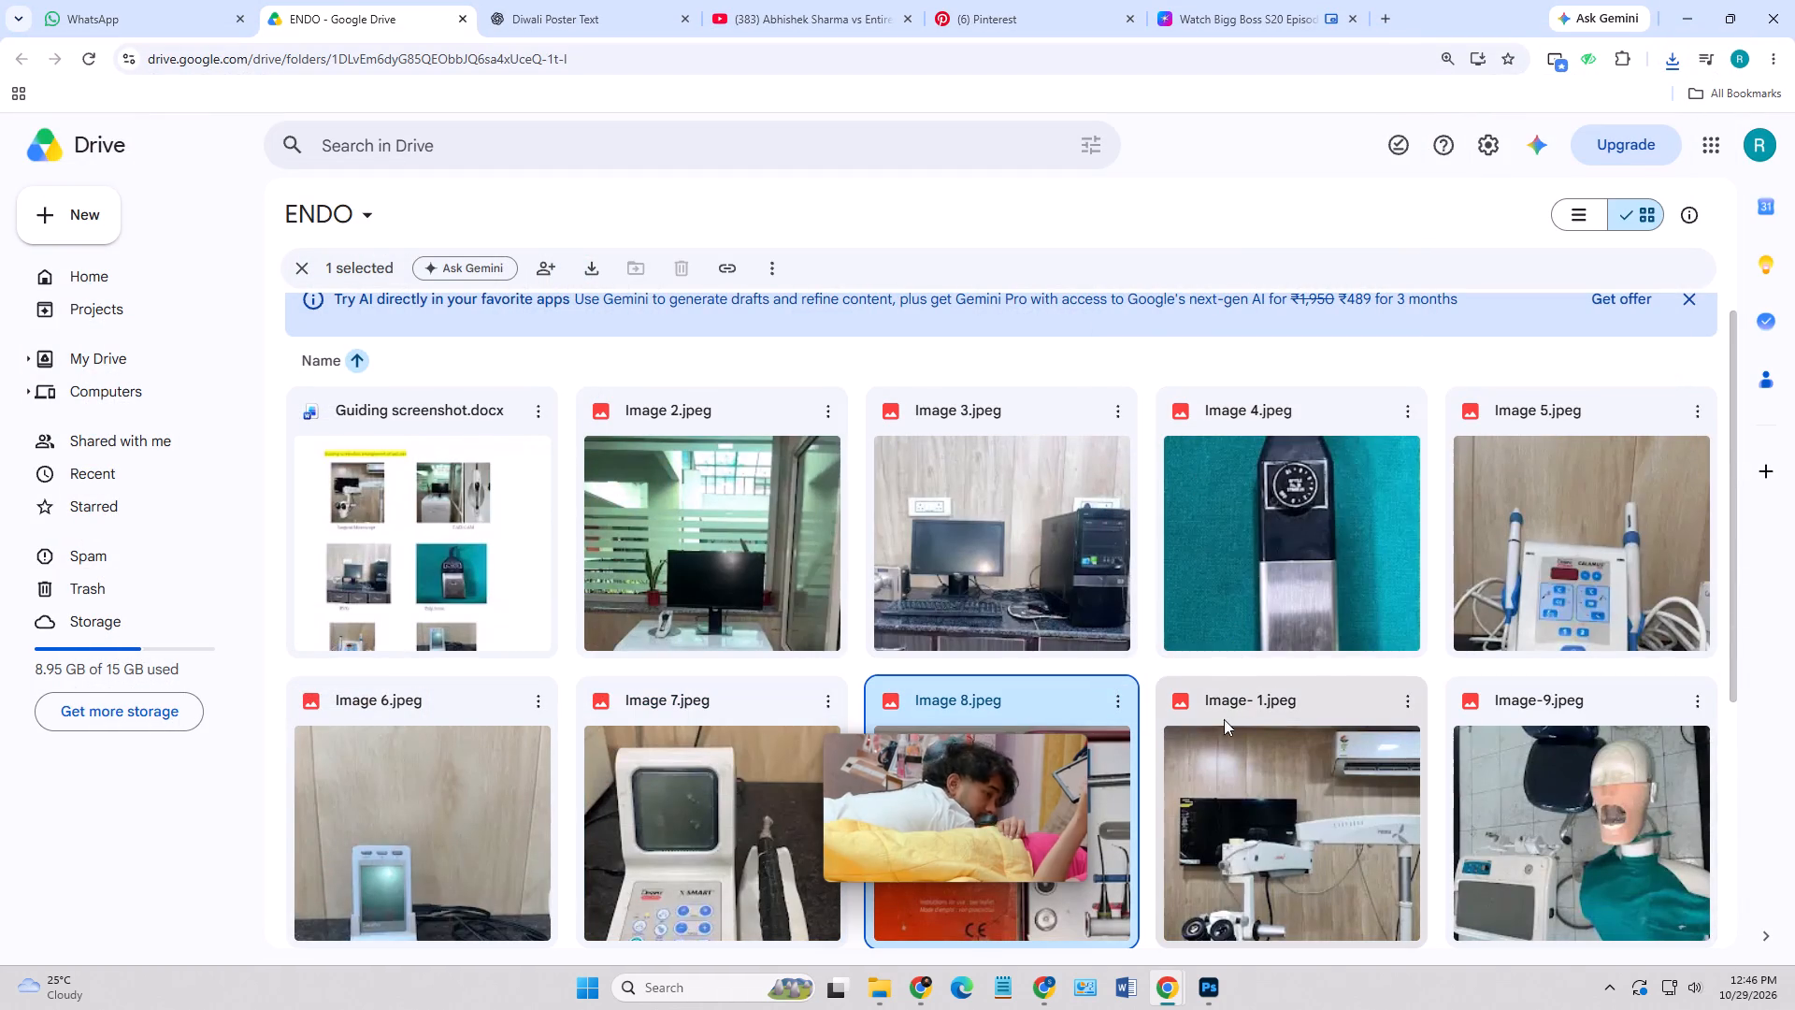
left_click(1631, 931)
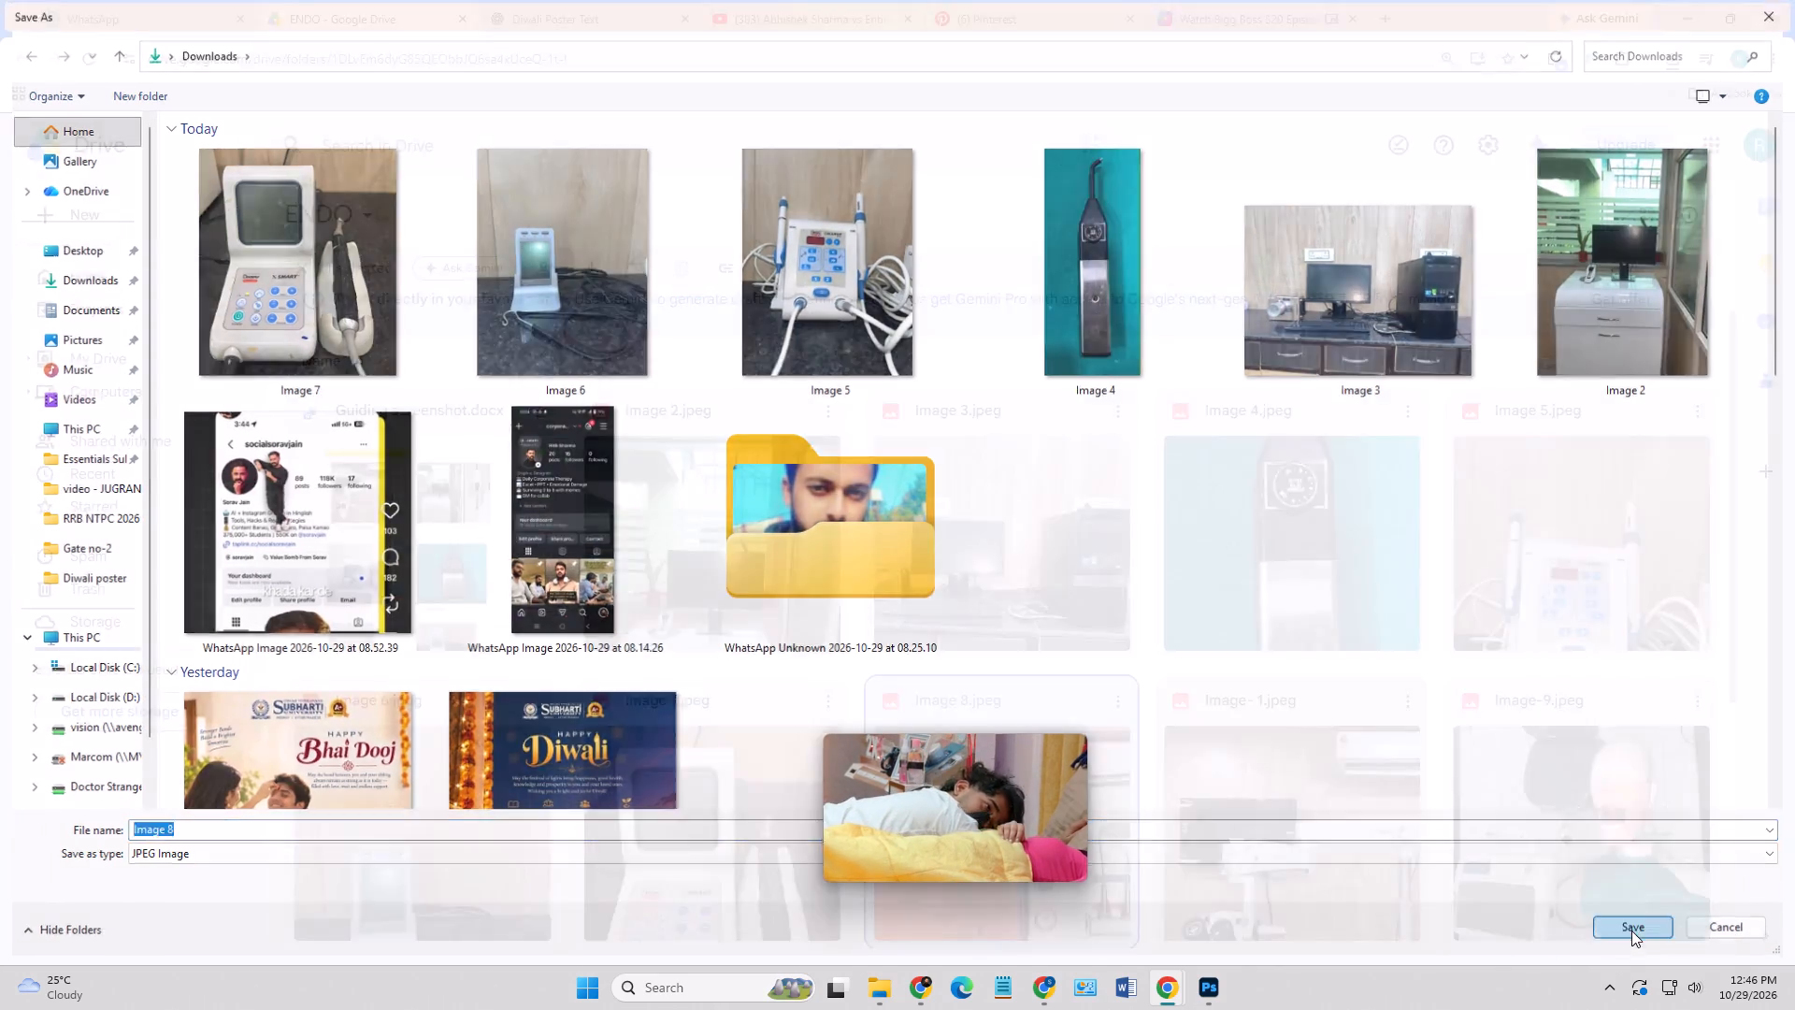
scroll(1215, 668, "down", 3)
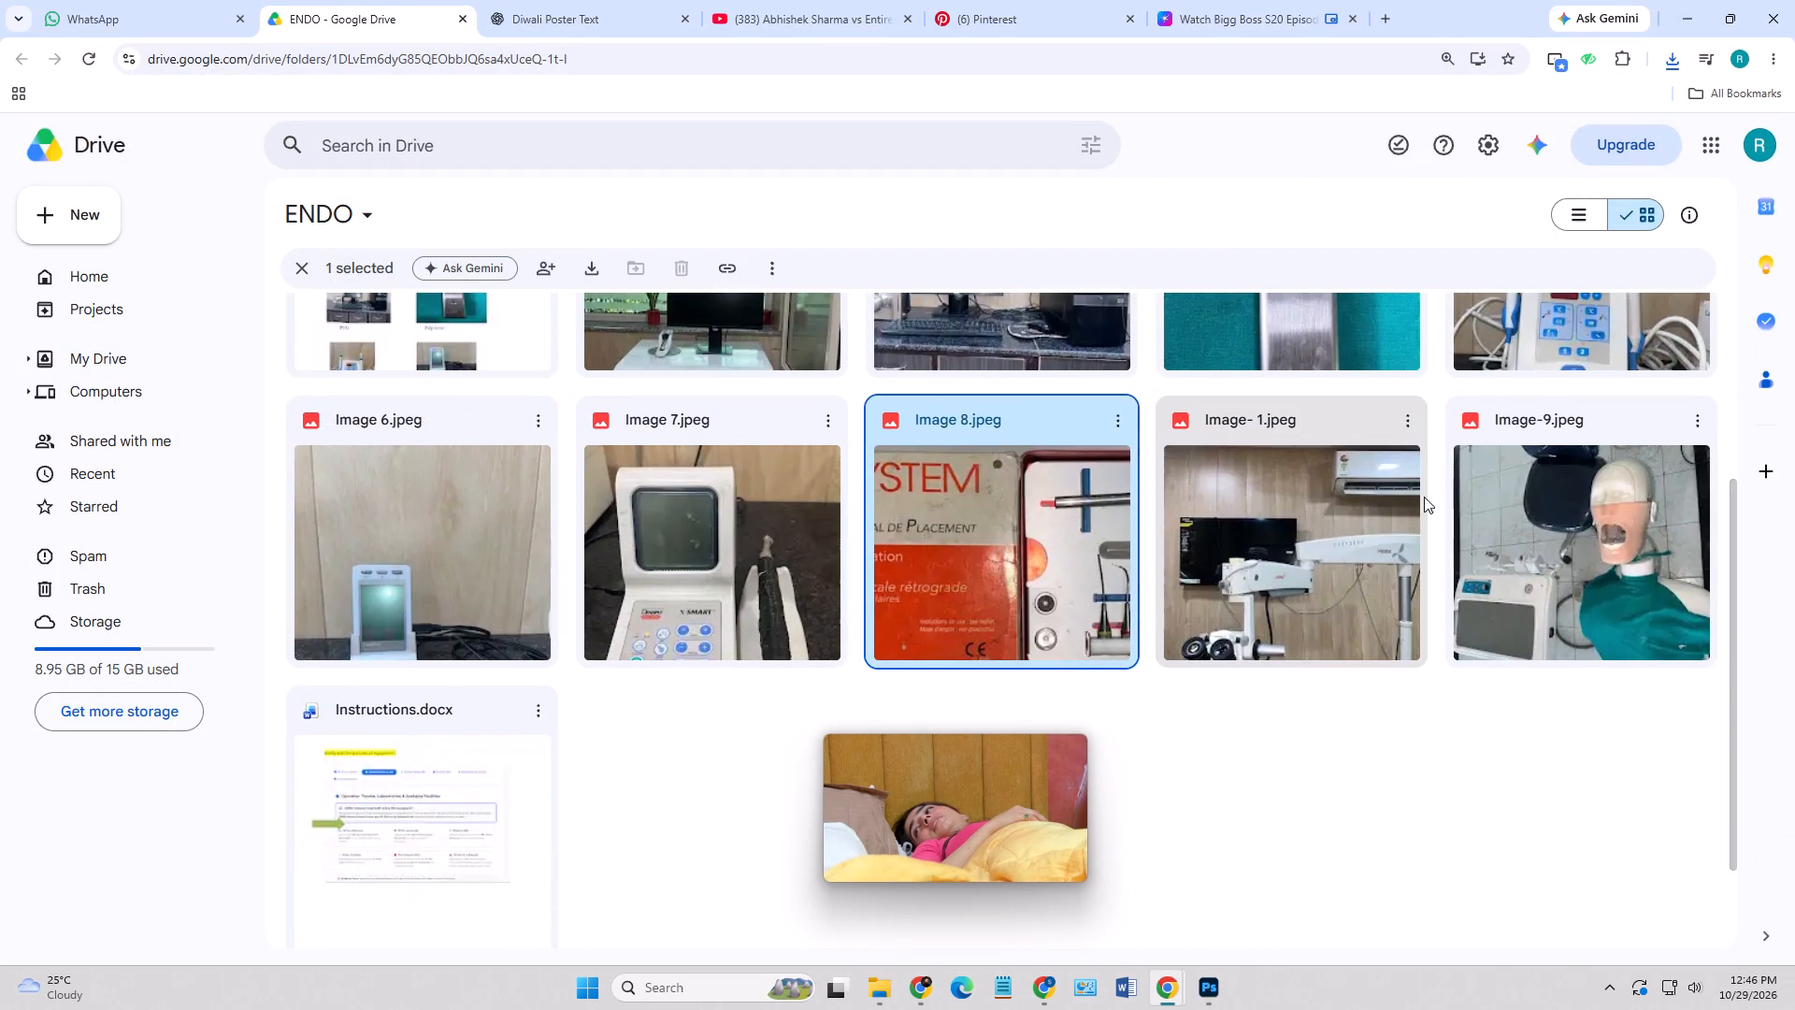
left_click(1410, 421)
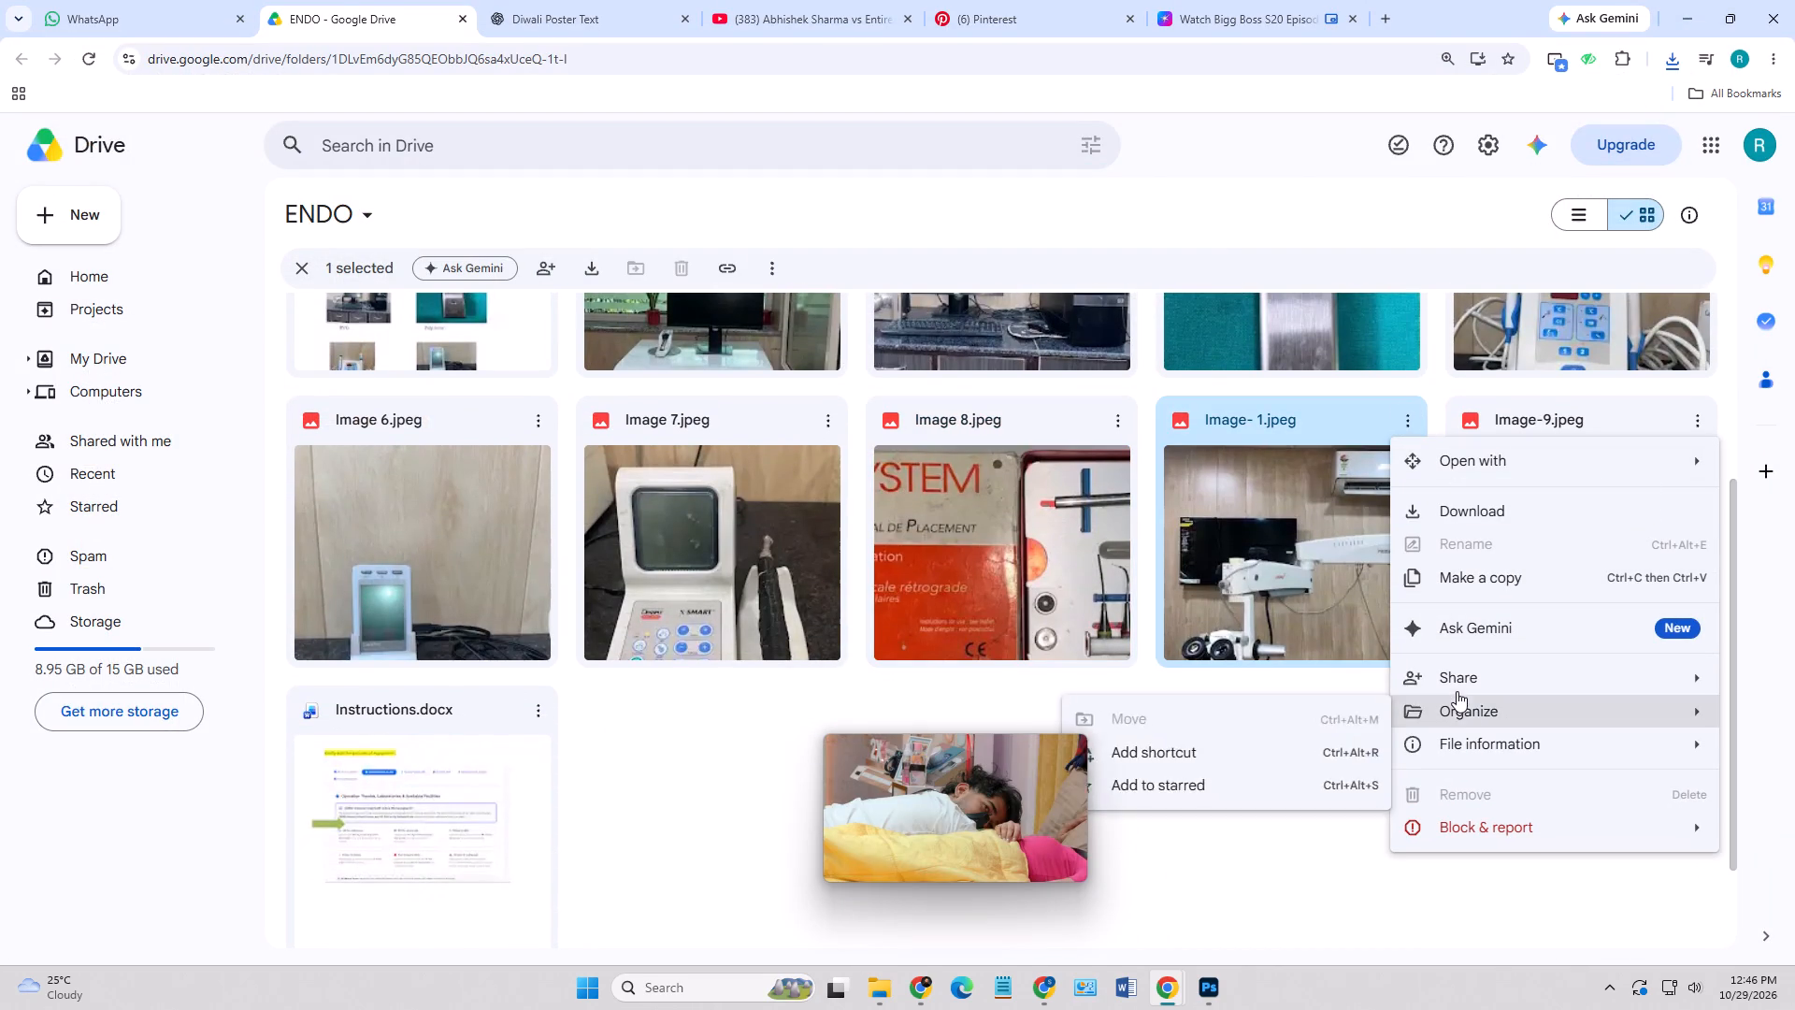
left_click(1458, 501)
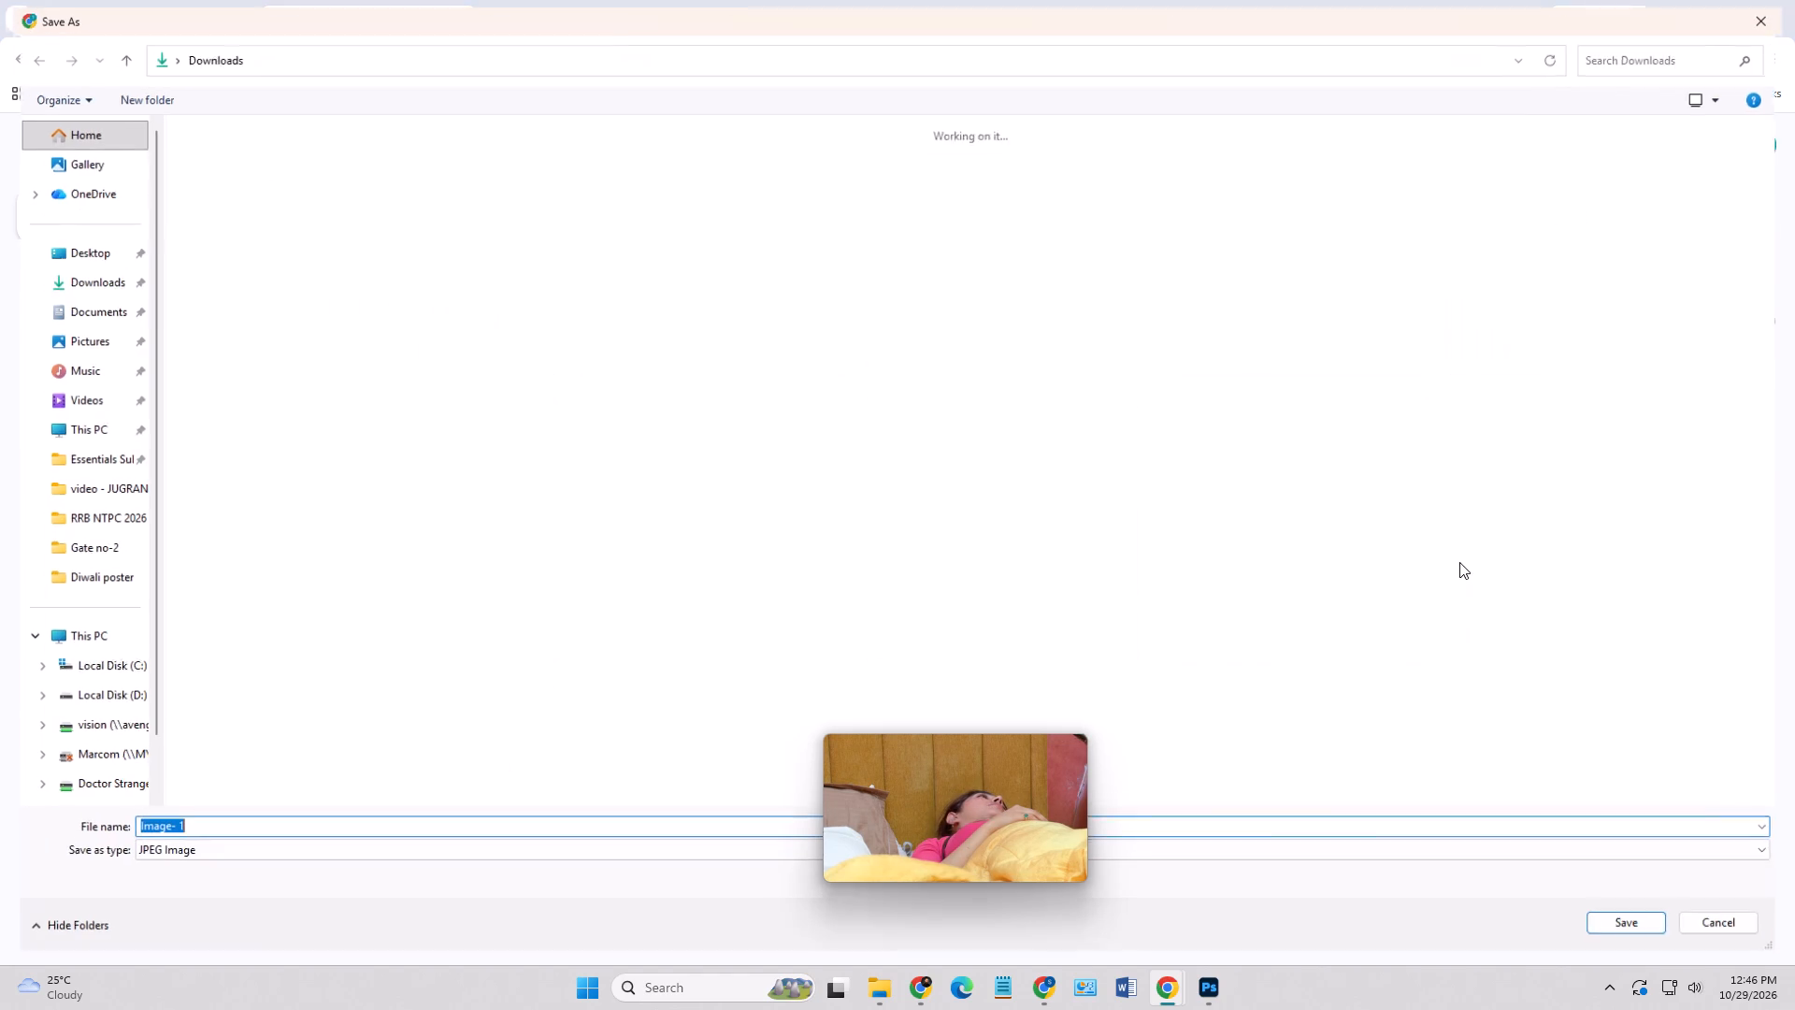
left_click(1640, 928)
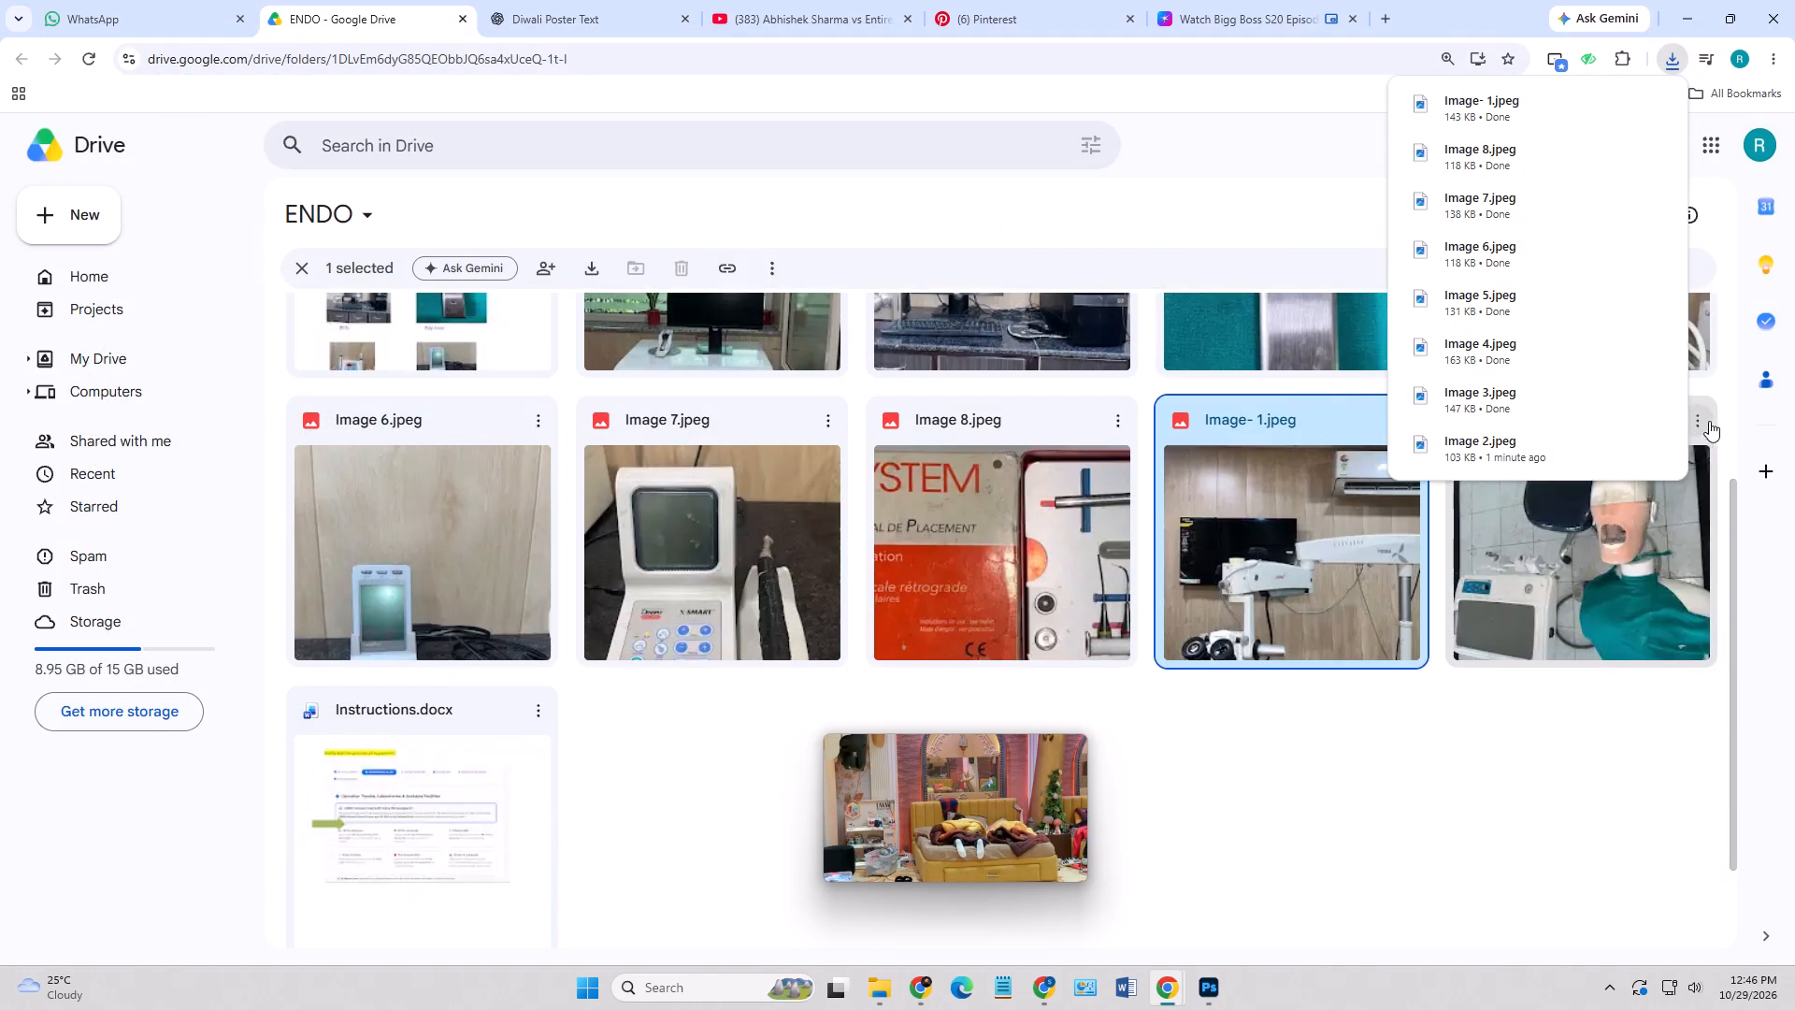
Download Image-9.jpeg from the ENDO folder, saving it in Downloads.
left_click(1700, 424)
left_click(1462, 512)
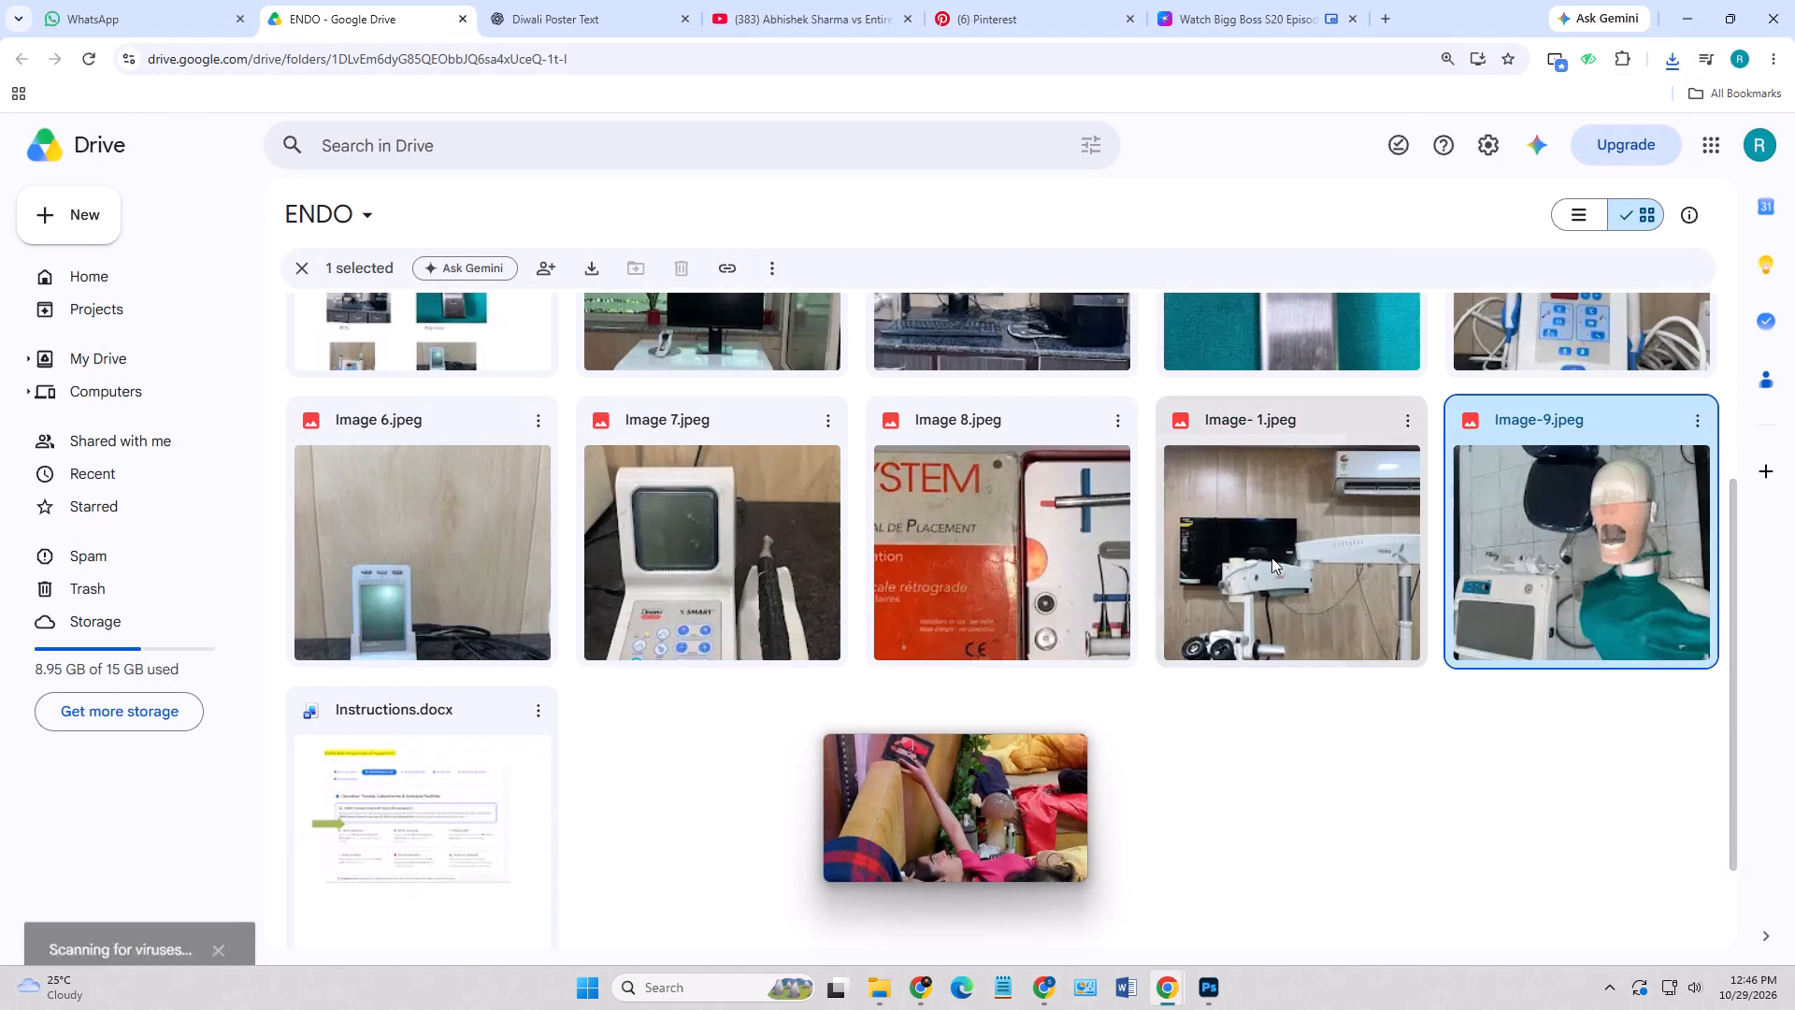
scroll(601, 484, "up", 3)
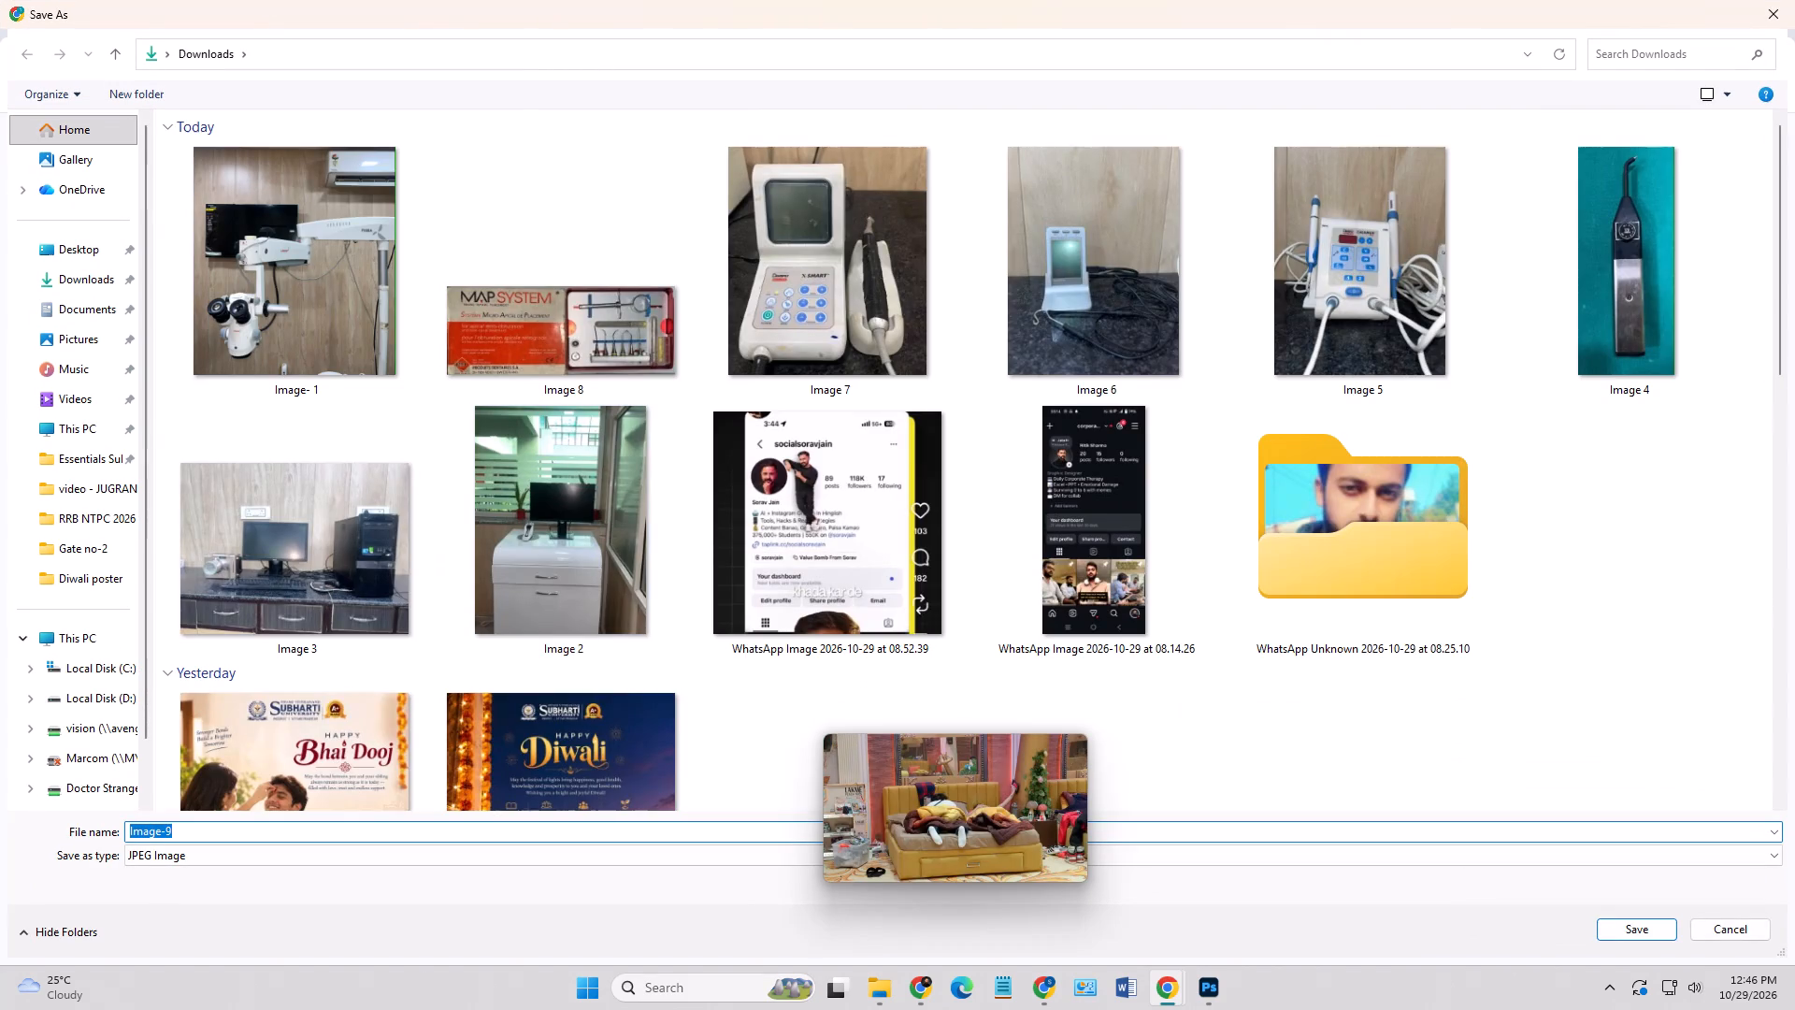
left_click(1619, 927)
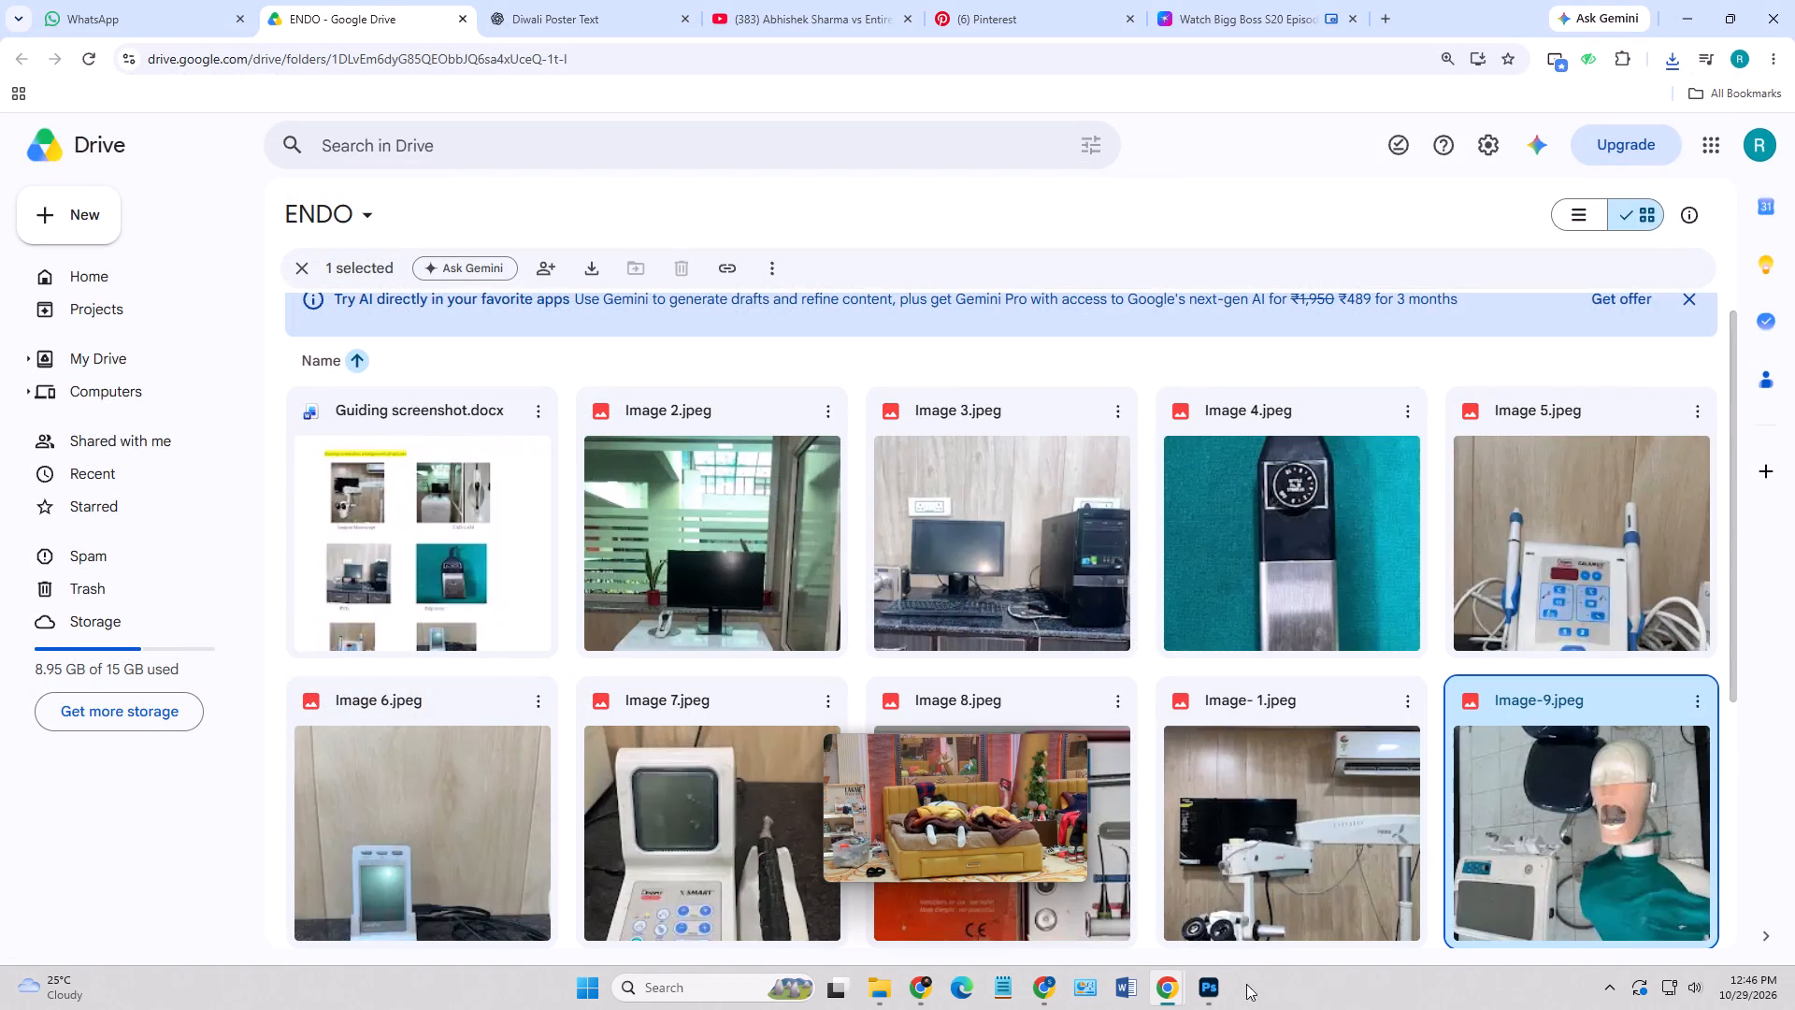
Switch to Photoshop and start a new document with a width and height of 300 pixels.
left_click(1206, 971)
left_click(37, 7)
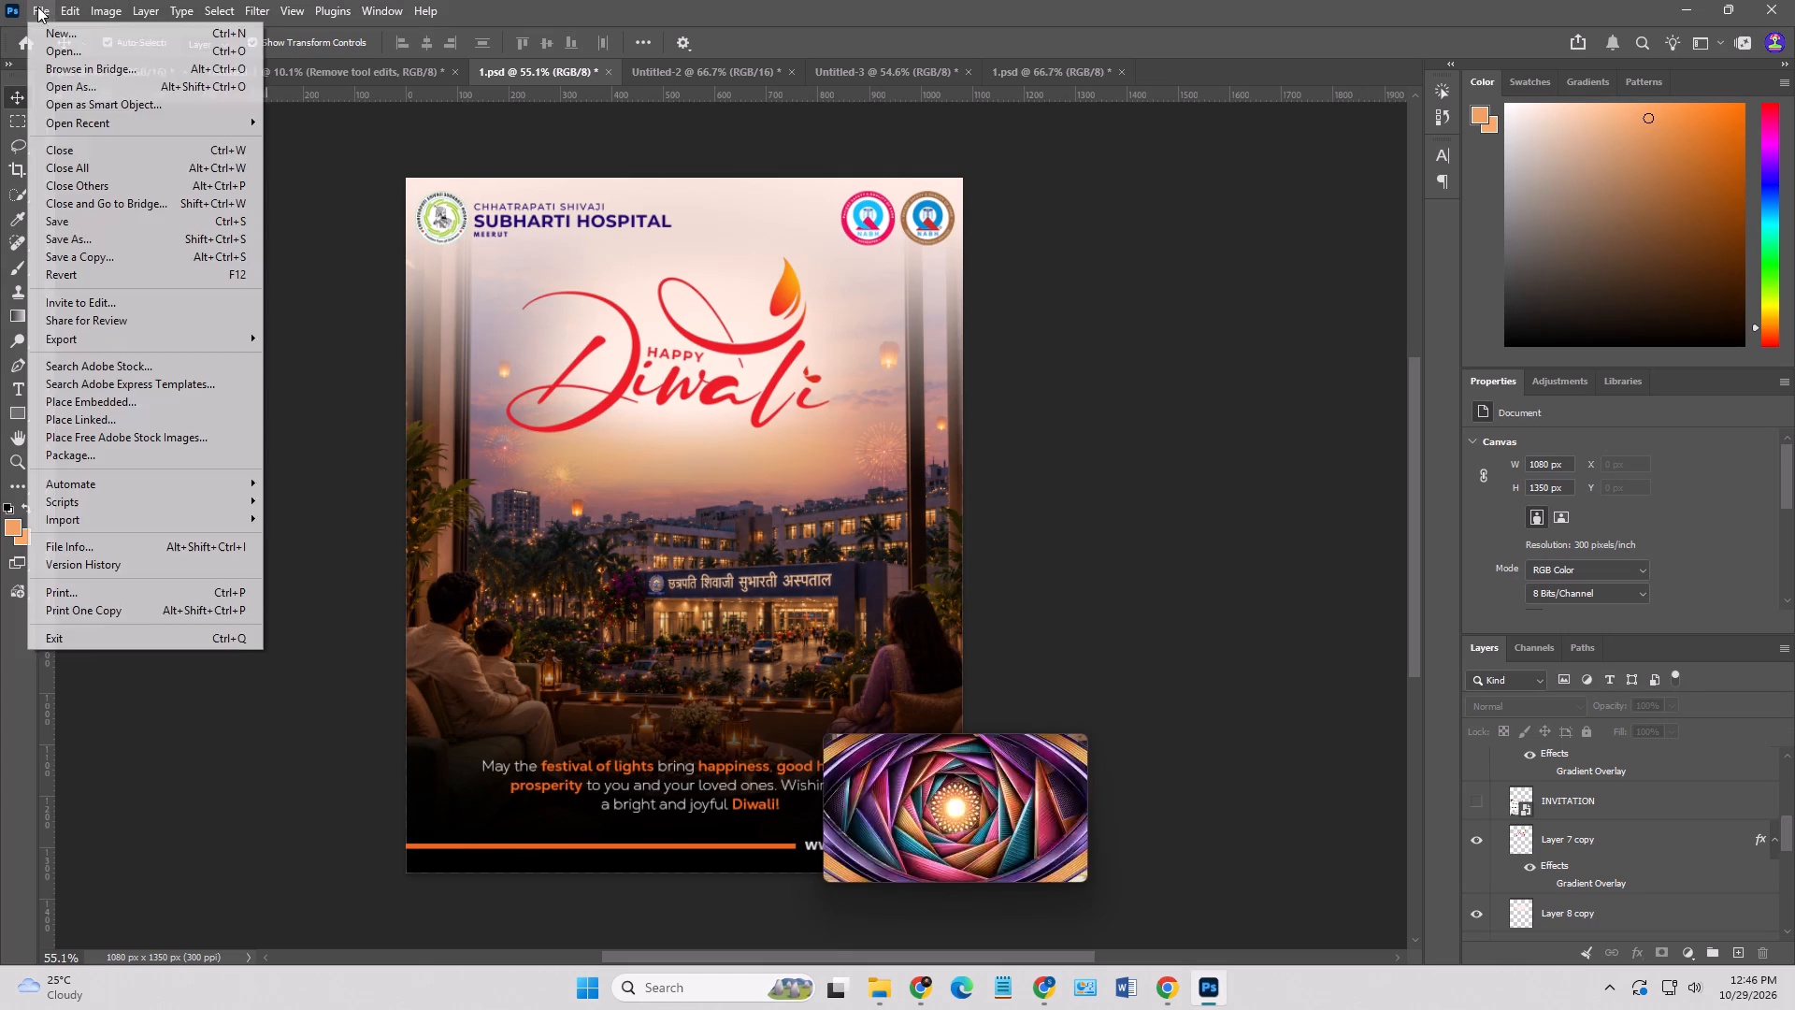
left_click_drag(84, 43, 85, 33)
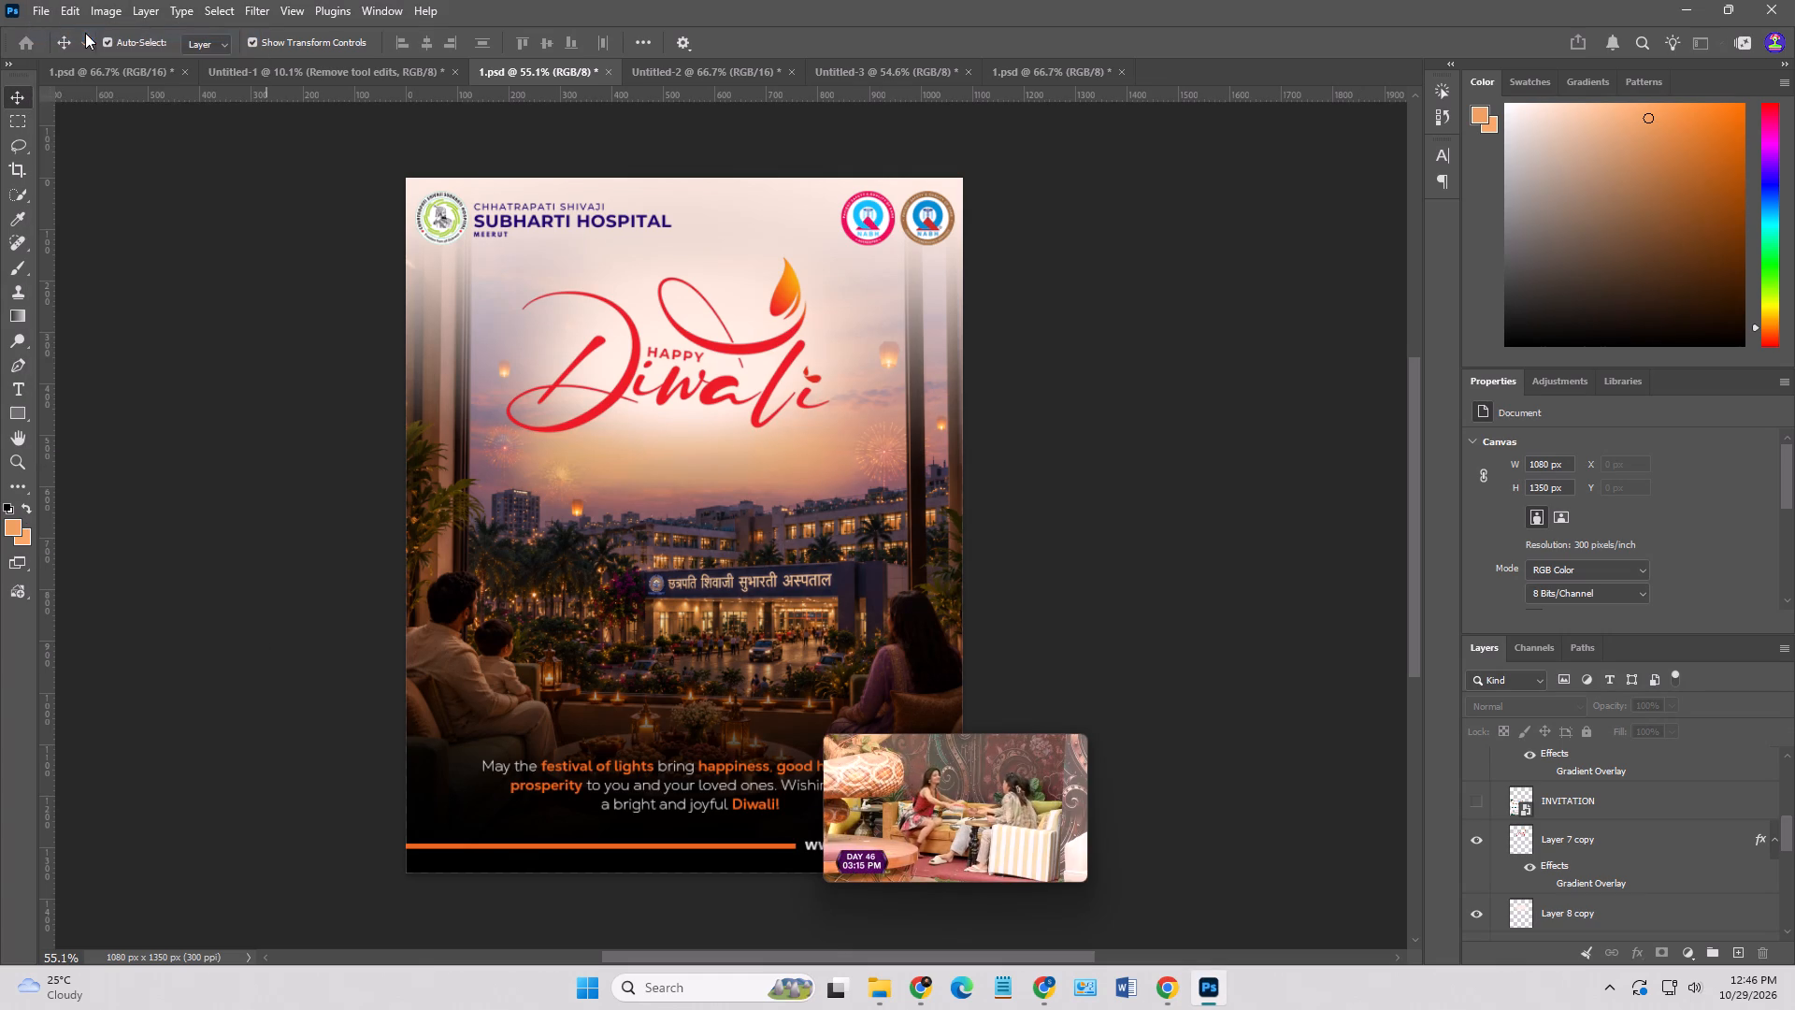
left_click_drag(1040, 381, 962, 381)
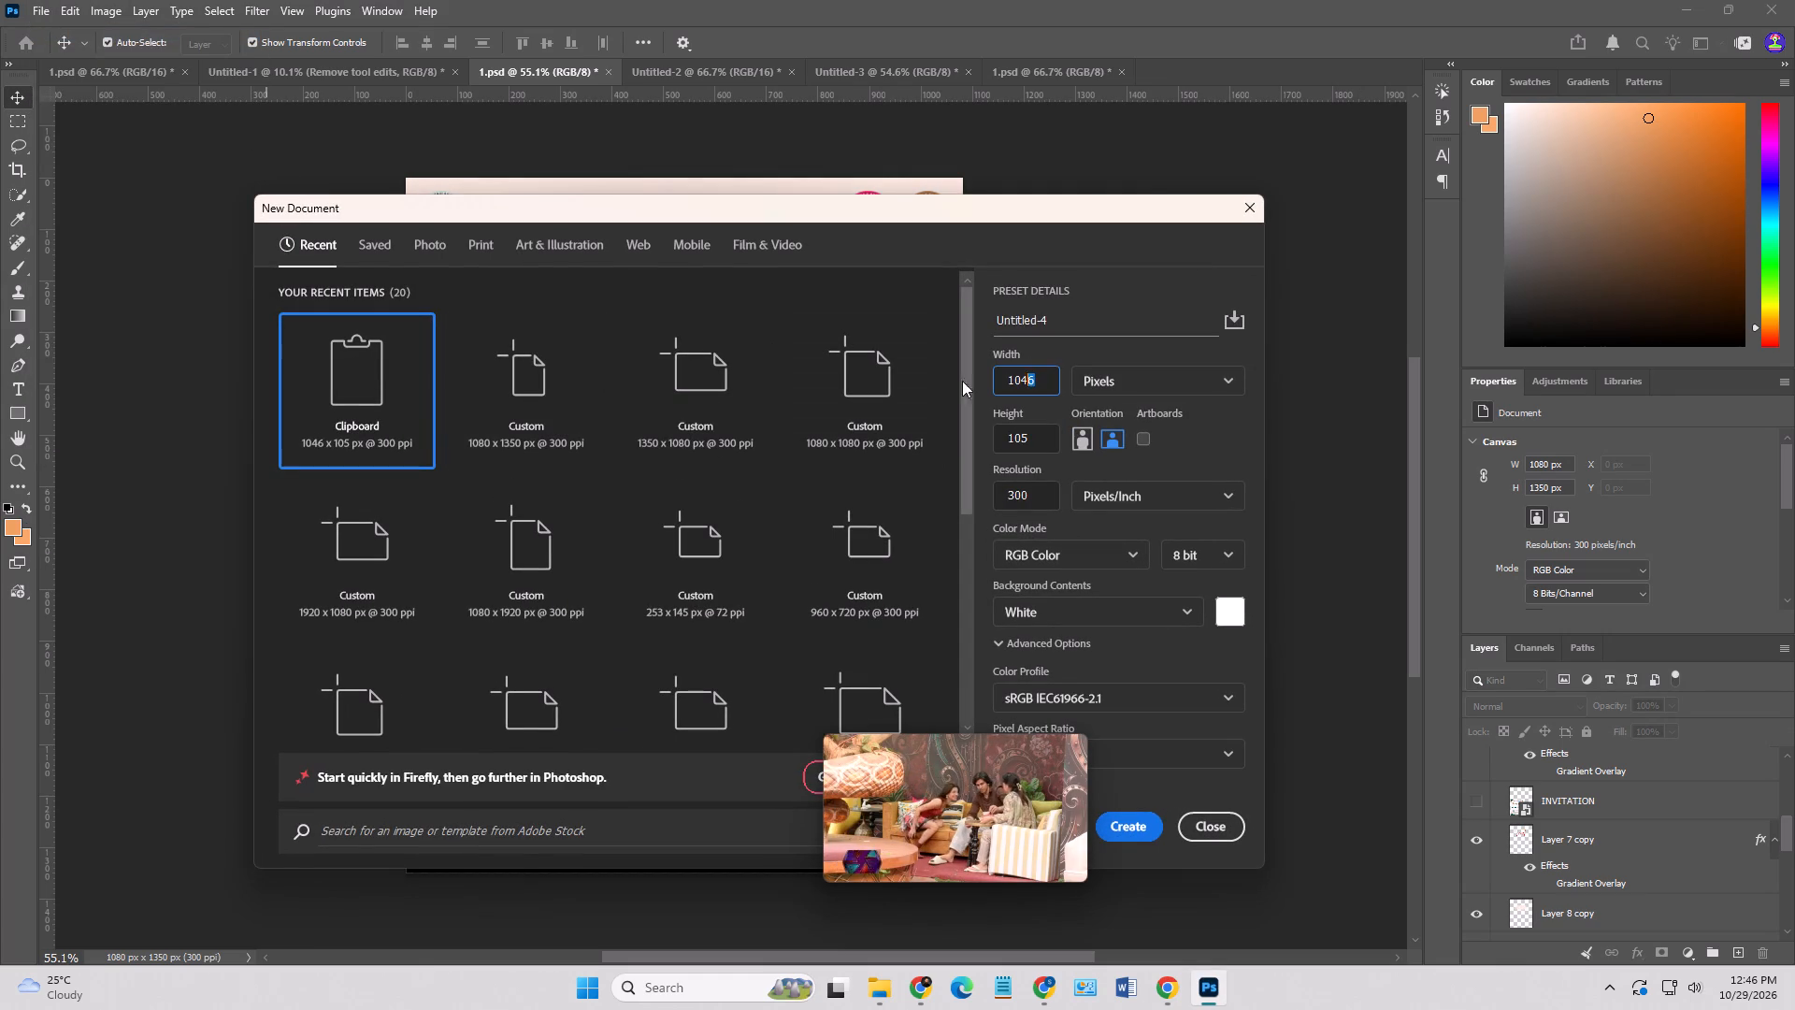
left_click_drag(962, 381, 916, 381)
type("3000")
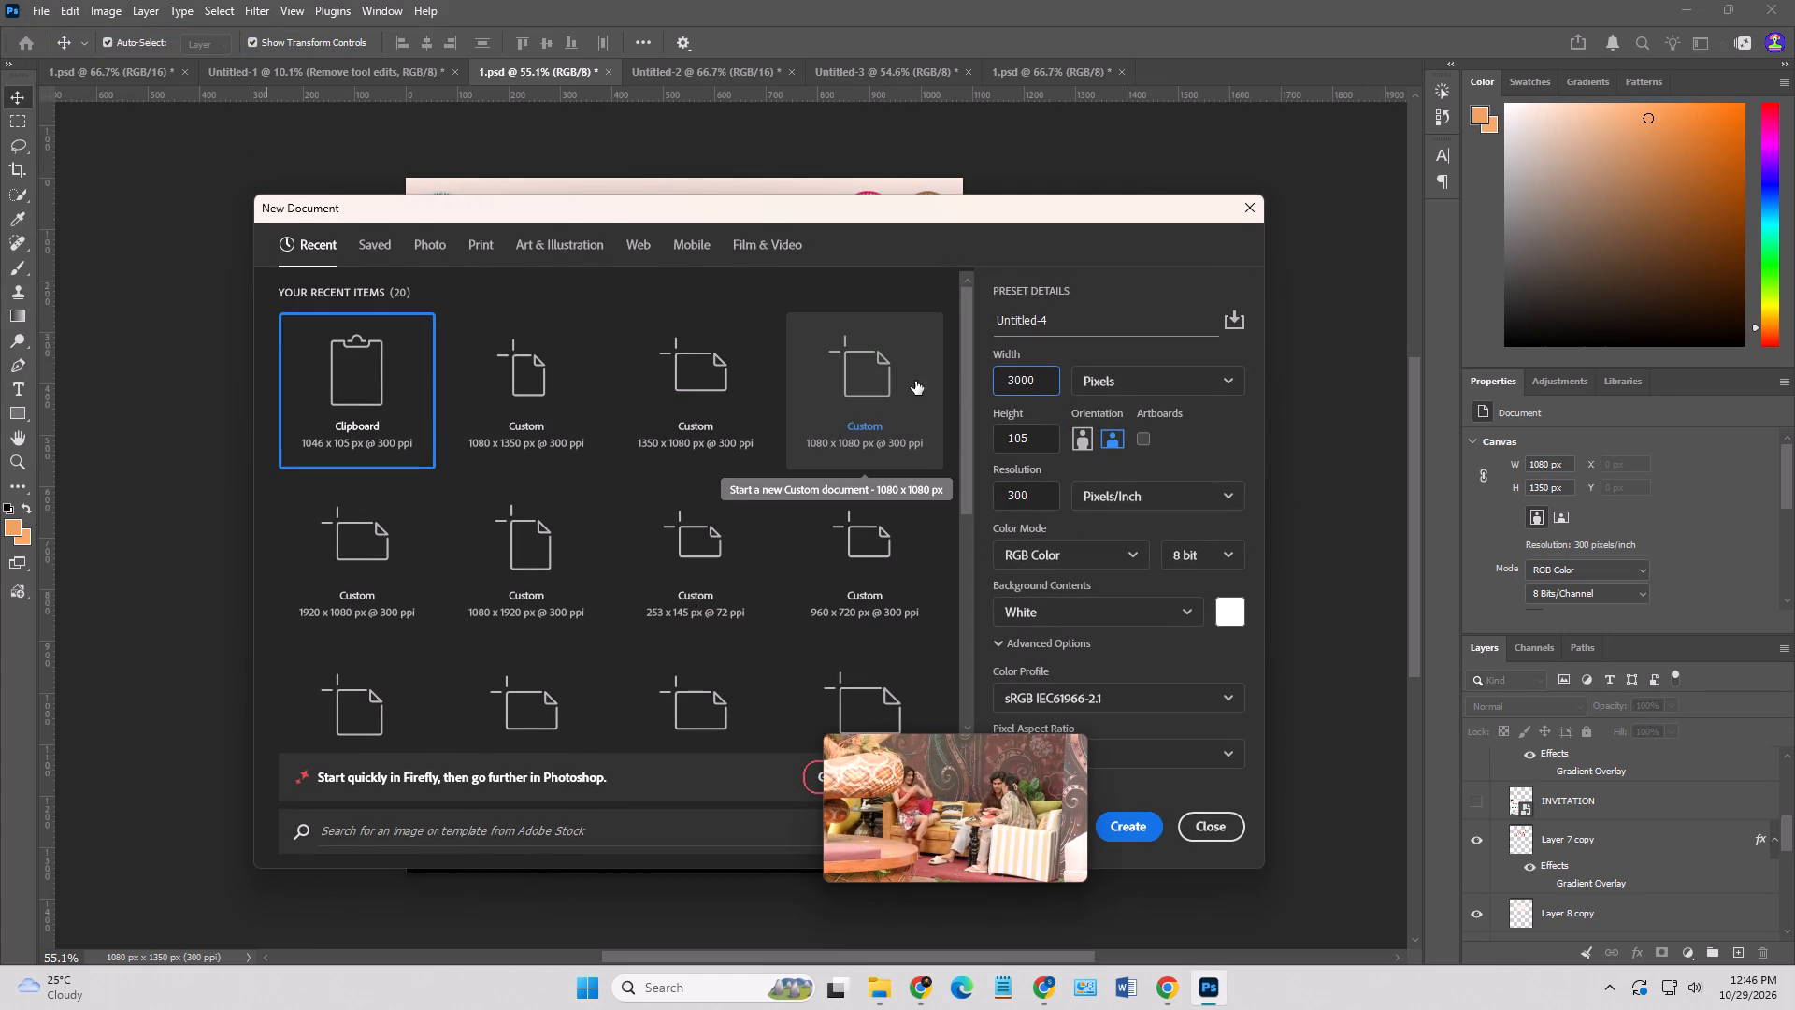
key("BackSpace")
key("backslash")
left_click_drag(1032, 440, 984, 446)
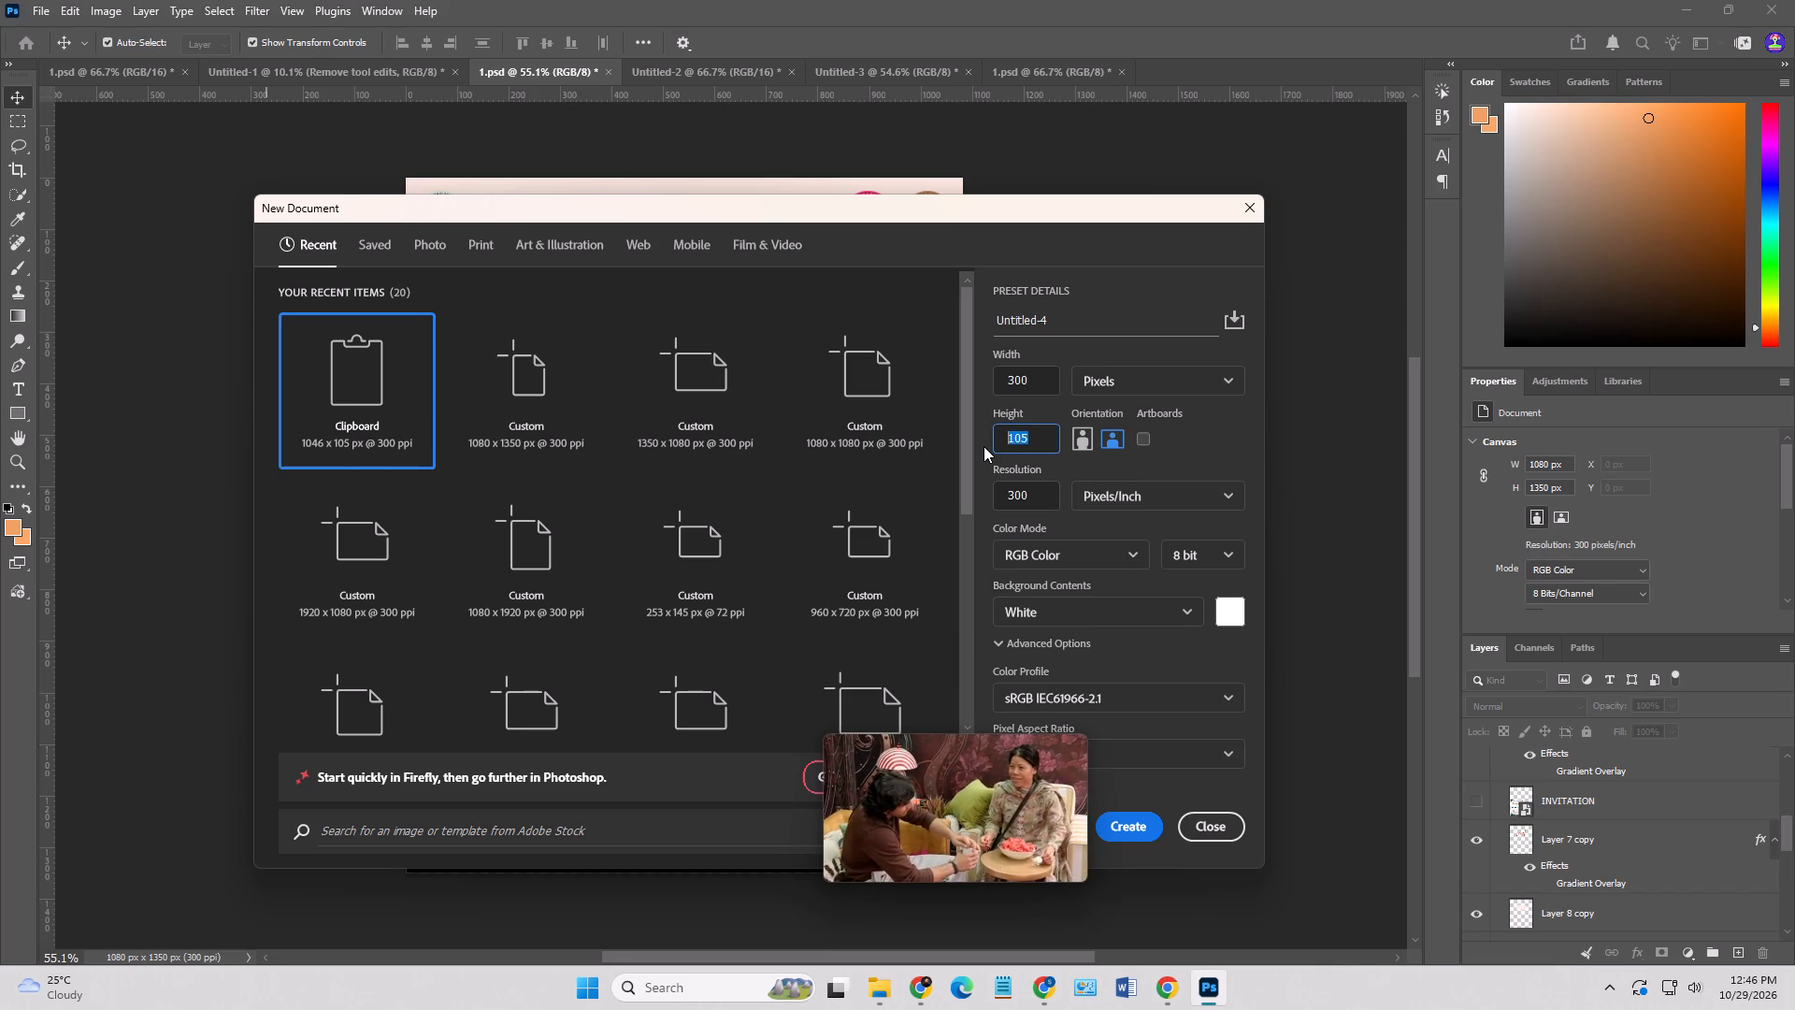
type("3000")
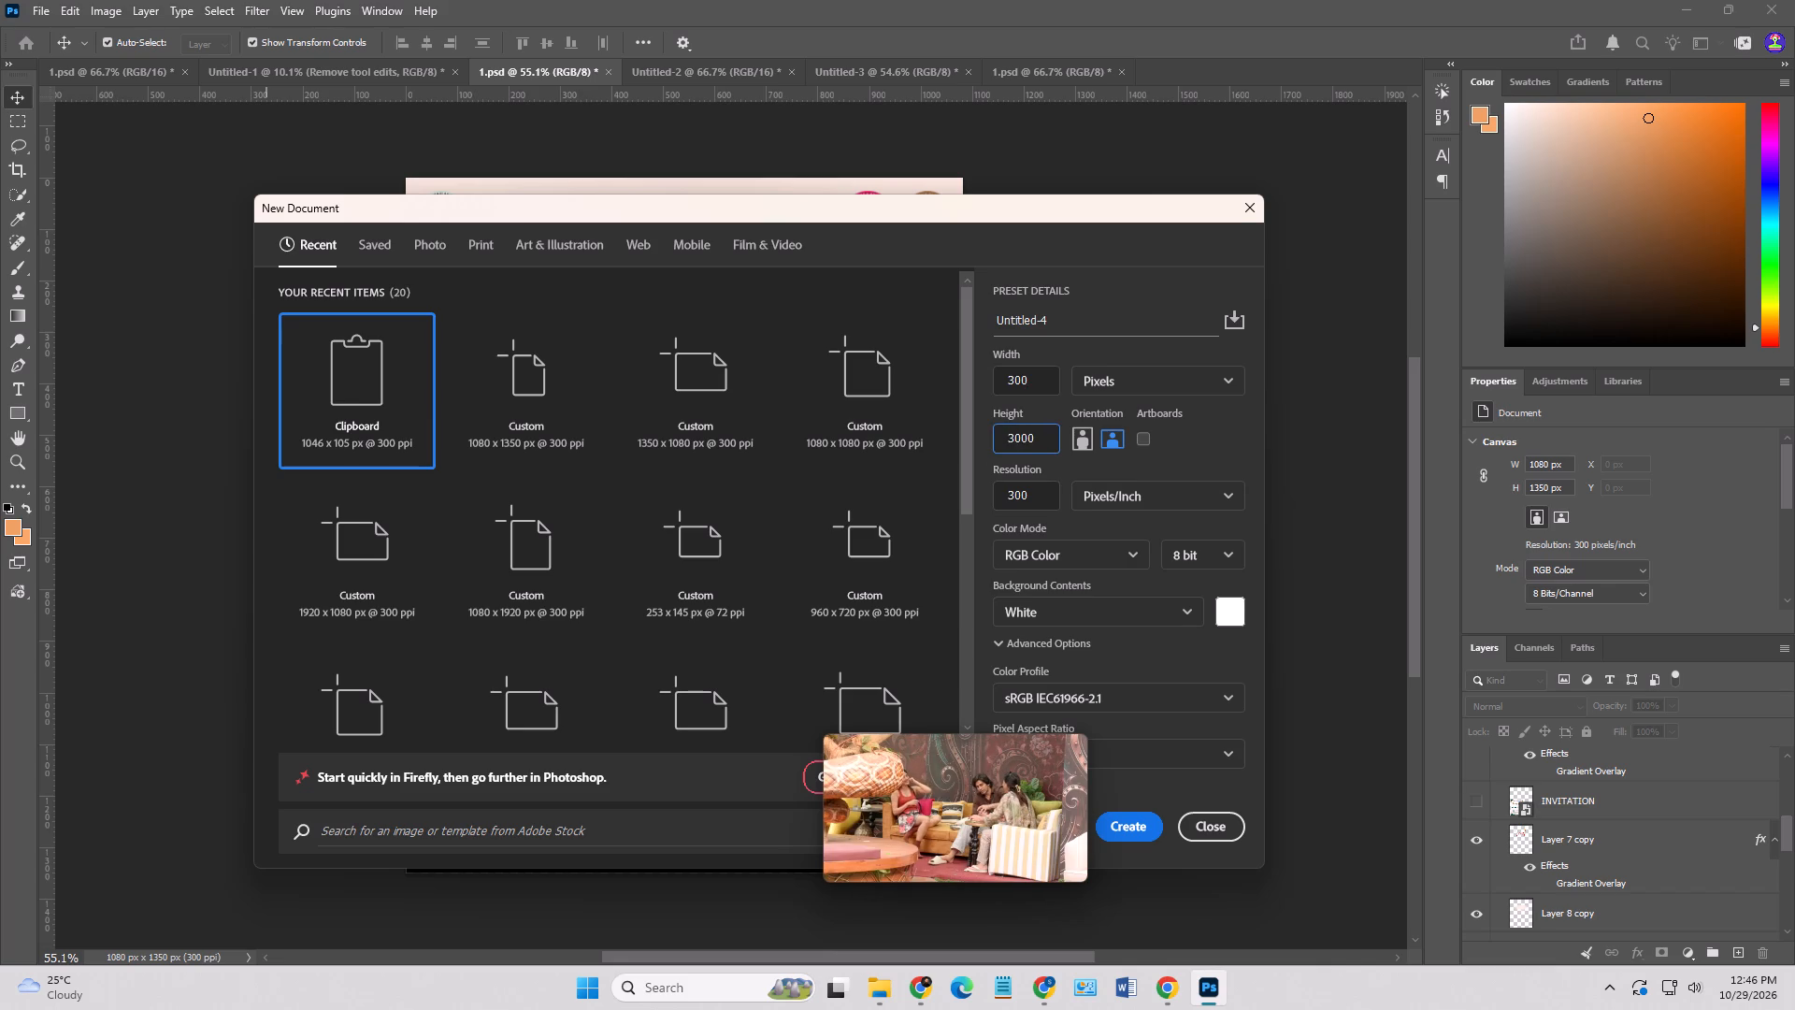
key("BackSpace")
Set the new document's colour depth to 32 bit and create it, dismissing the HDR notice.
left_click(1196, 562)
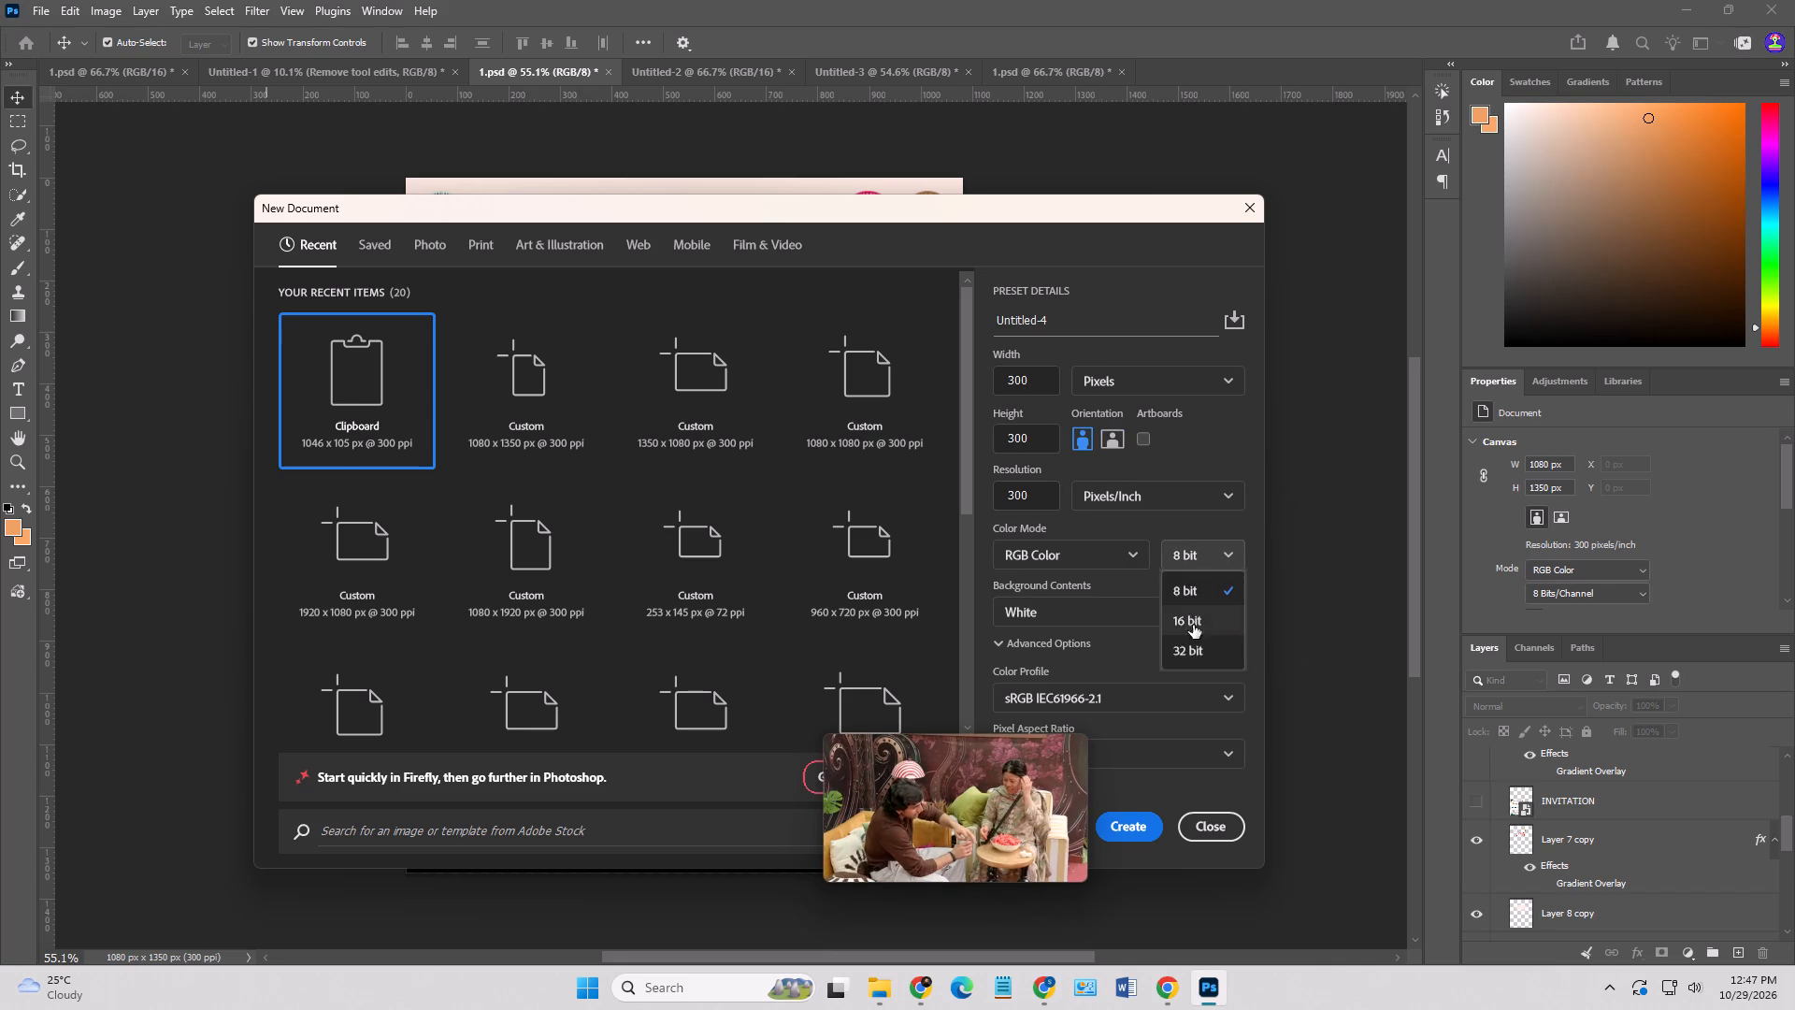
left_click(1199, 628)
left_click(1202, 555)
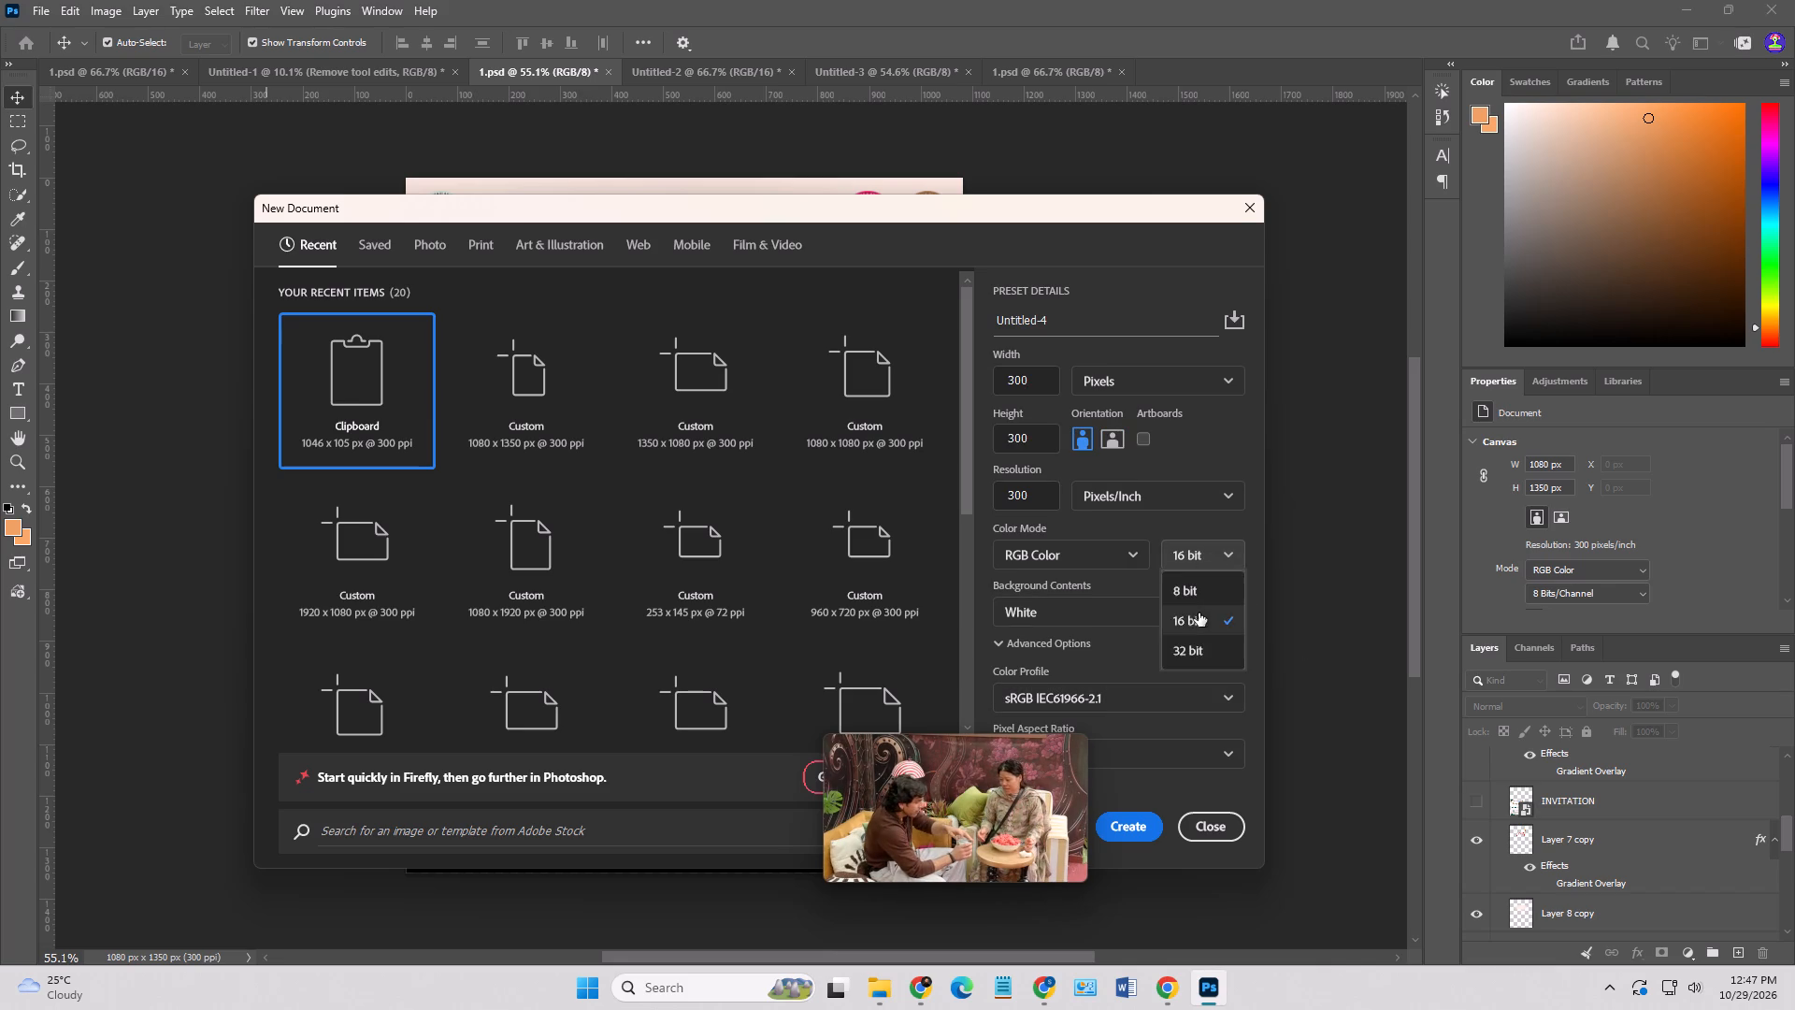
left_click(1197, 649)
left_click(1127, 829)
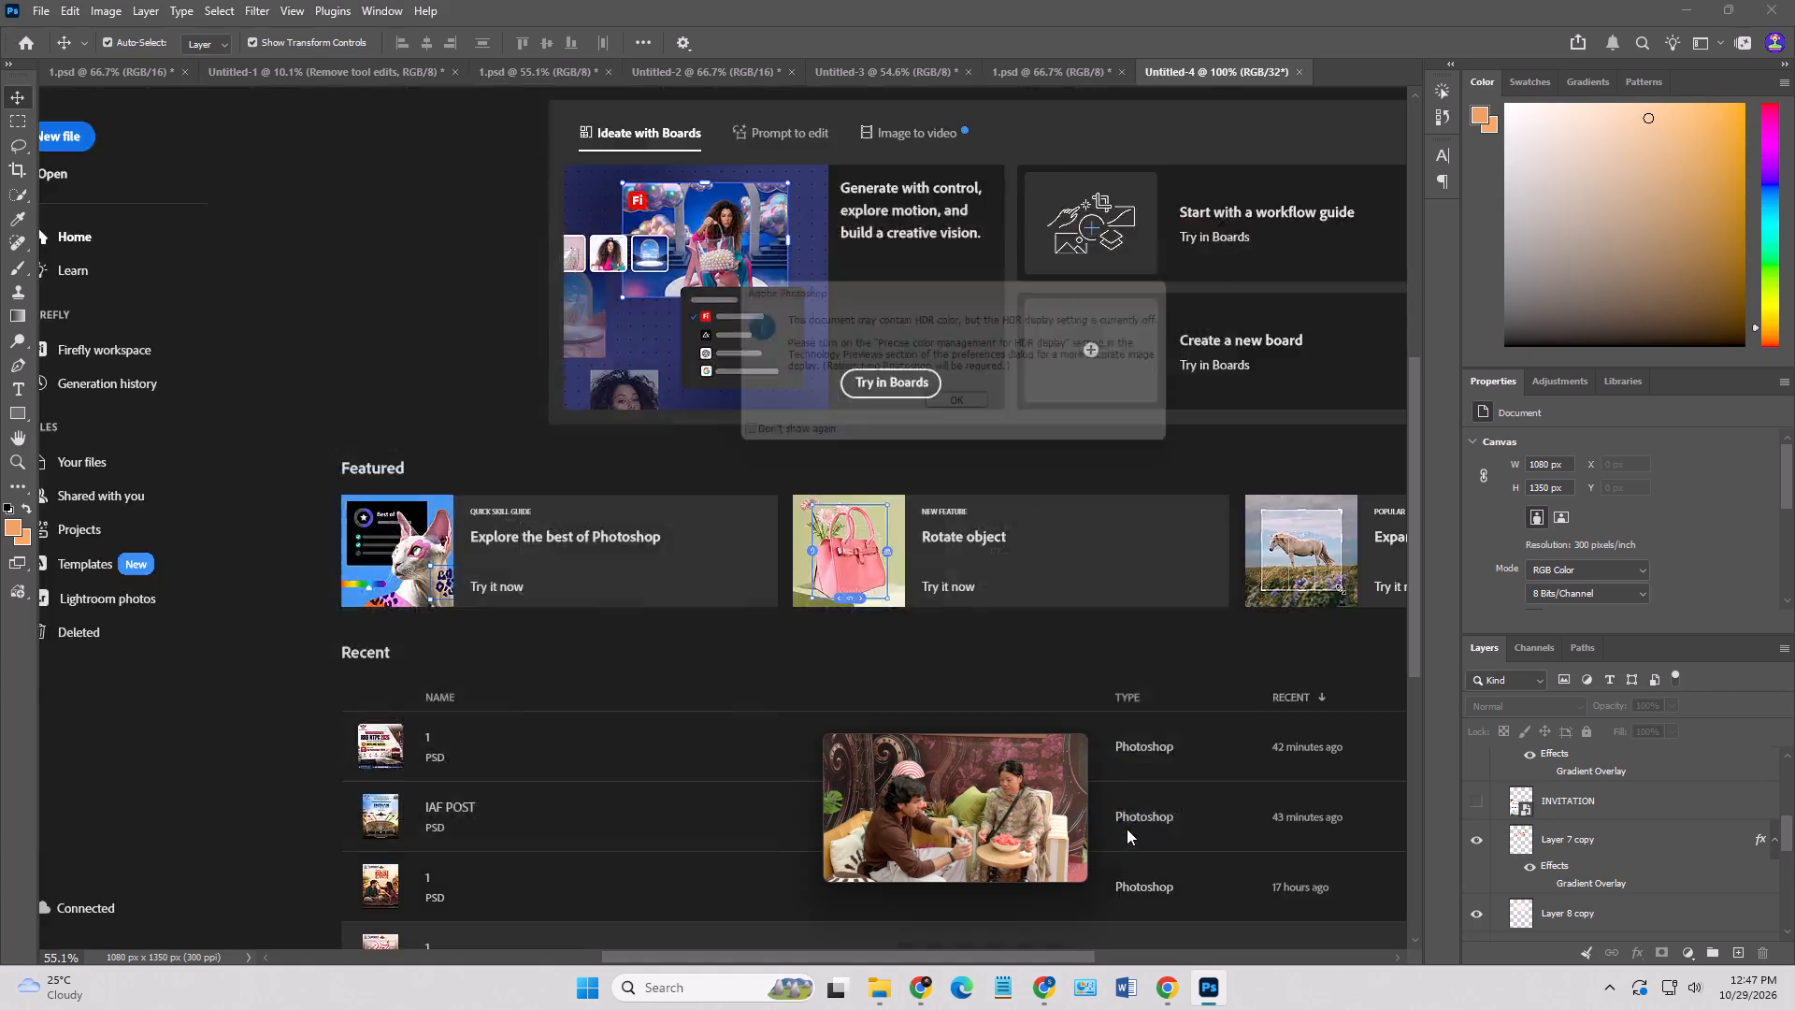
left_click(969, 412)
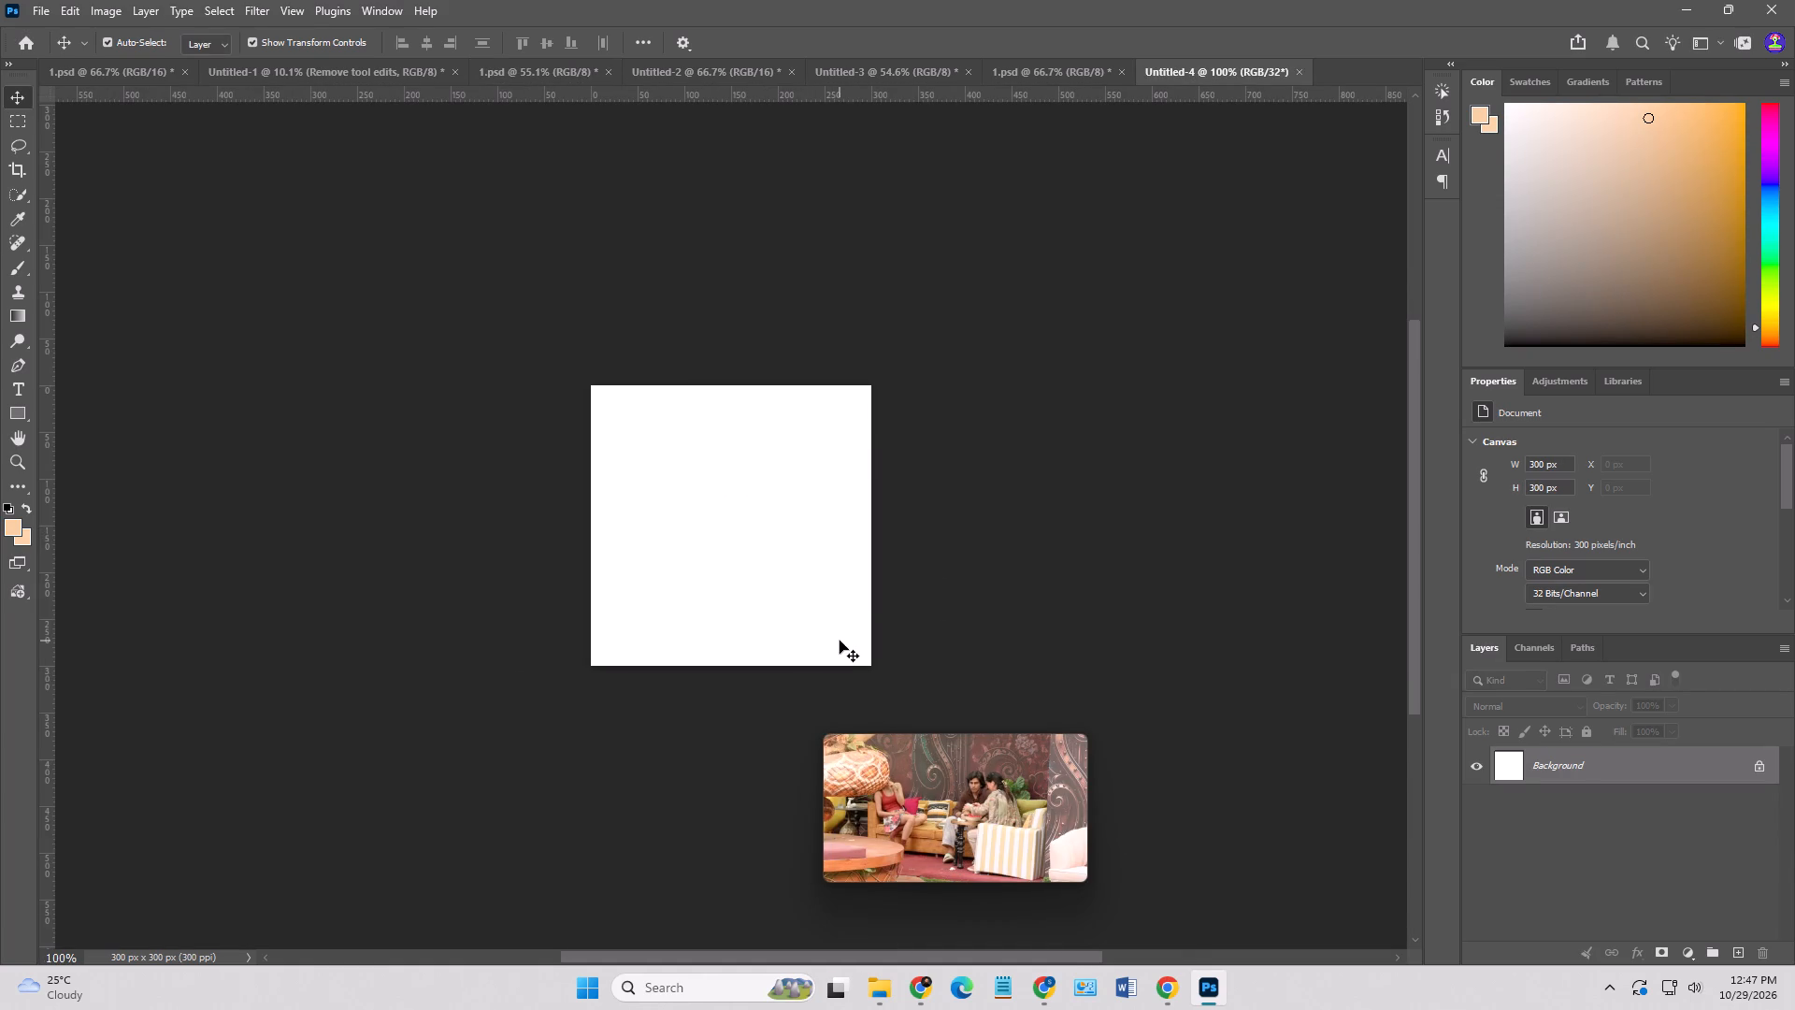
Check the new document's image size with the width and height units switched to Pixels.
key("ctrl+alt+i")
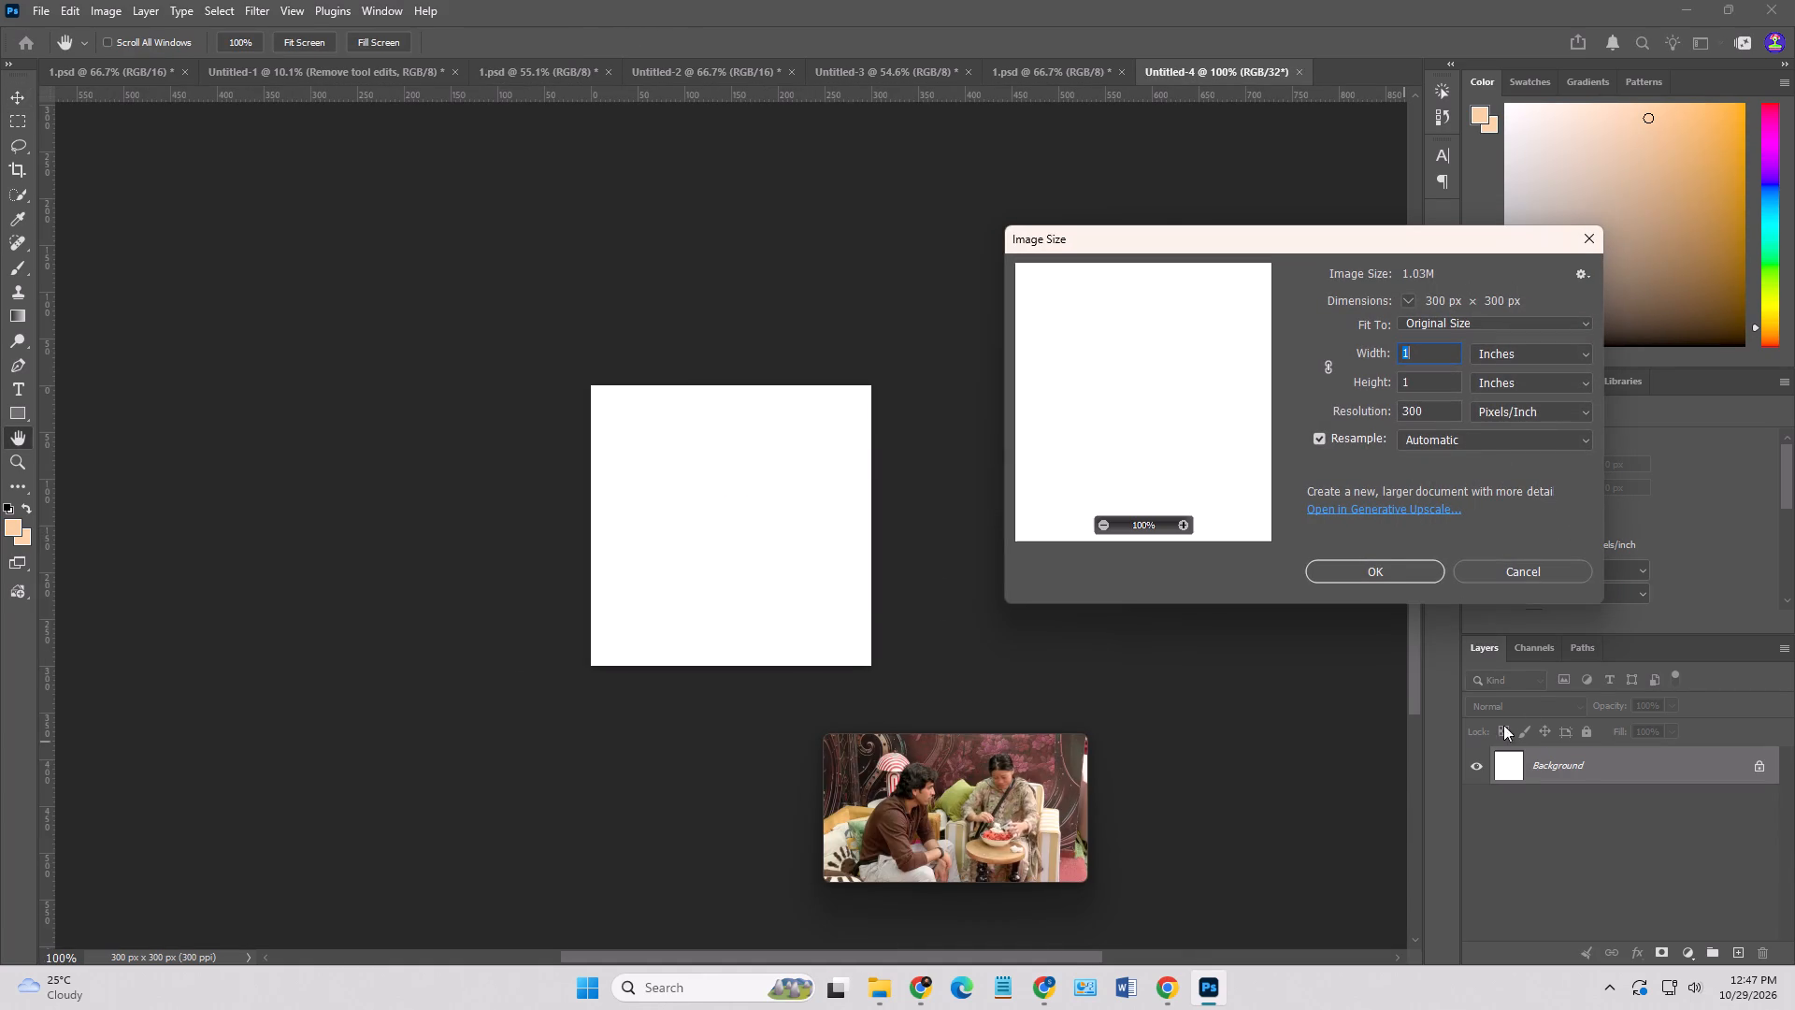
left_click(1523, 353)
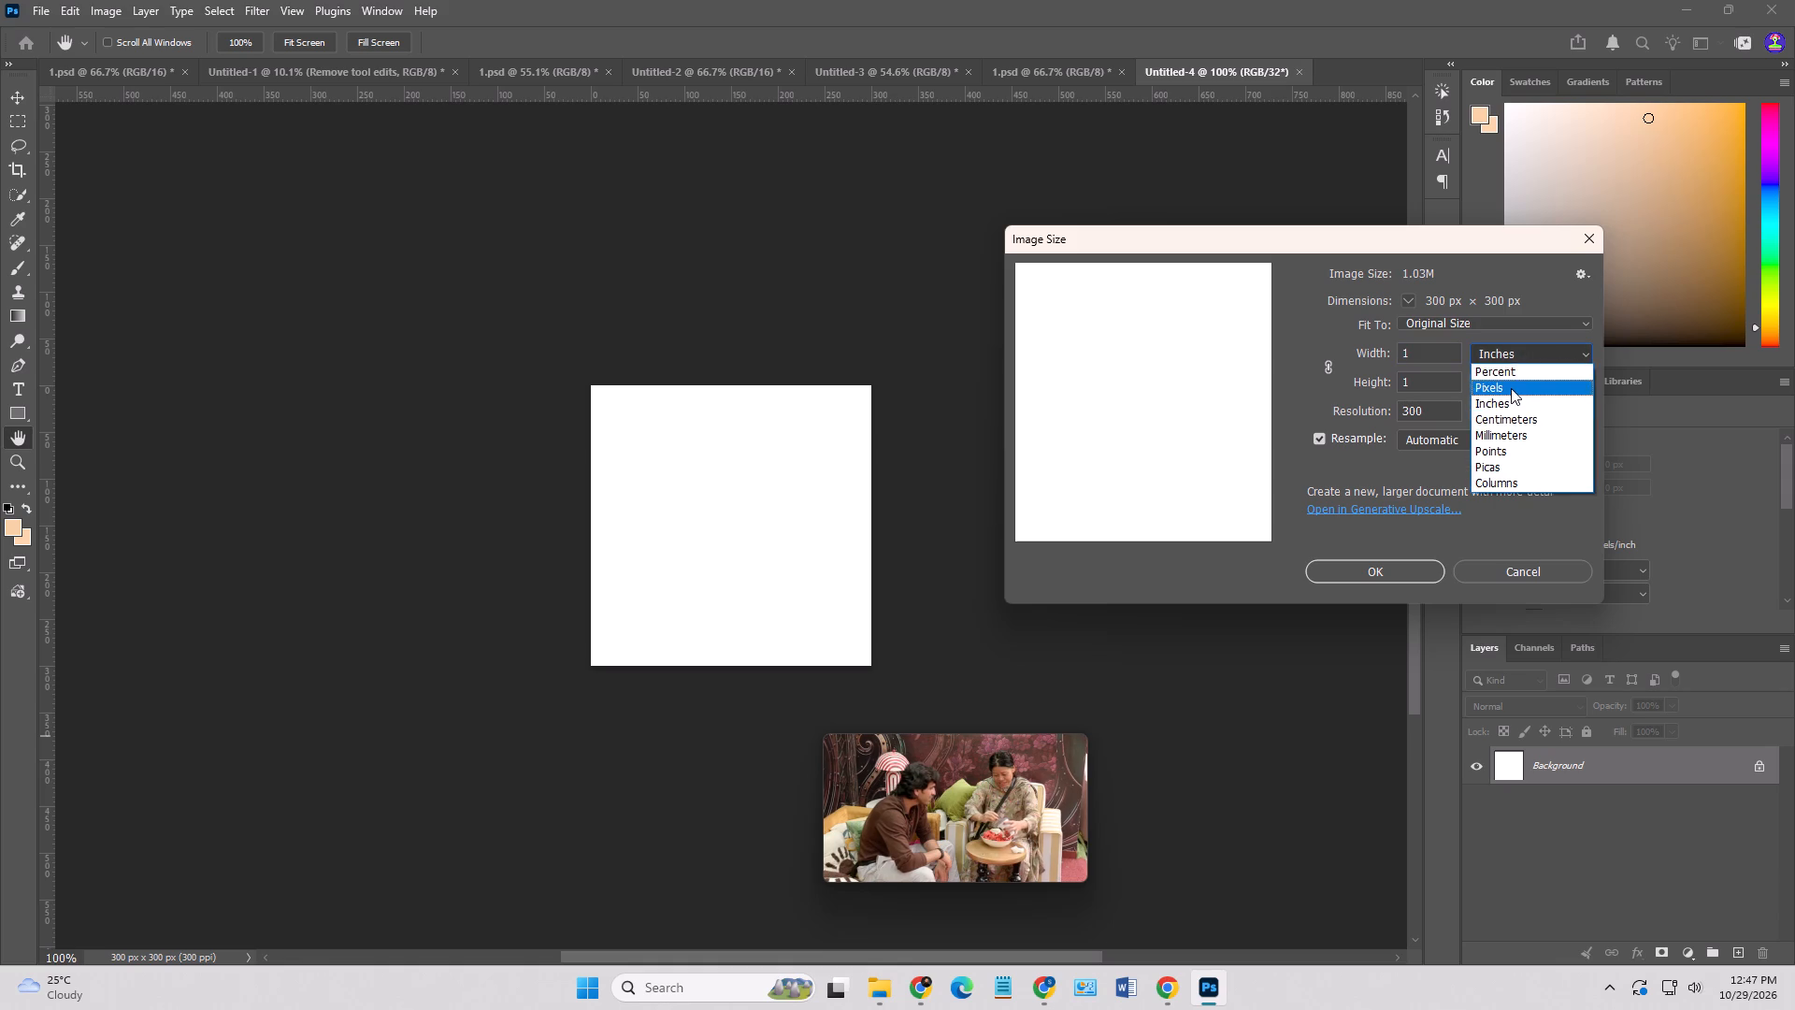
left_click(1511, 391)
left_click(1393, 566)
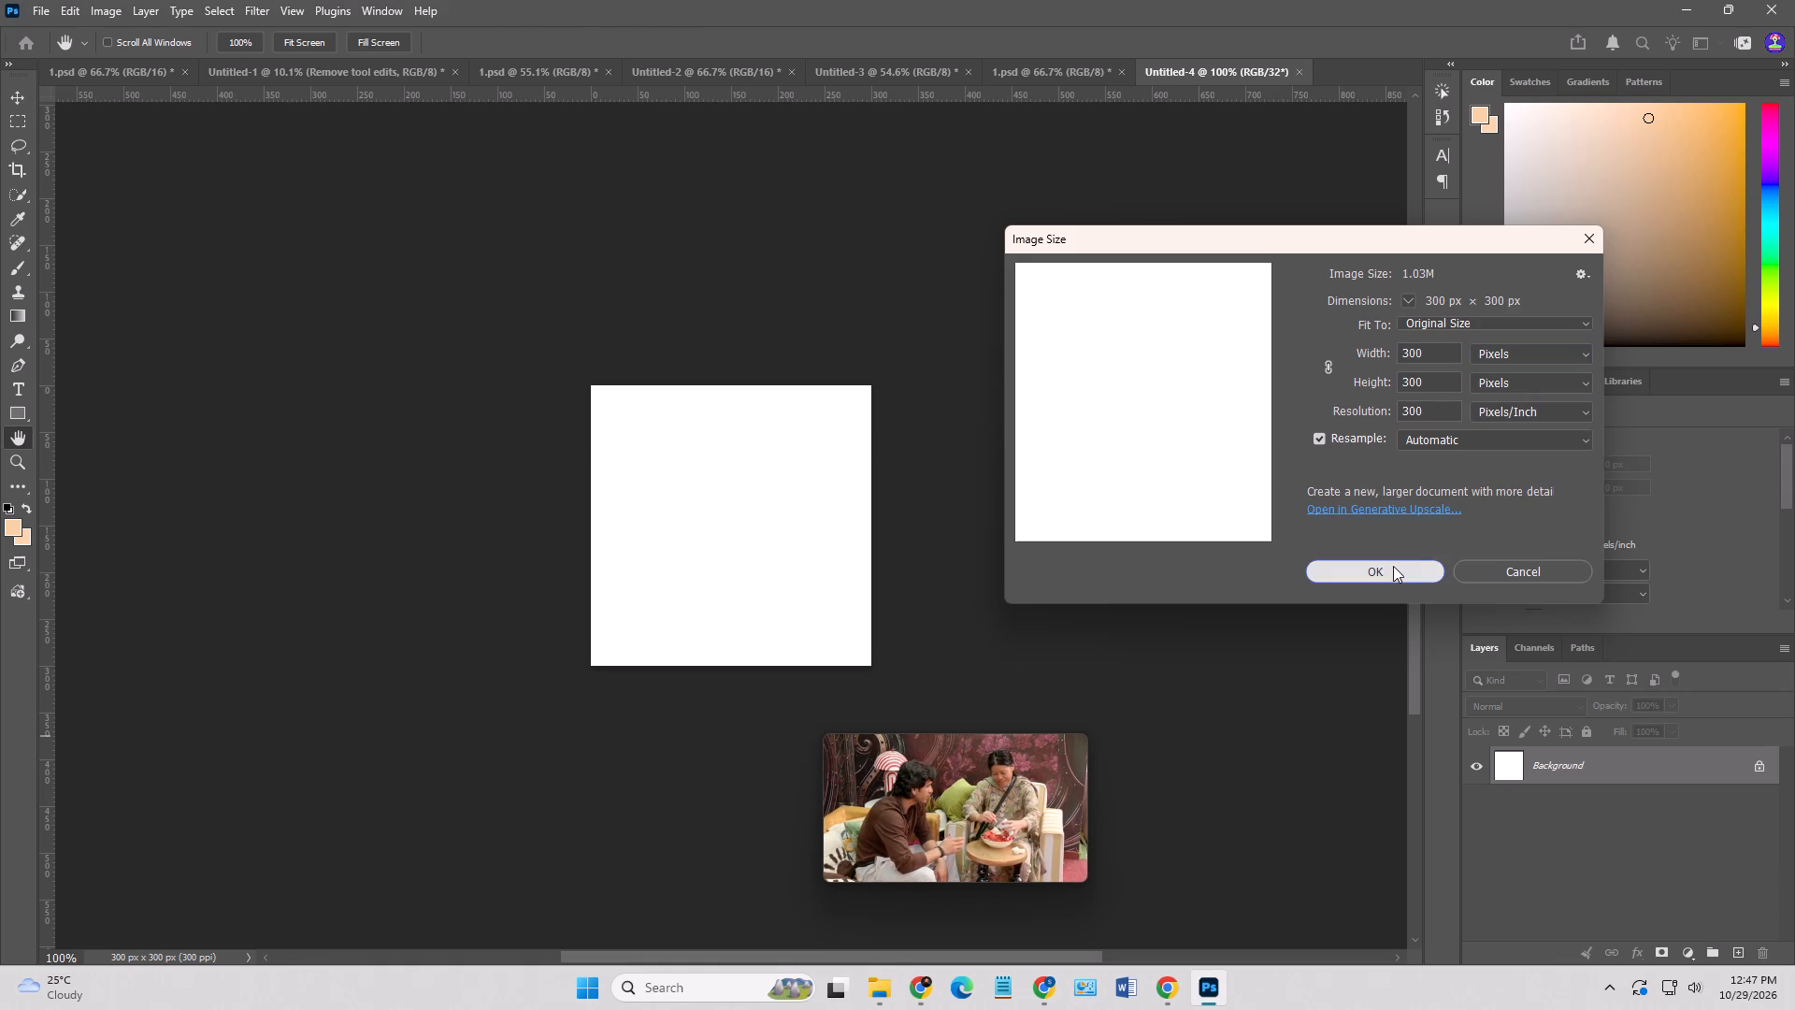
Place the Image- 1 photo from the Downloads folder onto the blank canvas.
left_click(890, 1000)
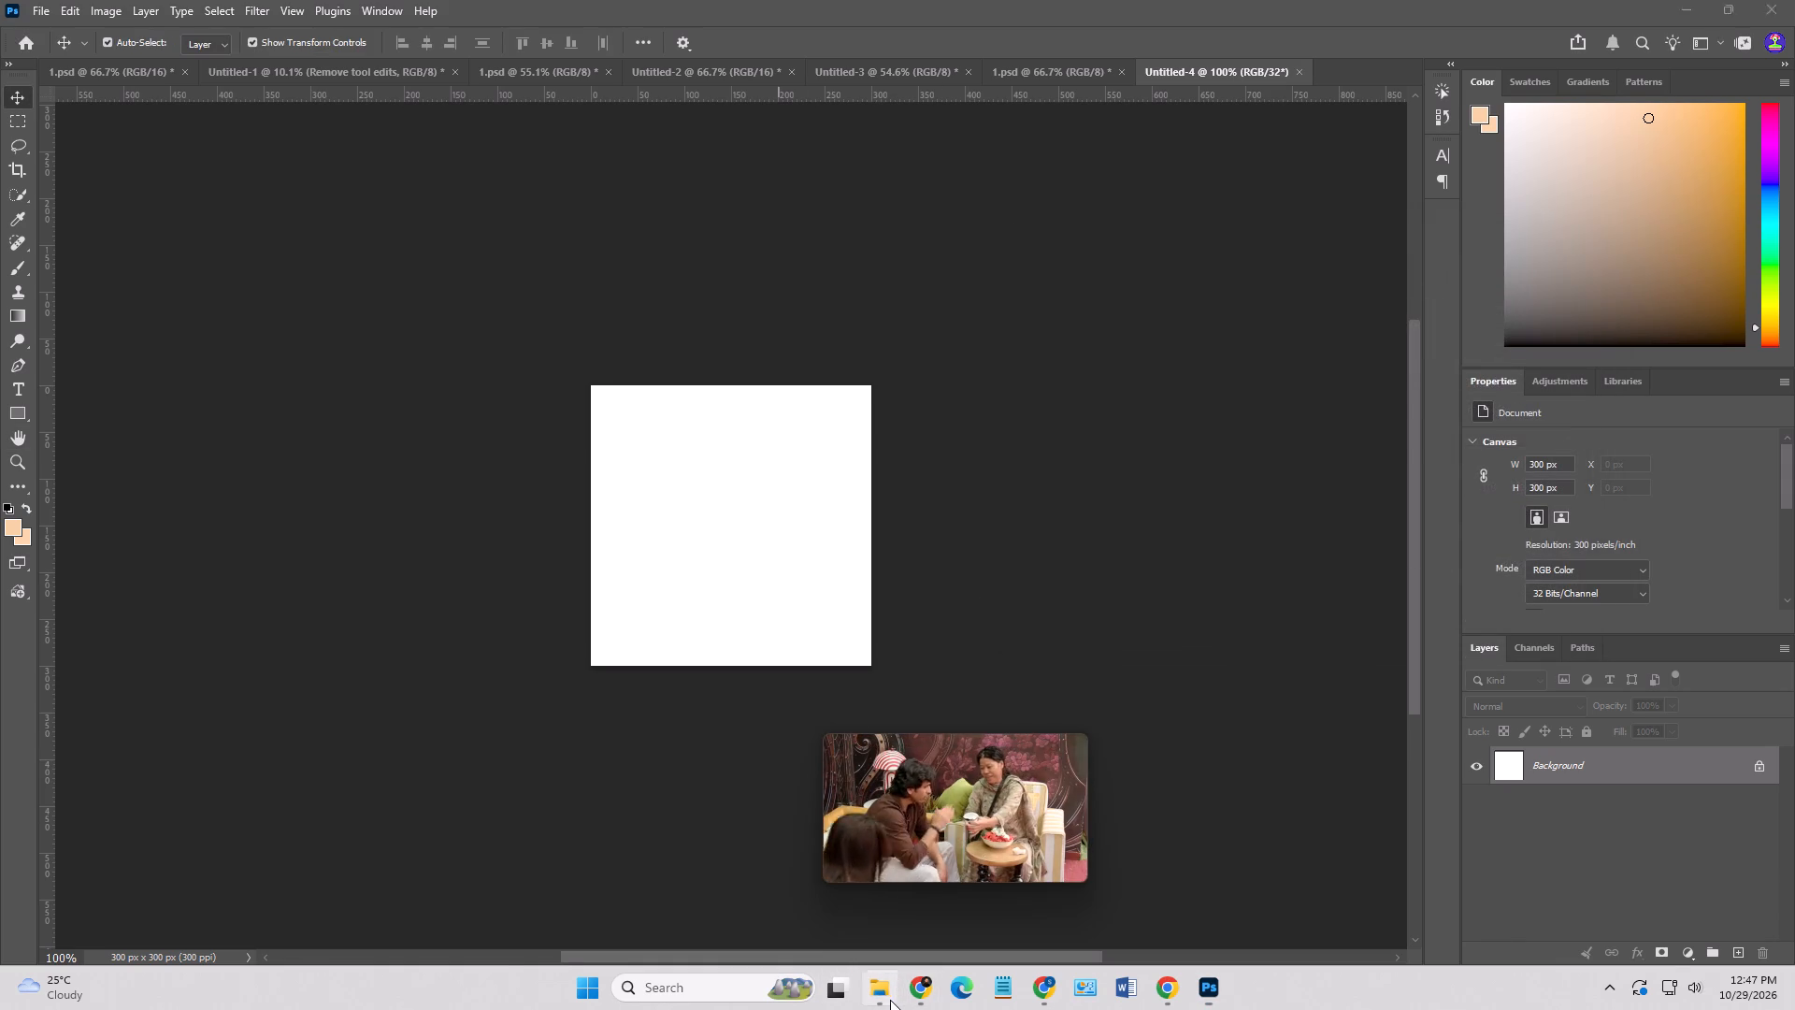
left_click(91, 293)
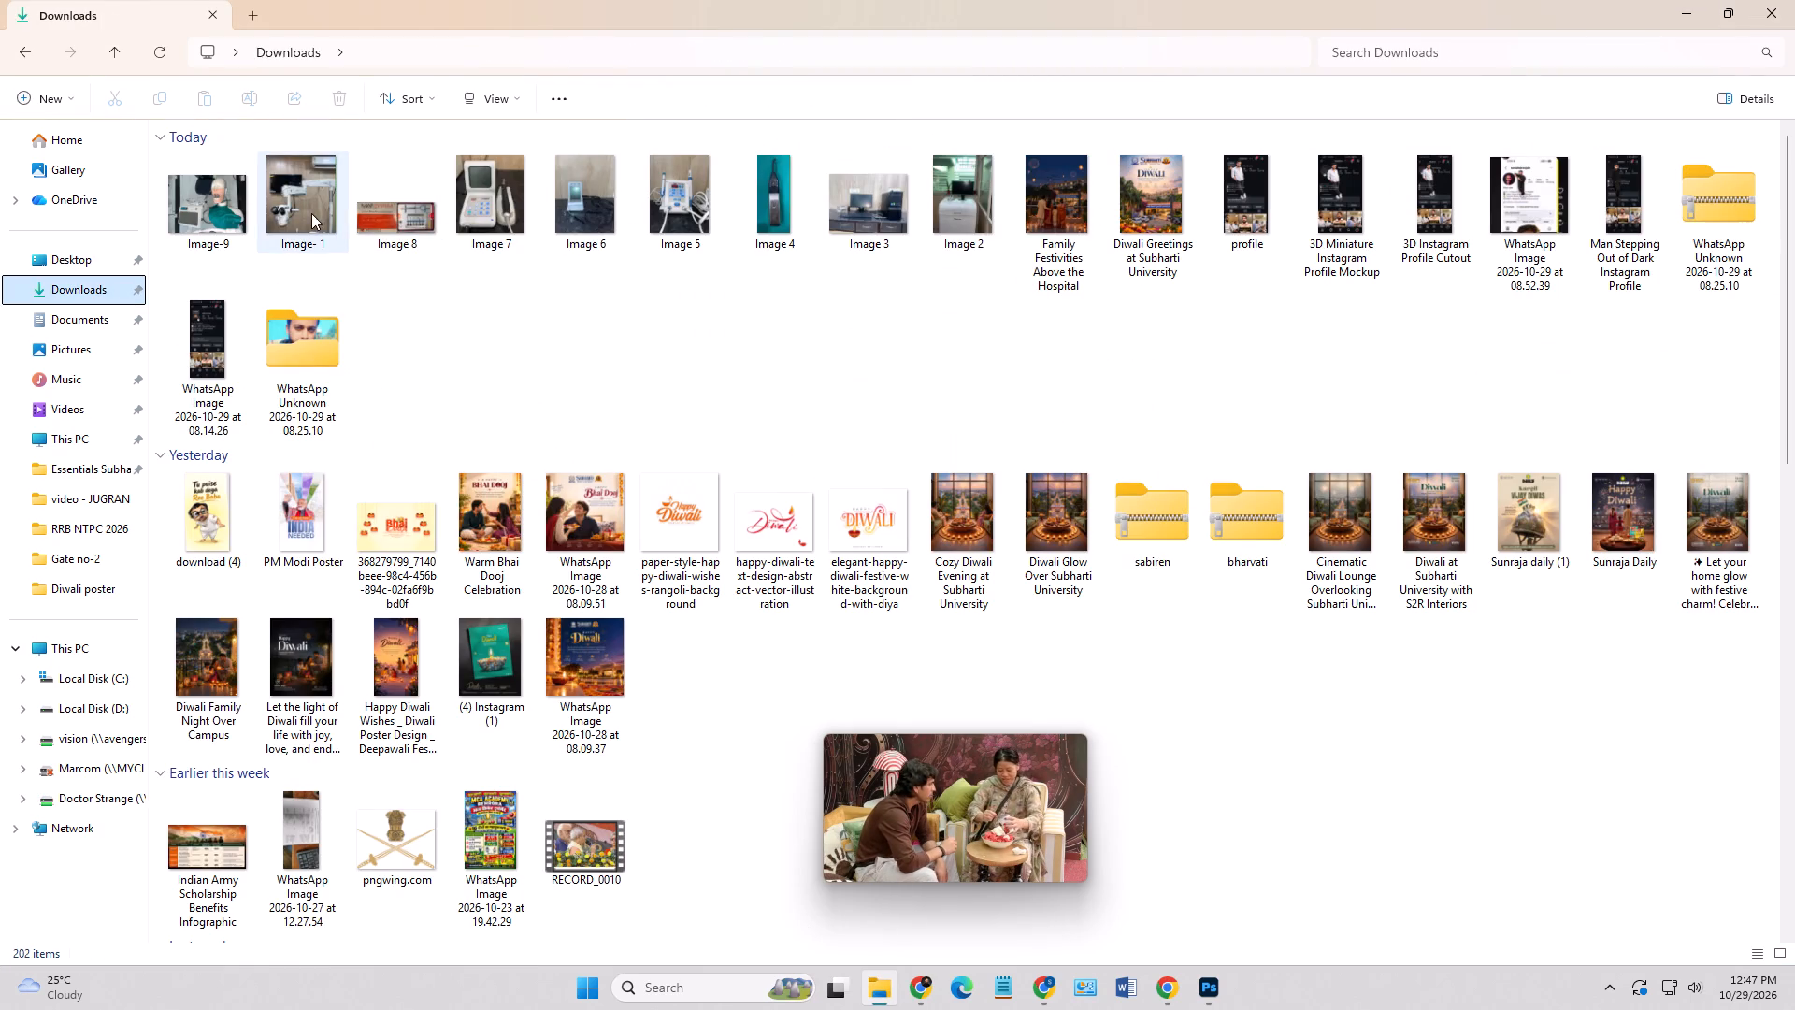
left_click_drag(309, 209, 1142, 879)
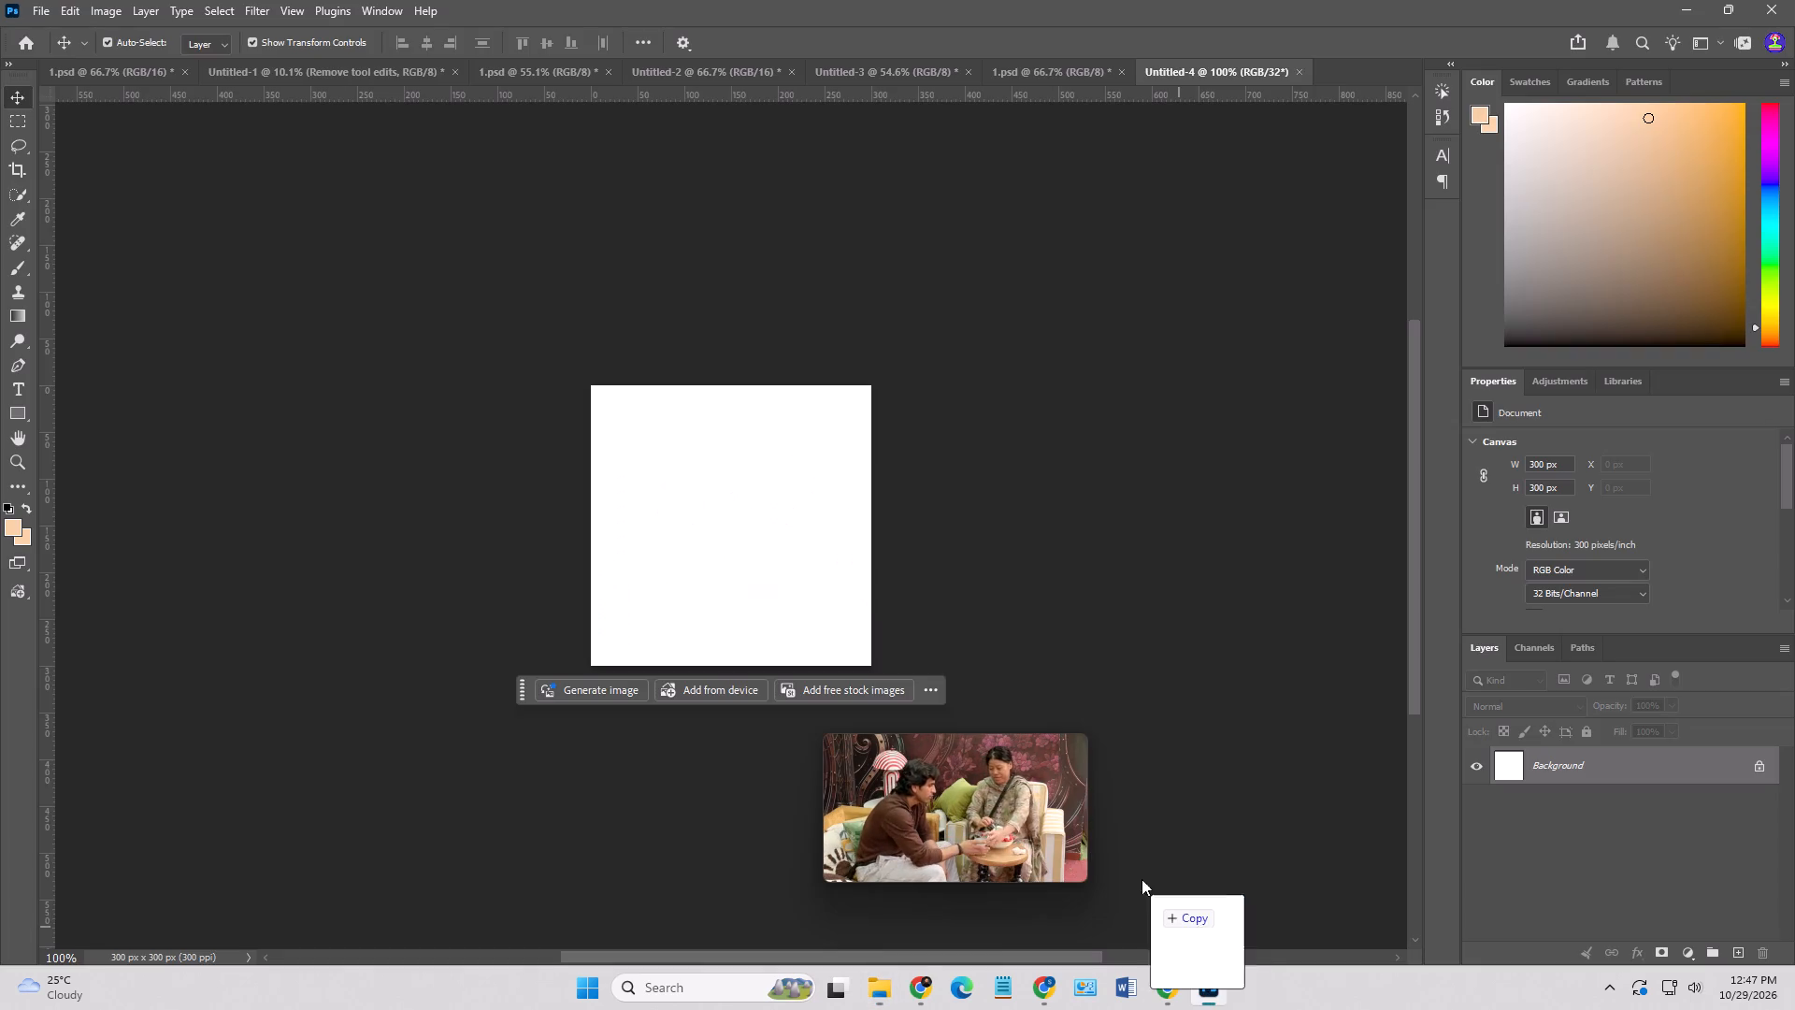
left_click_drag(1142, 879, 728, 545)
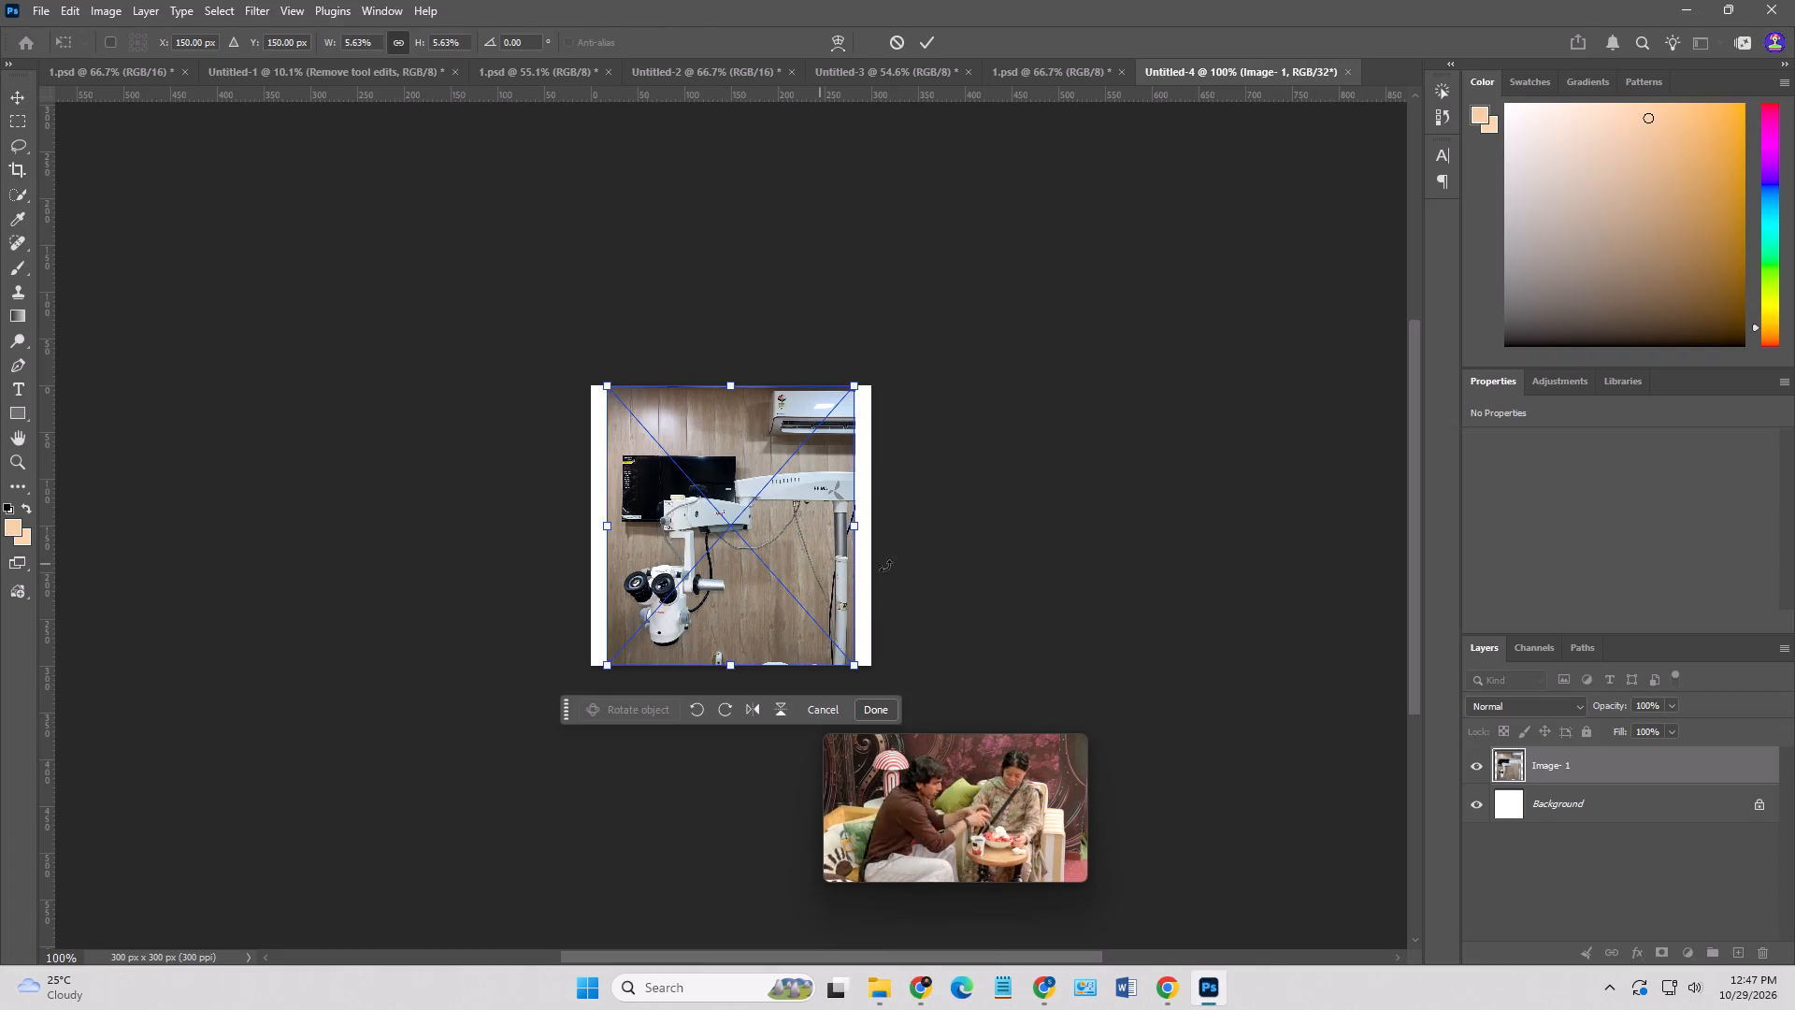
left_click(1099, 548)
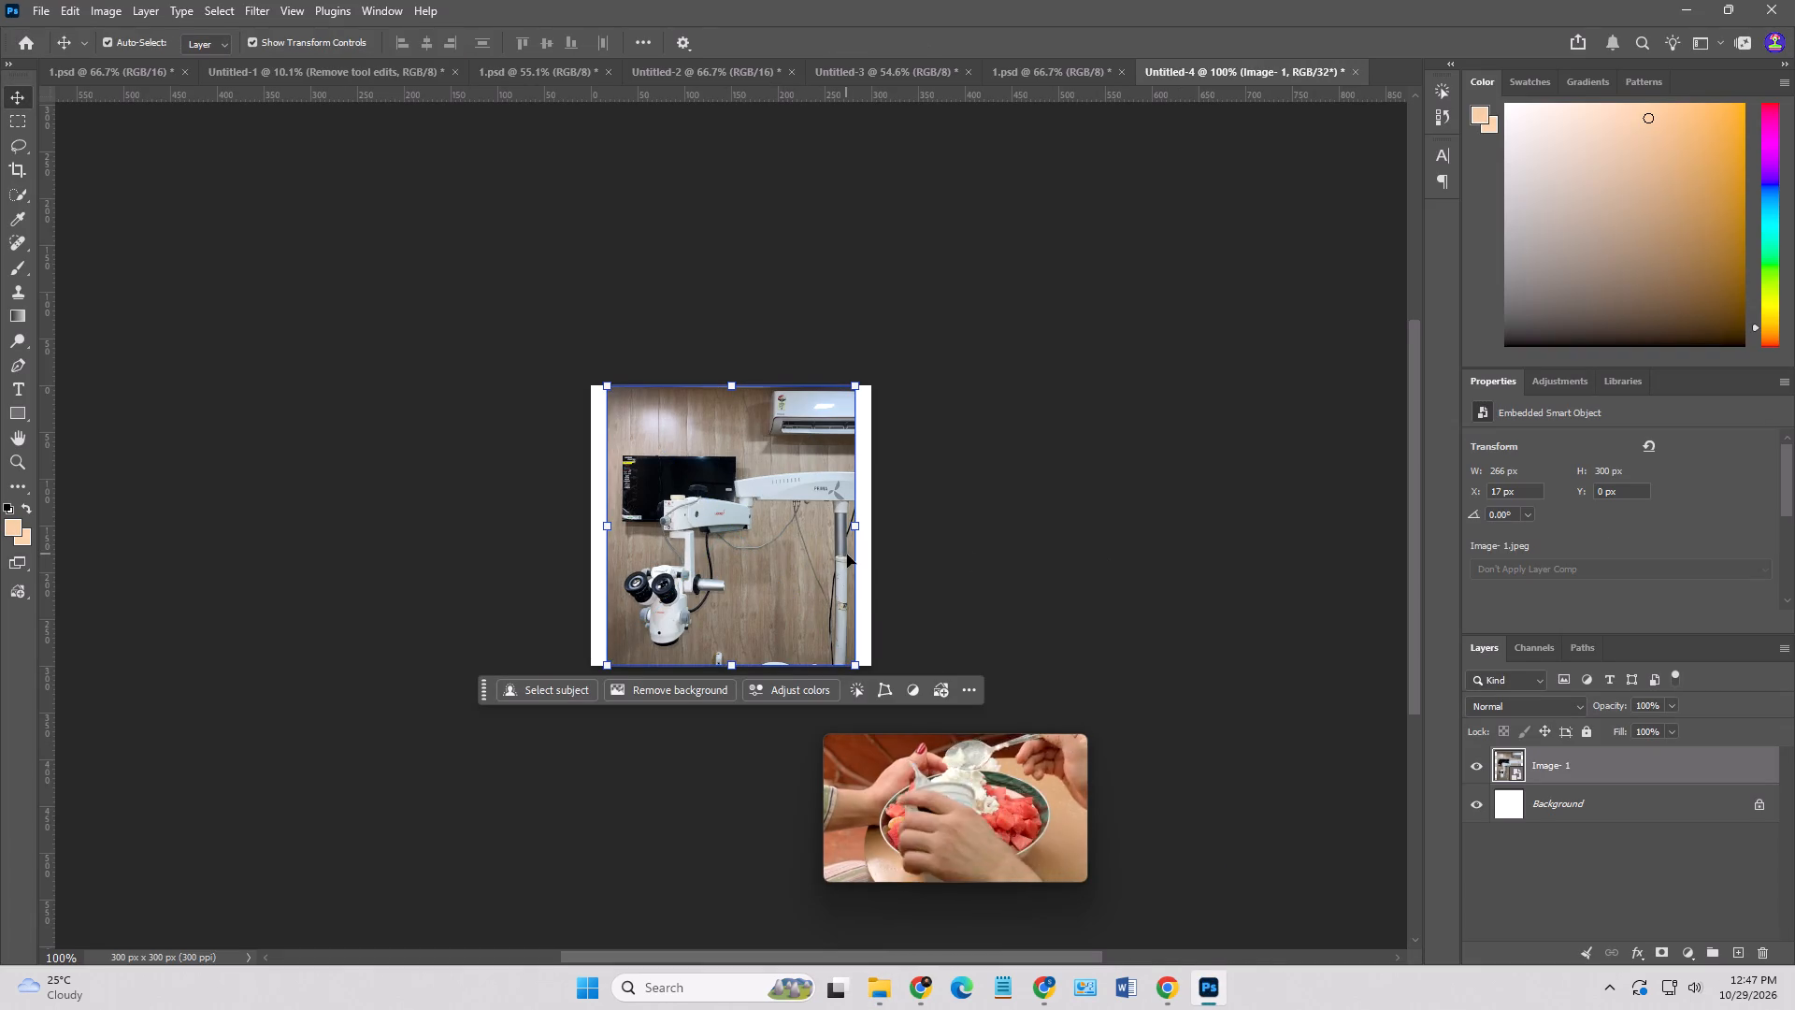
Scale the Image- 1 photo proportionally from its centre to about 300 × 338 px, spanning the full canvas width.
scroll(846, 545, "up", 5, "alt")
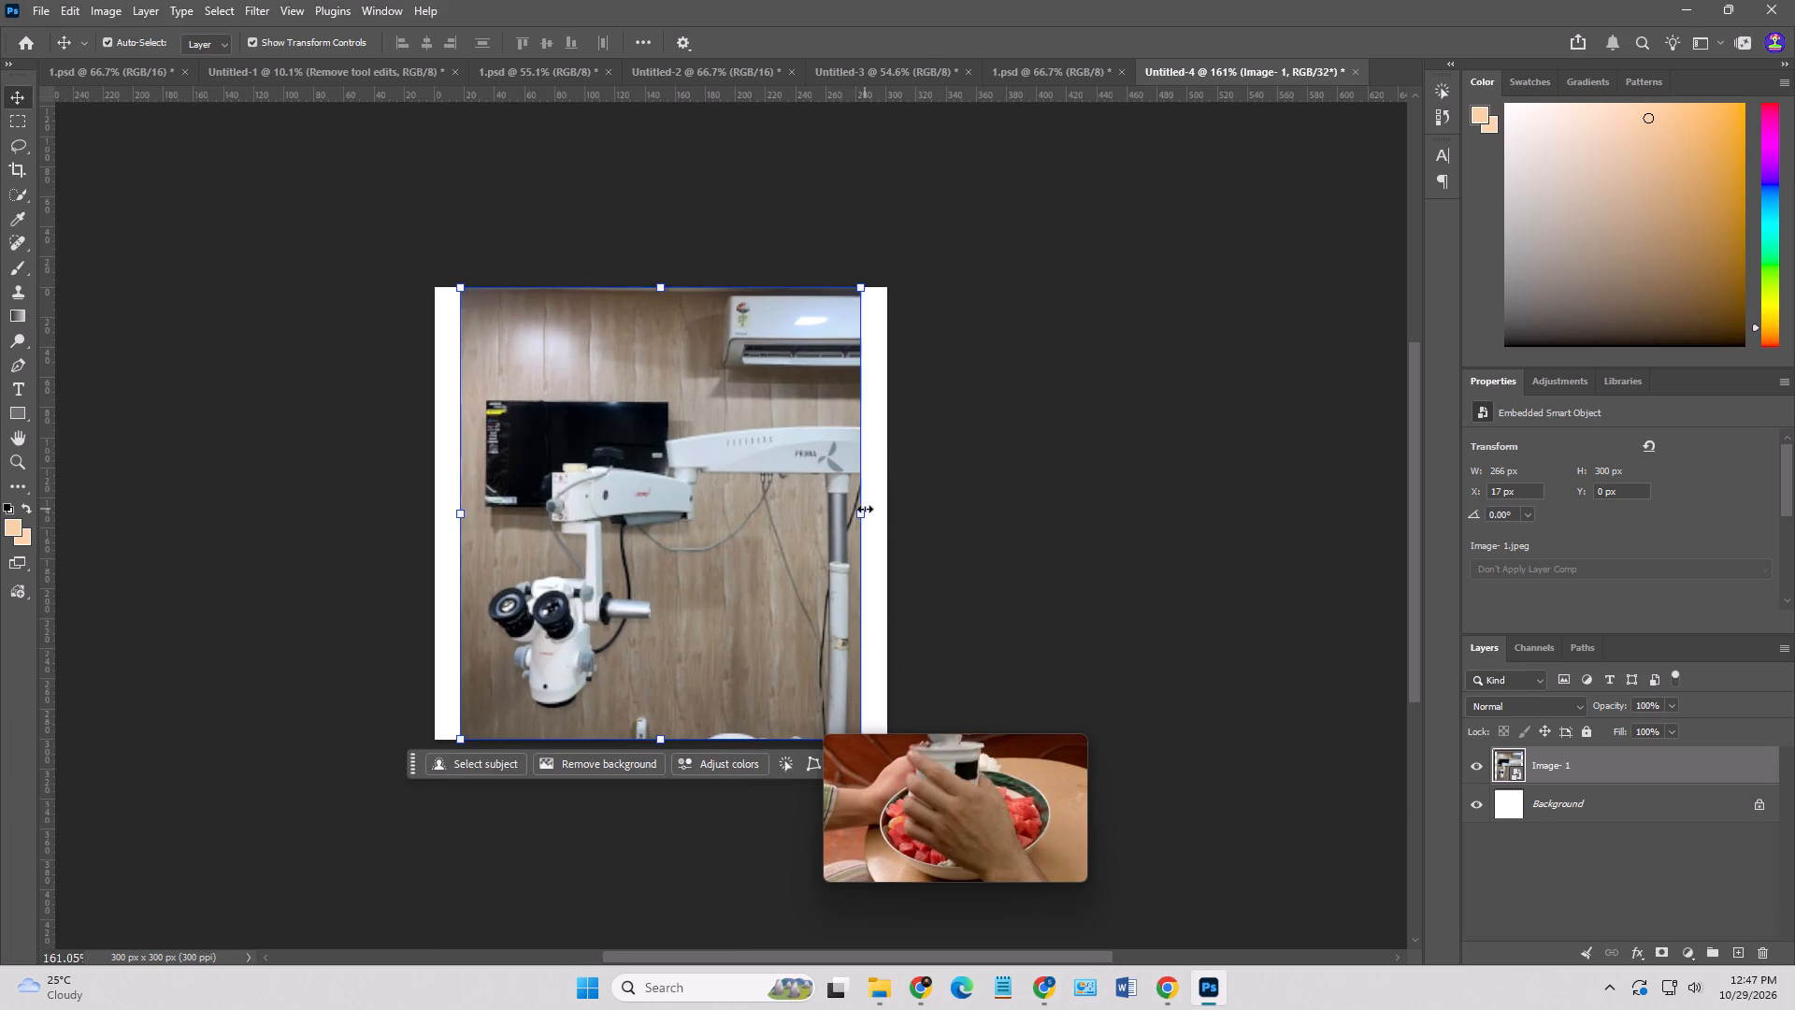
left_click_drag(865, 509, 888, 514)
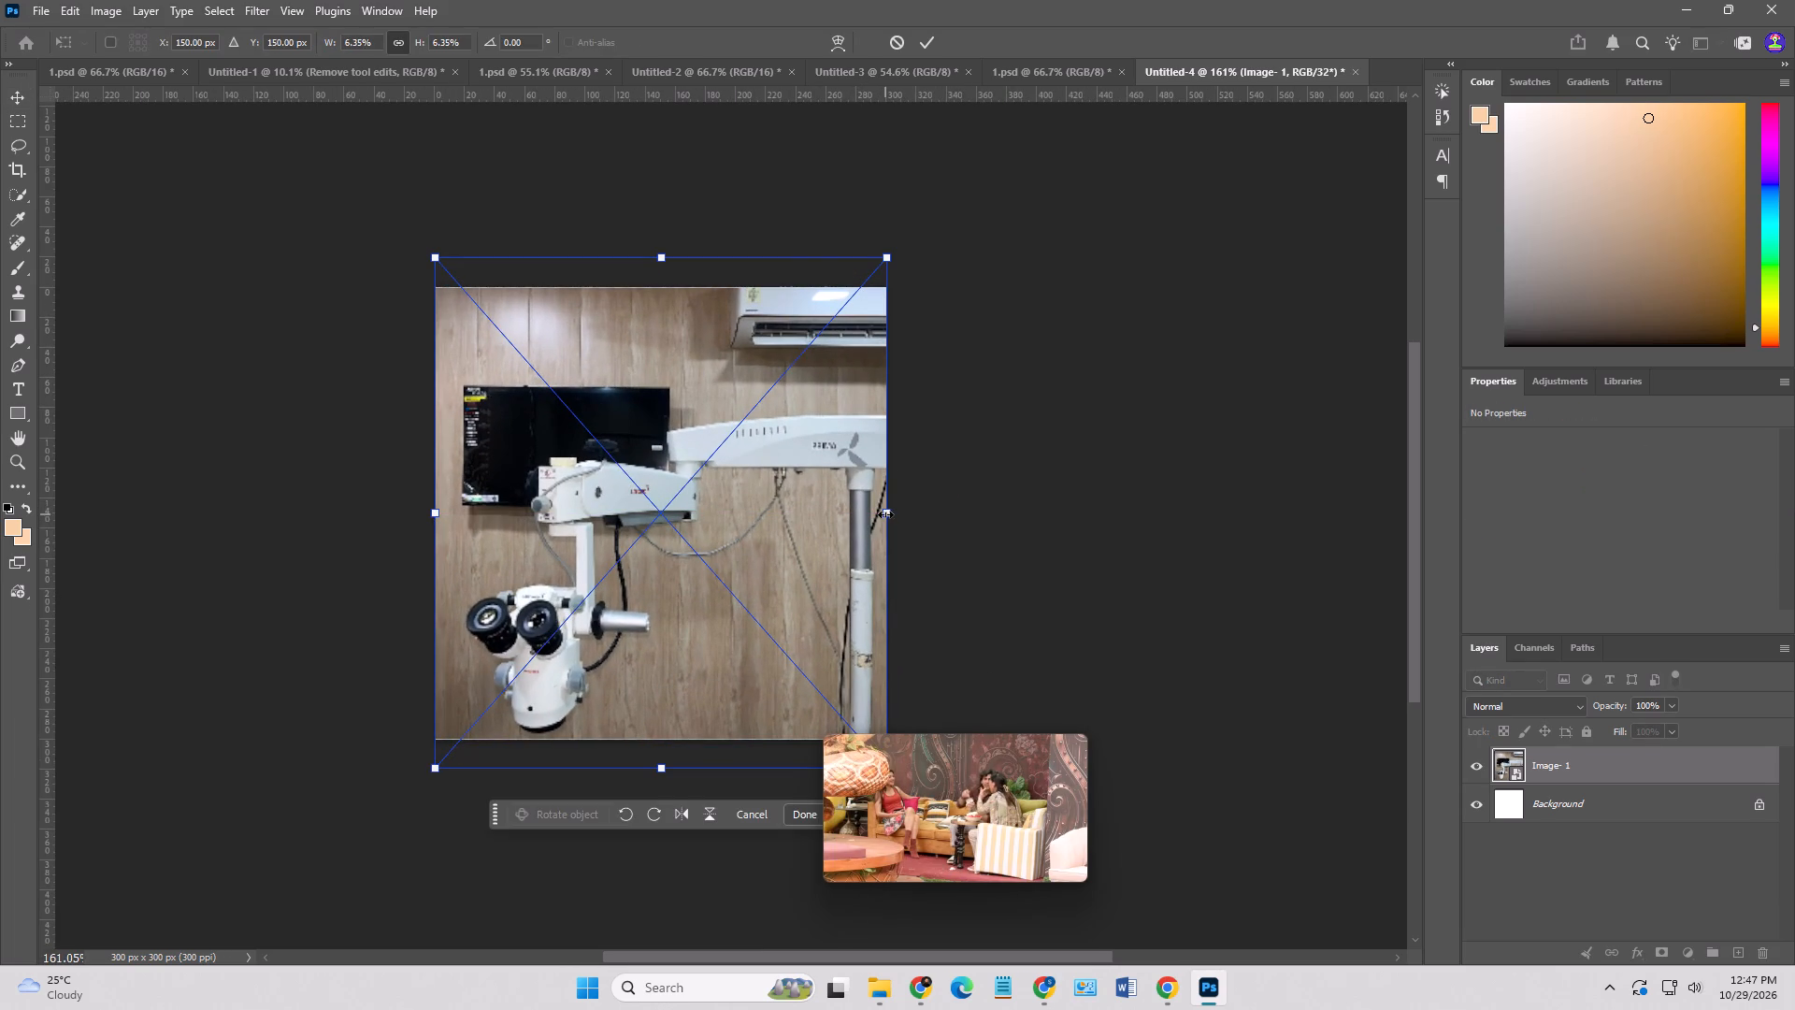
key("Return")
left_click(870, 518)
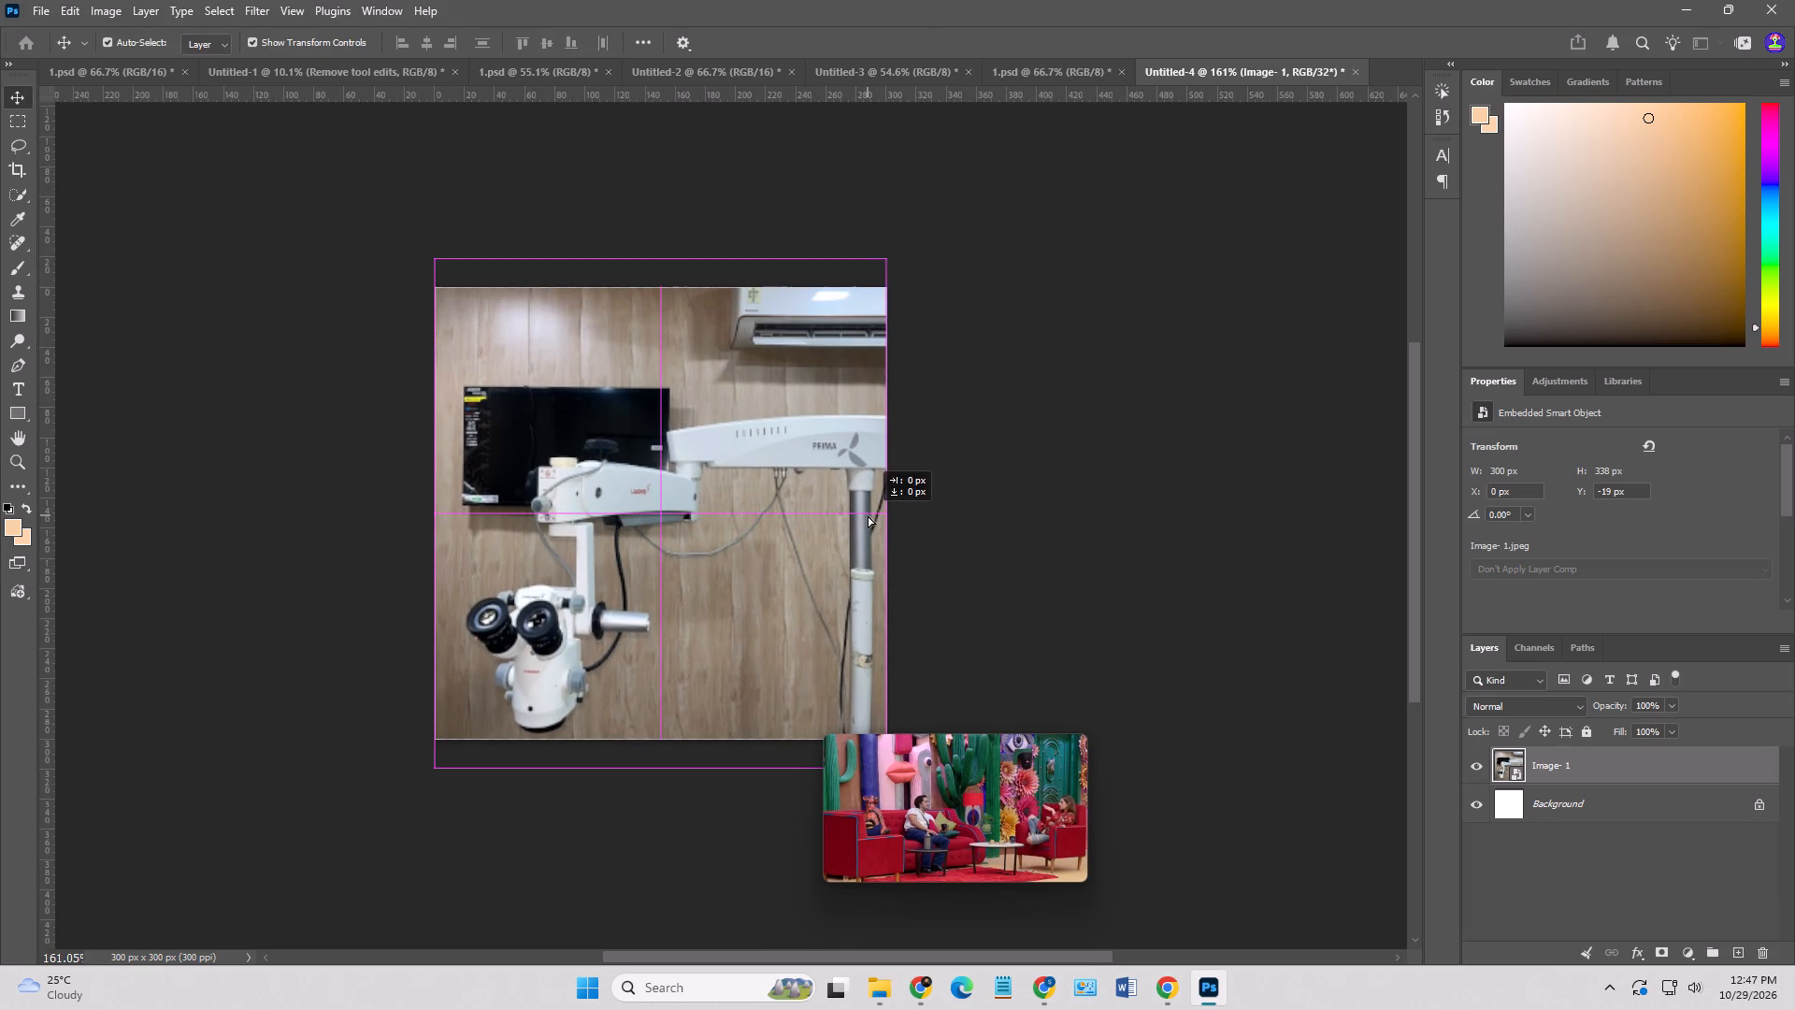
key("Return")
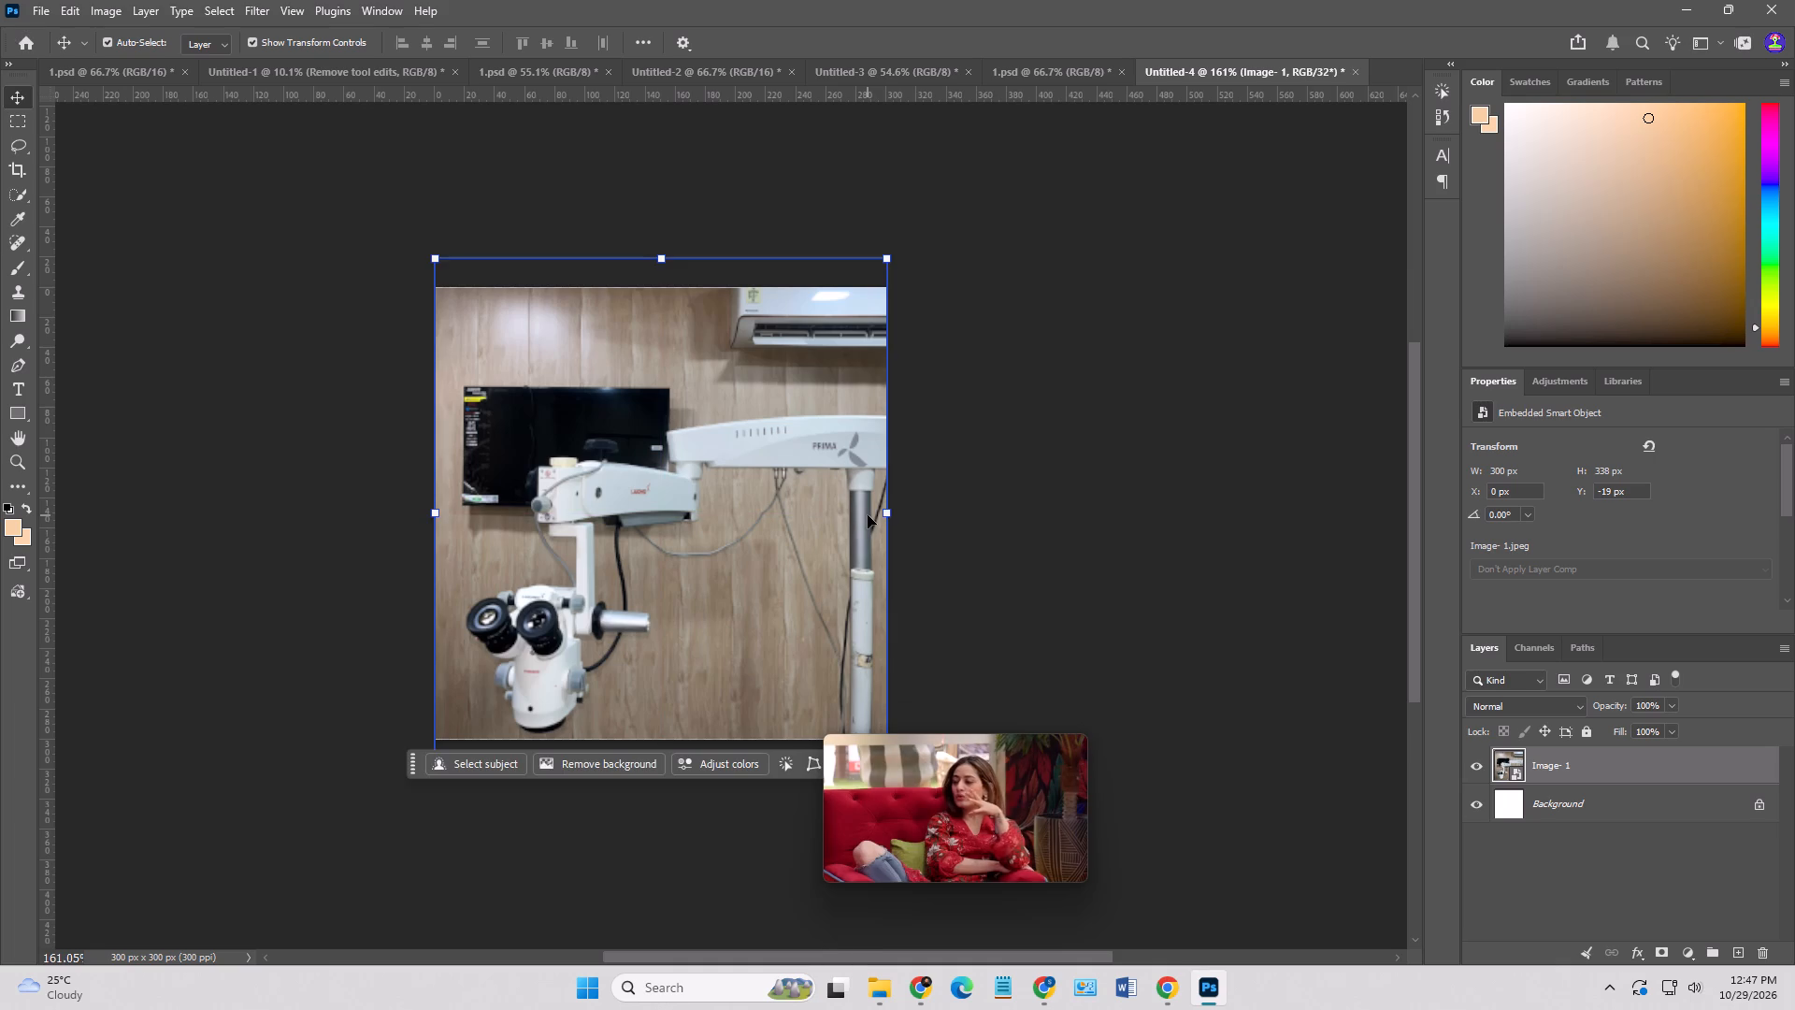
left_click(1152, 469)
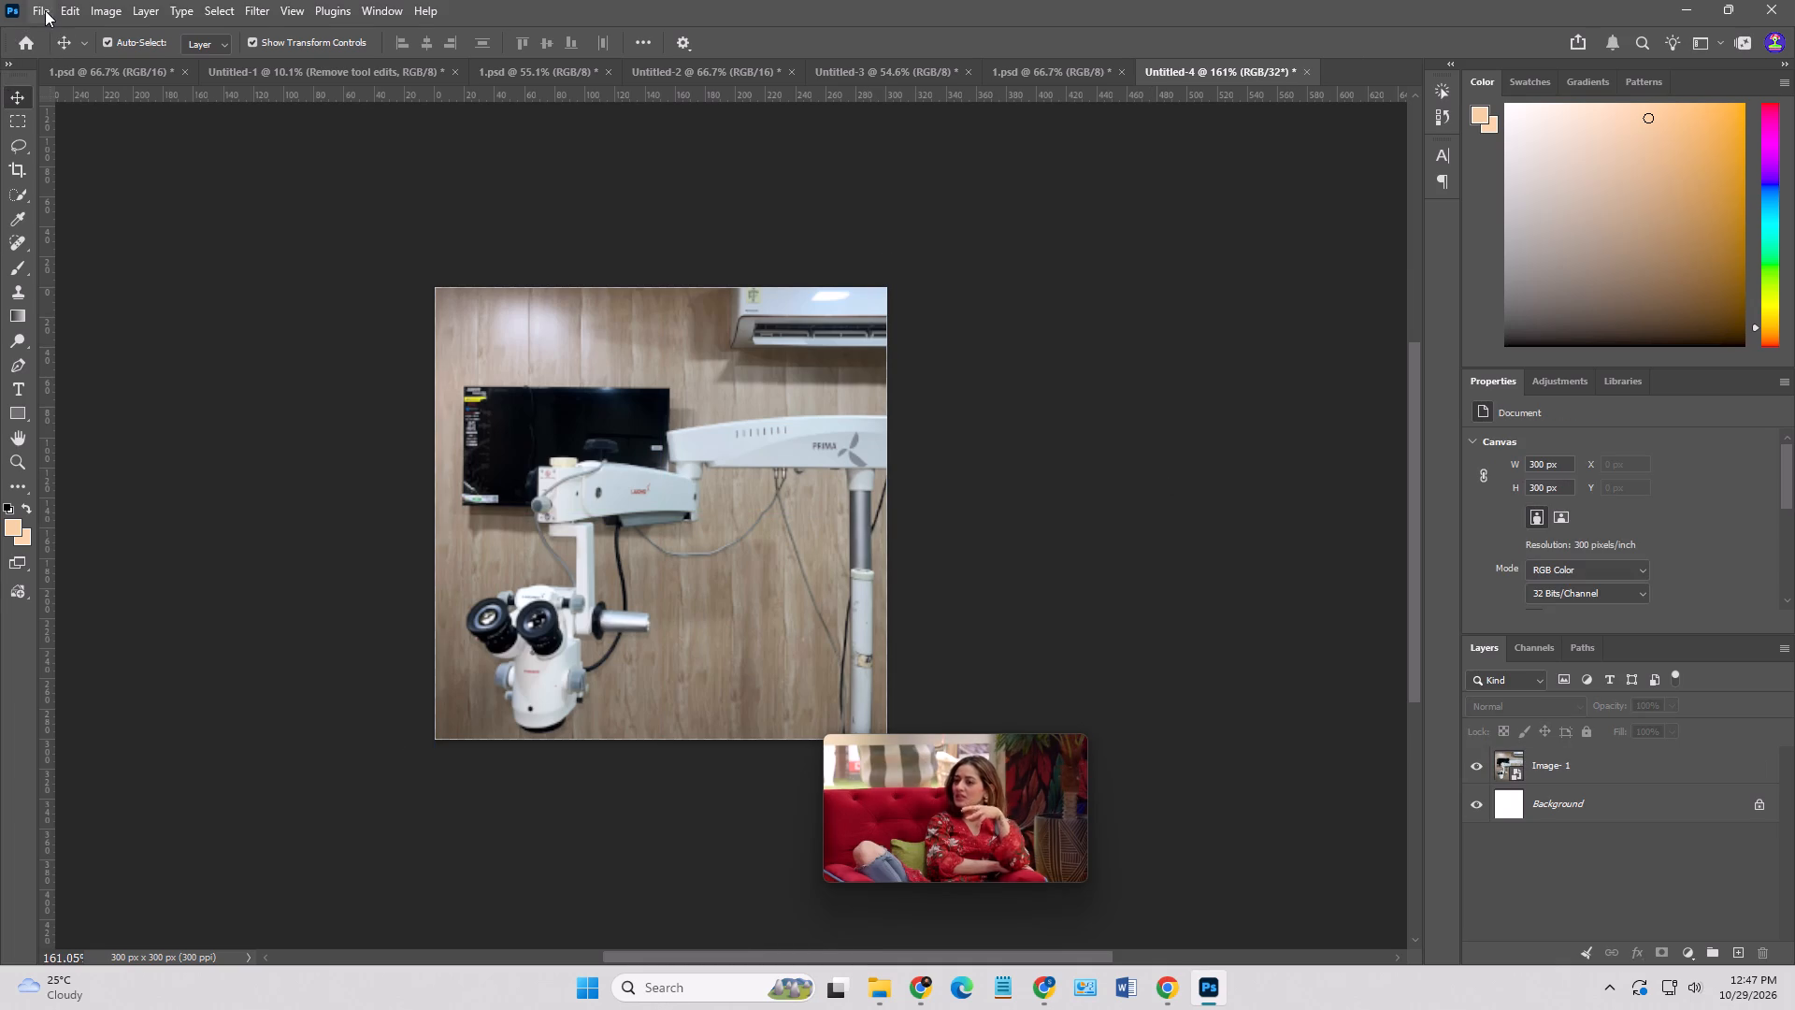
Export the document with Export As in JPG format at the highest quality, 7, and 300 × 300 px.
left_click(45, 10)
left_click(151, 337)
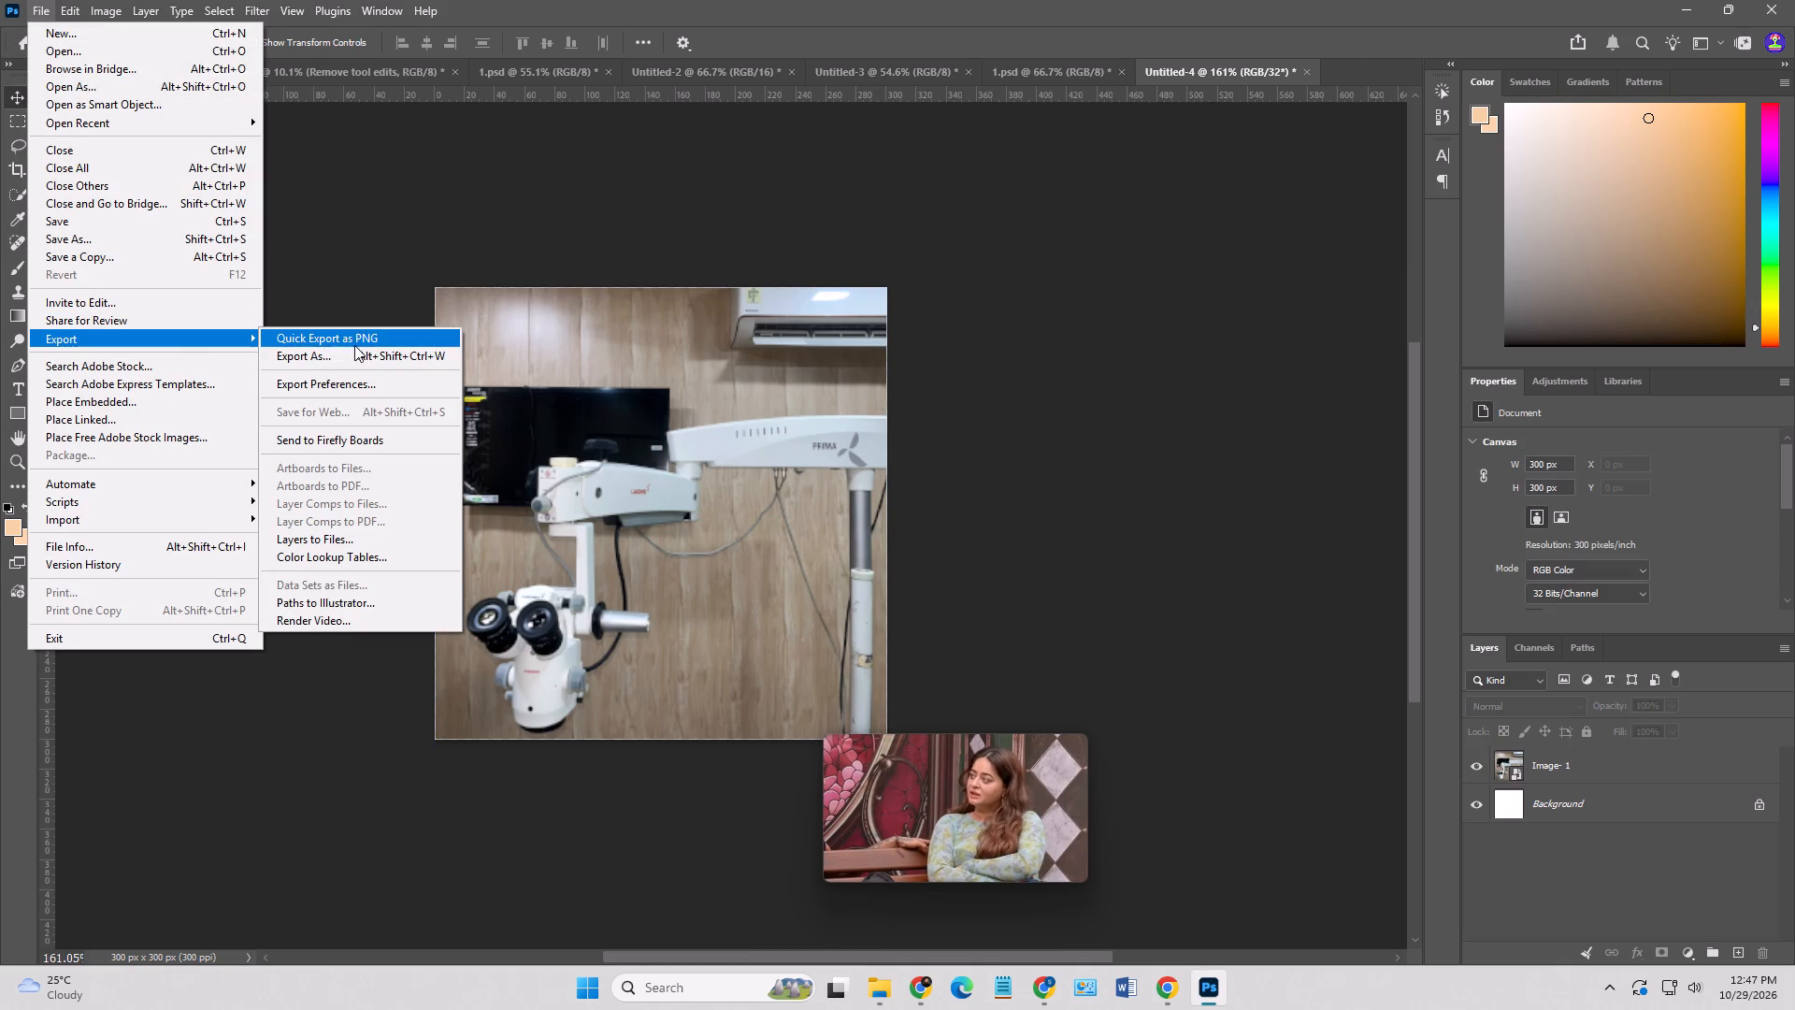
left_click(360, 355)
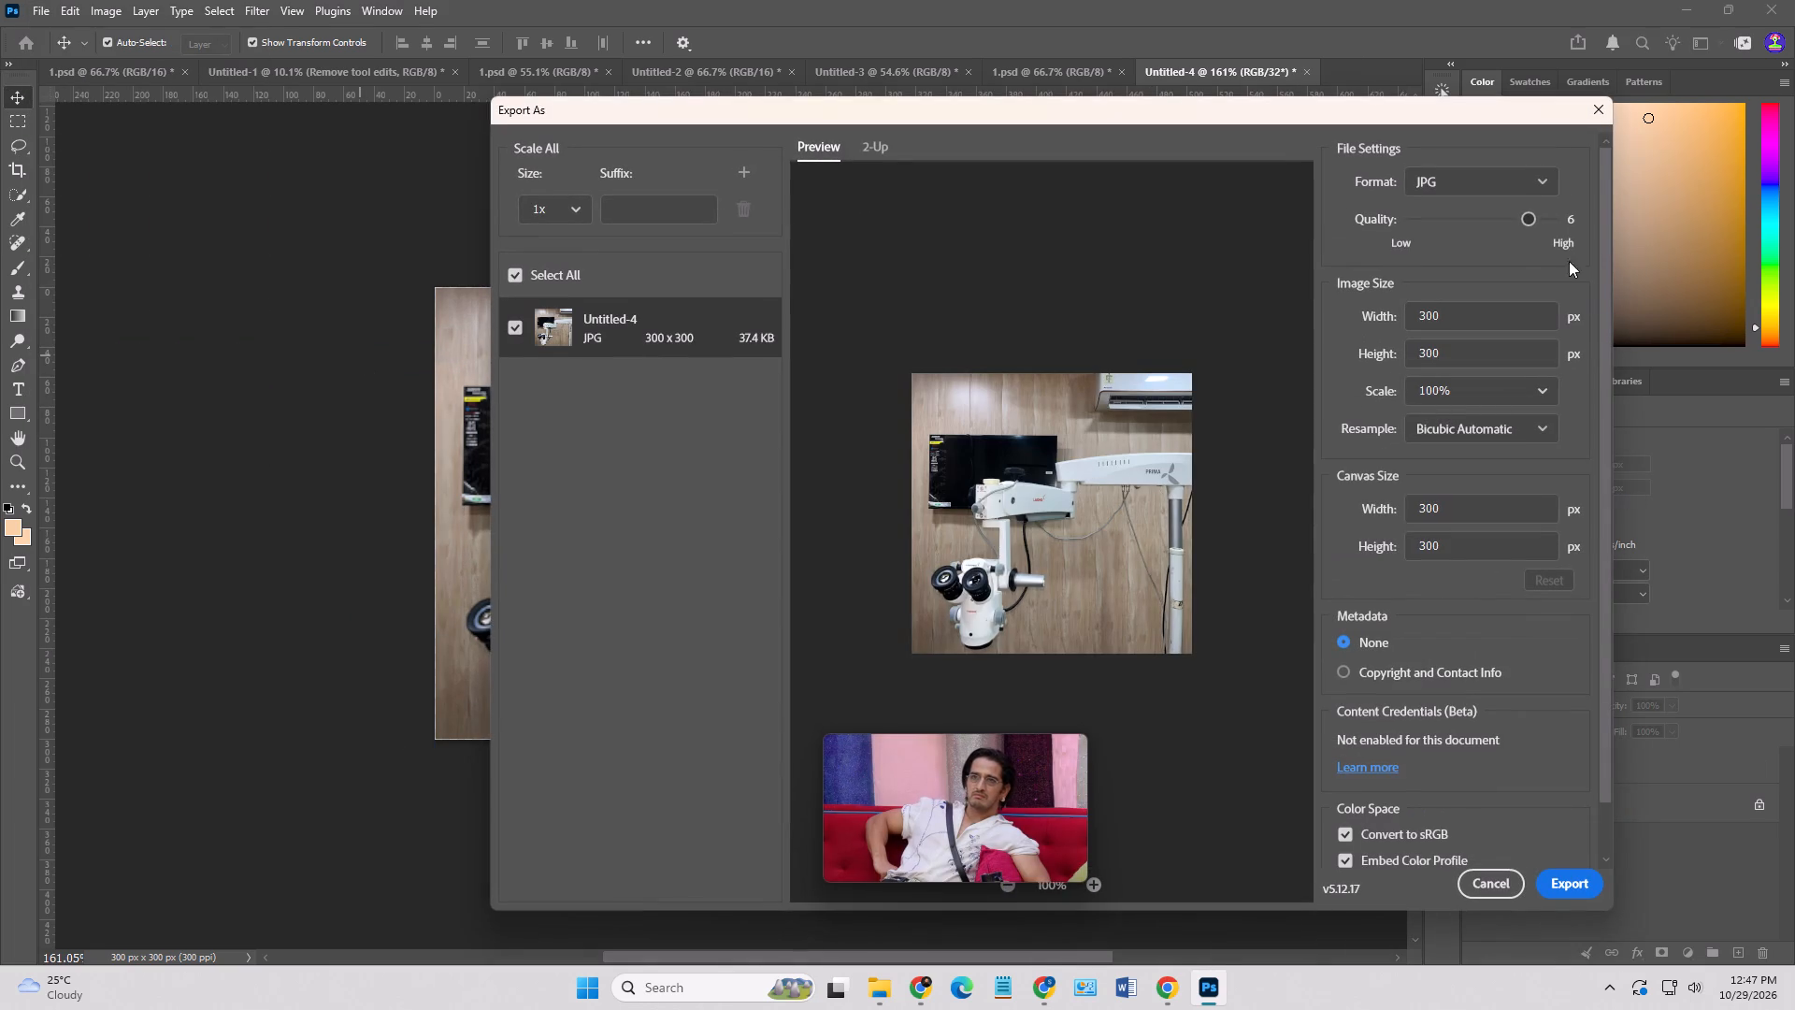
left_click_drag(1537, 217, 1593, 248)
left_click(1578, 887)
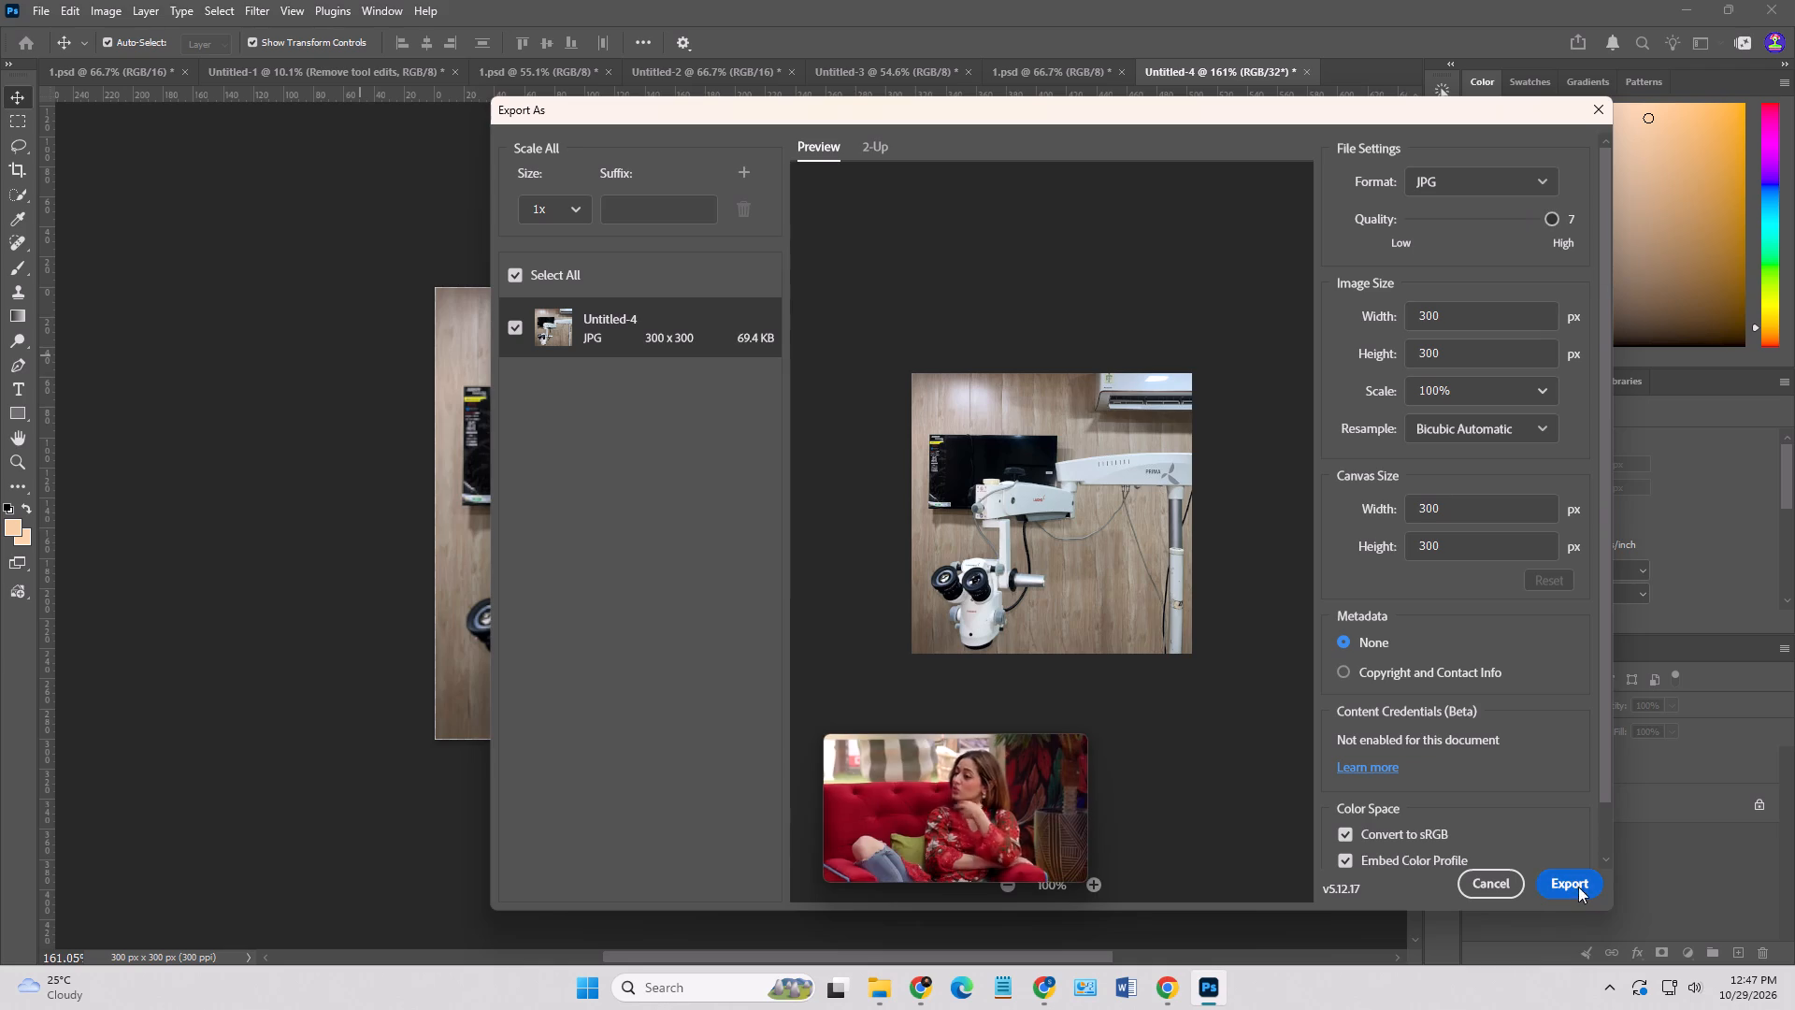
Create a folder named "Maryam ma'am" inside Ritik (November) on Local Disk (D:) and open it as the export destination.
left_click(120, 51)
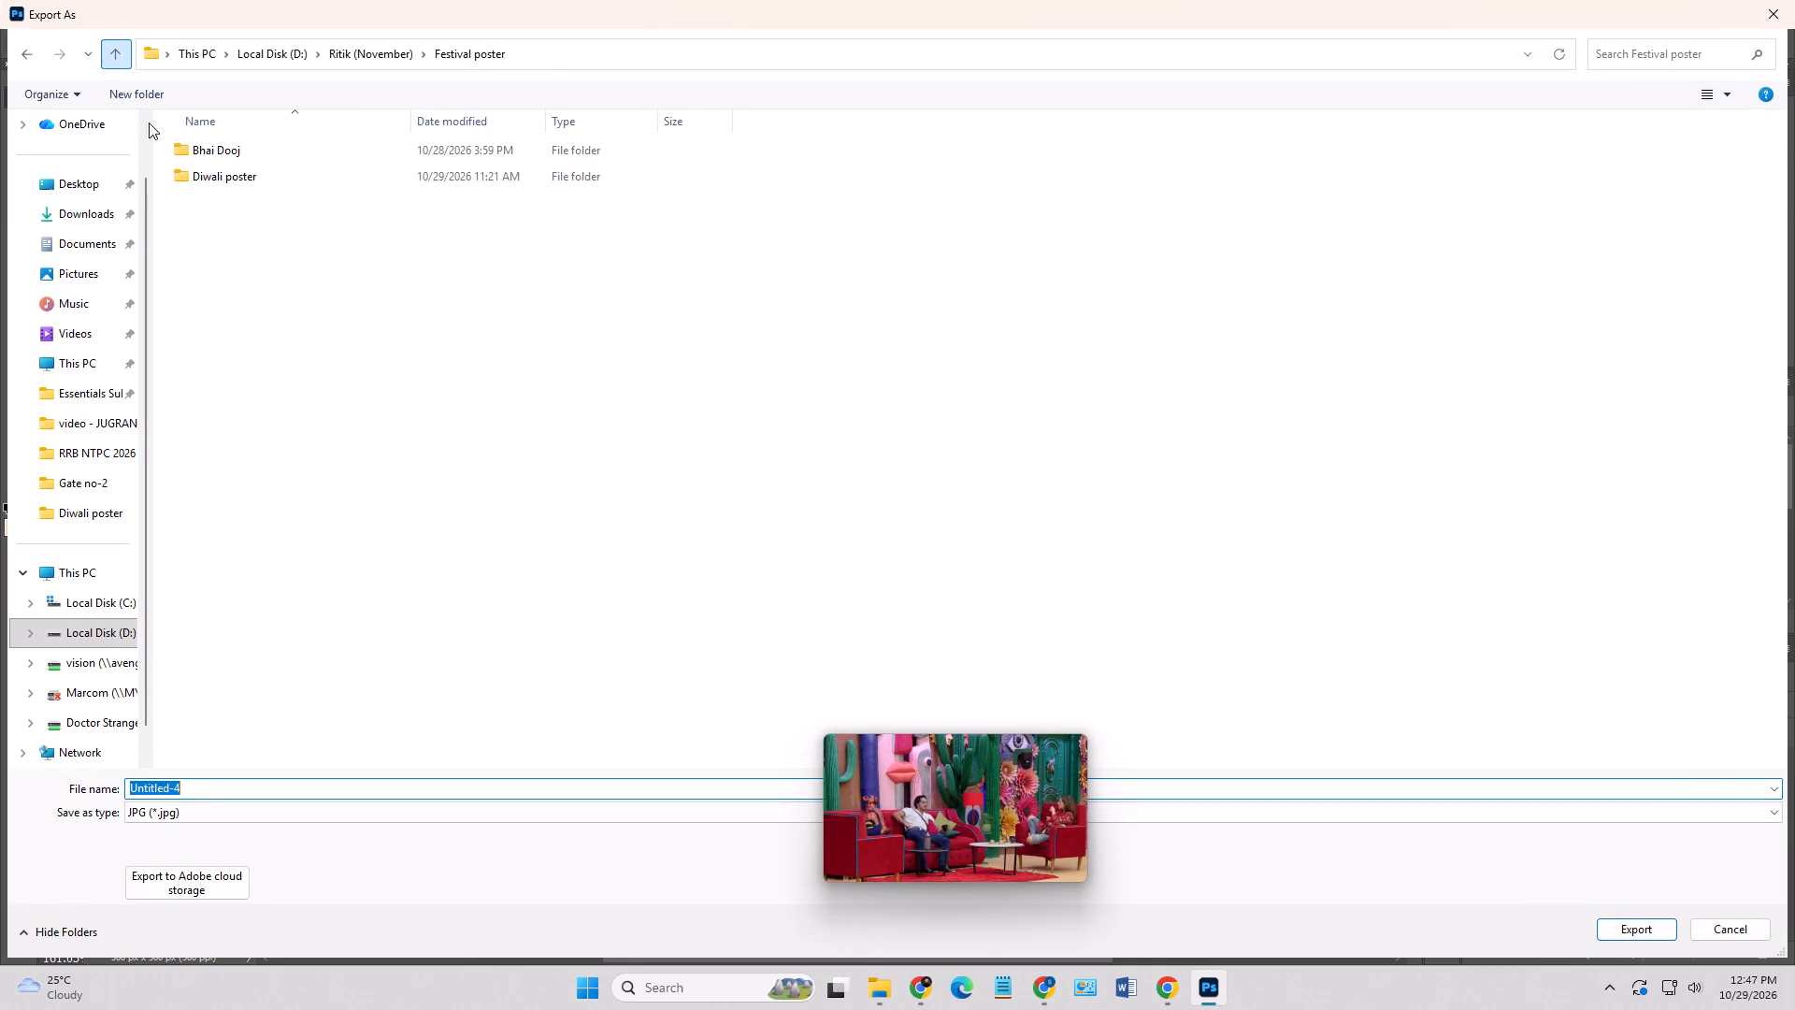
left_click(108, 41)
right_click(267, 351)
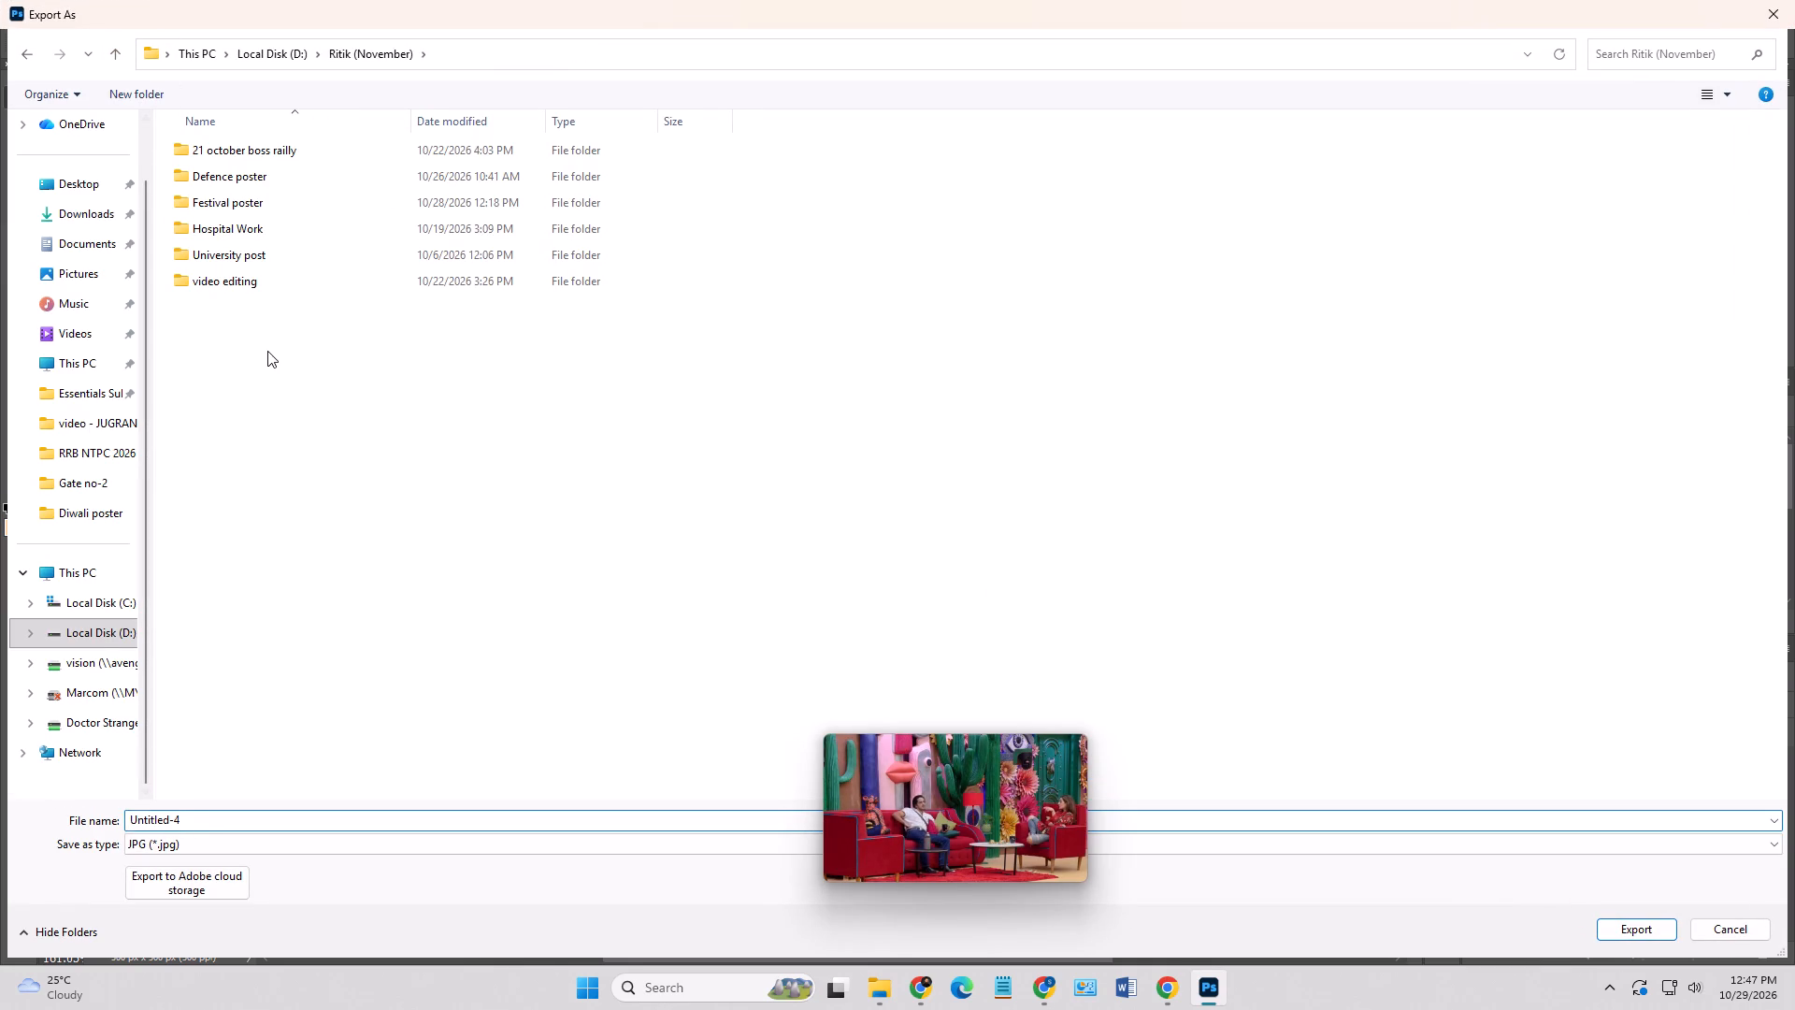
left_click(360, 527)
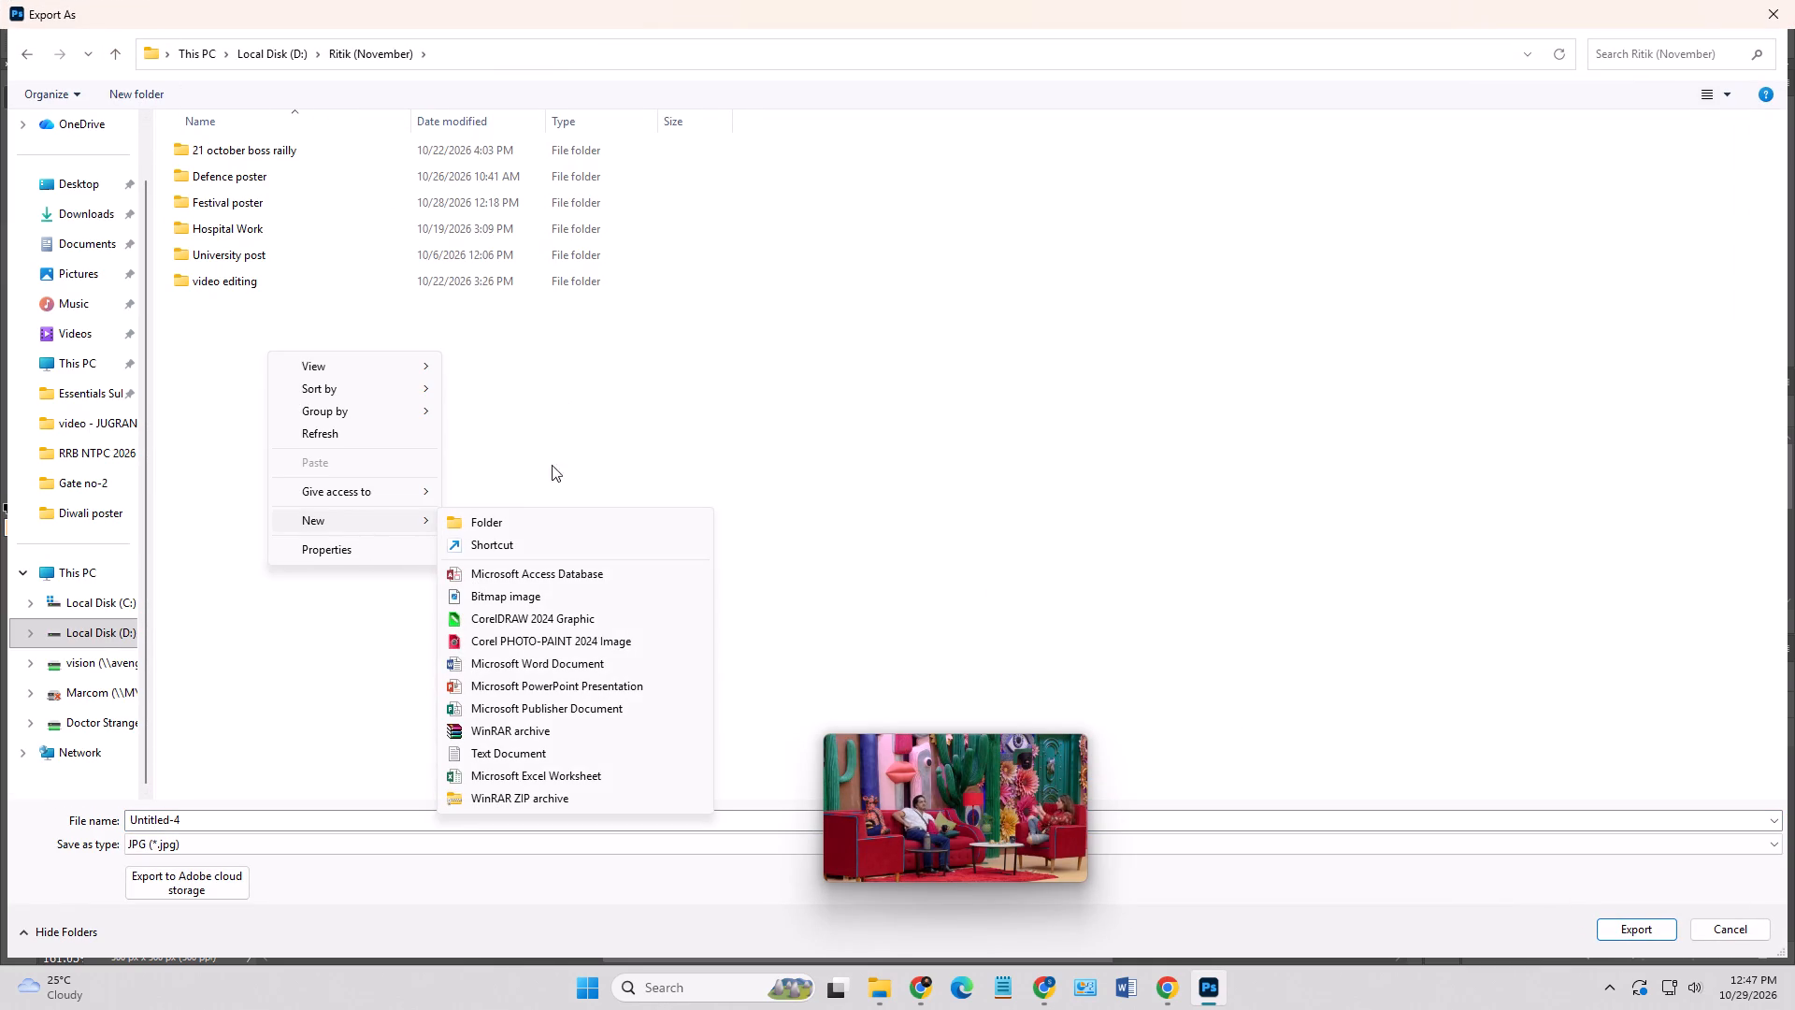
left_click(529, 525)
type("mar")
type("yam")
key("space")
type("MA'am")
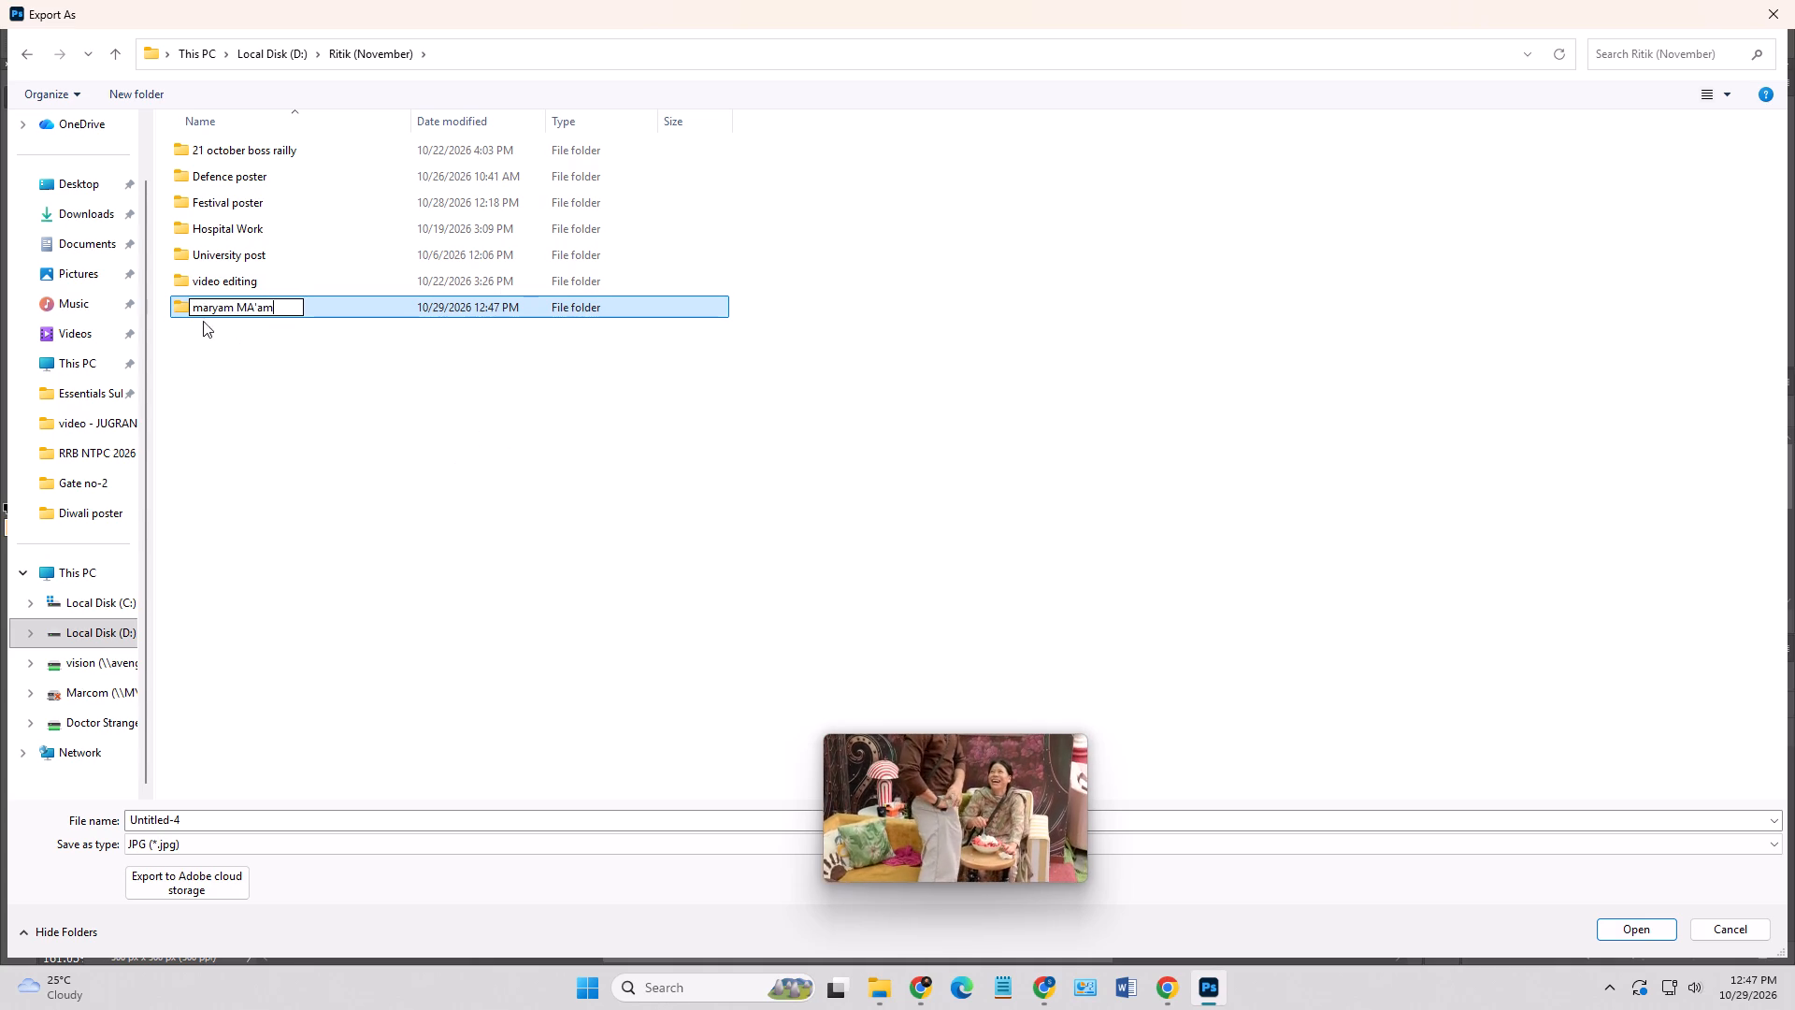
left_click(205, 309)
key("BackSpace")
key("shift+m")
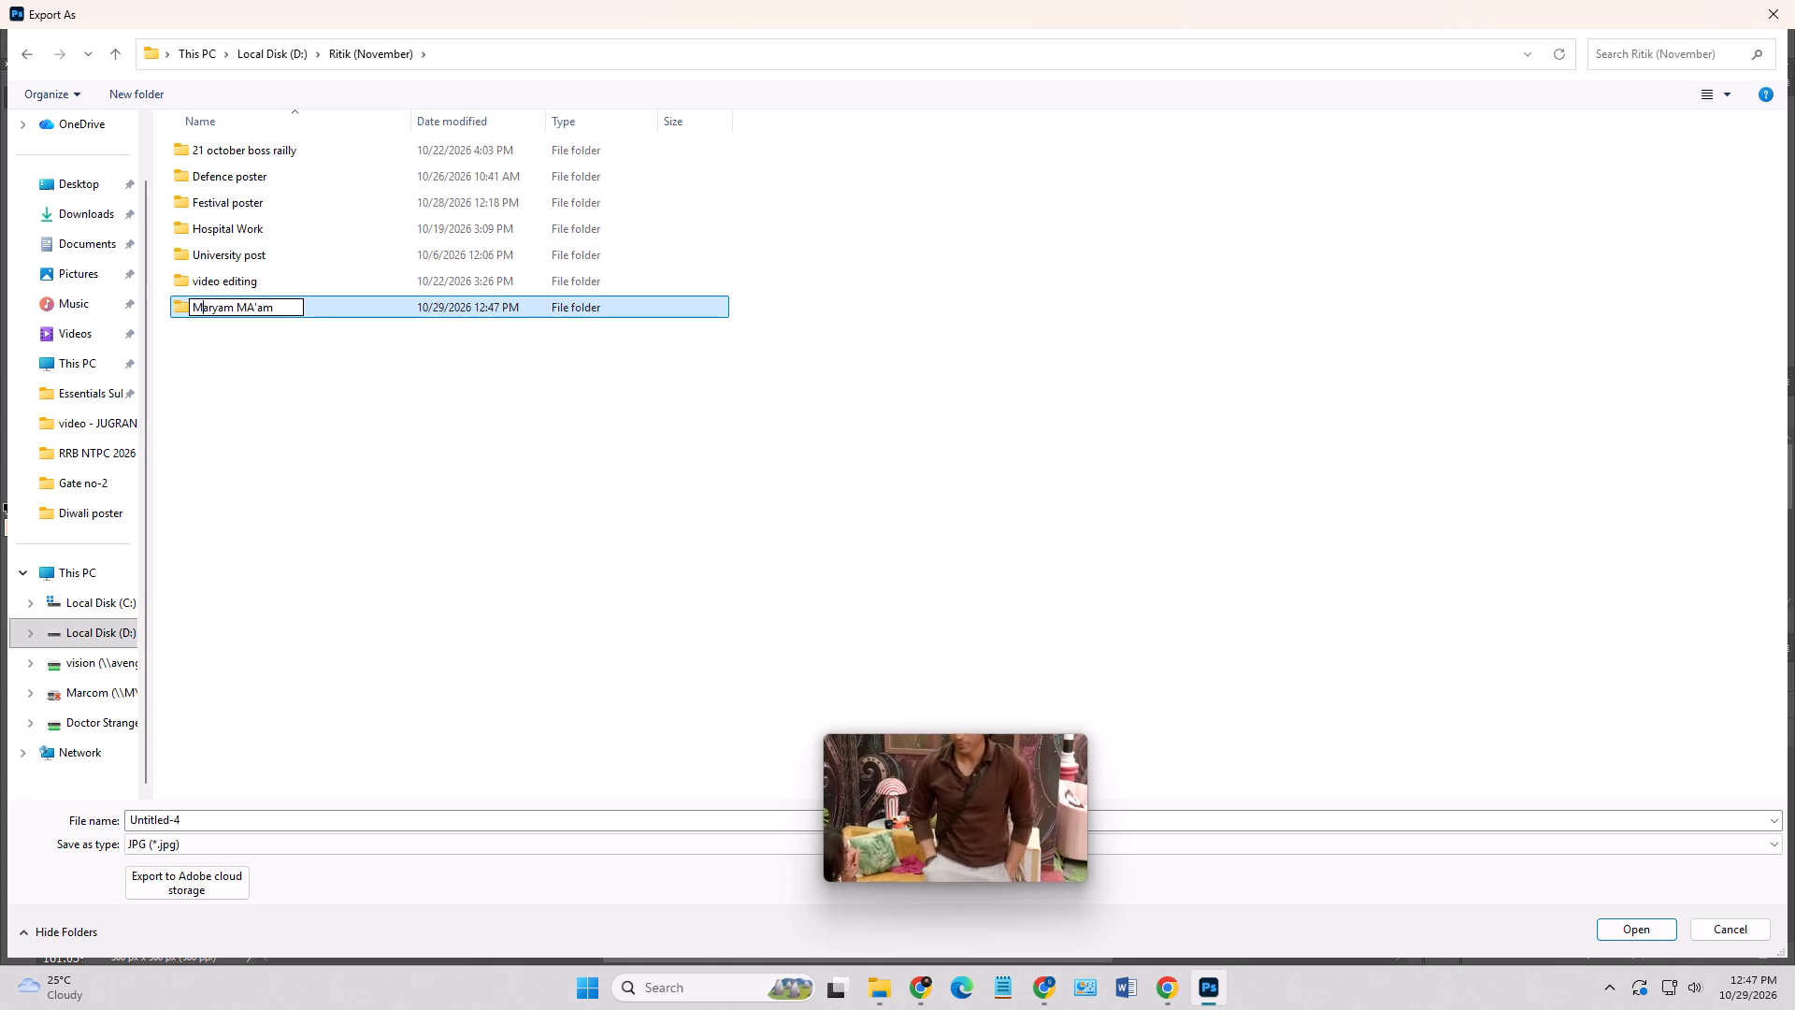
left_click(252, 305)
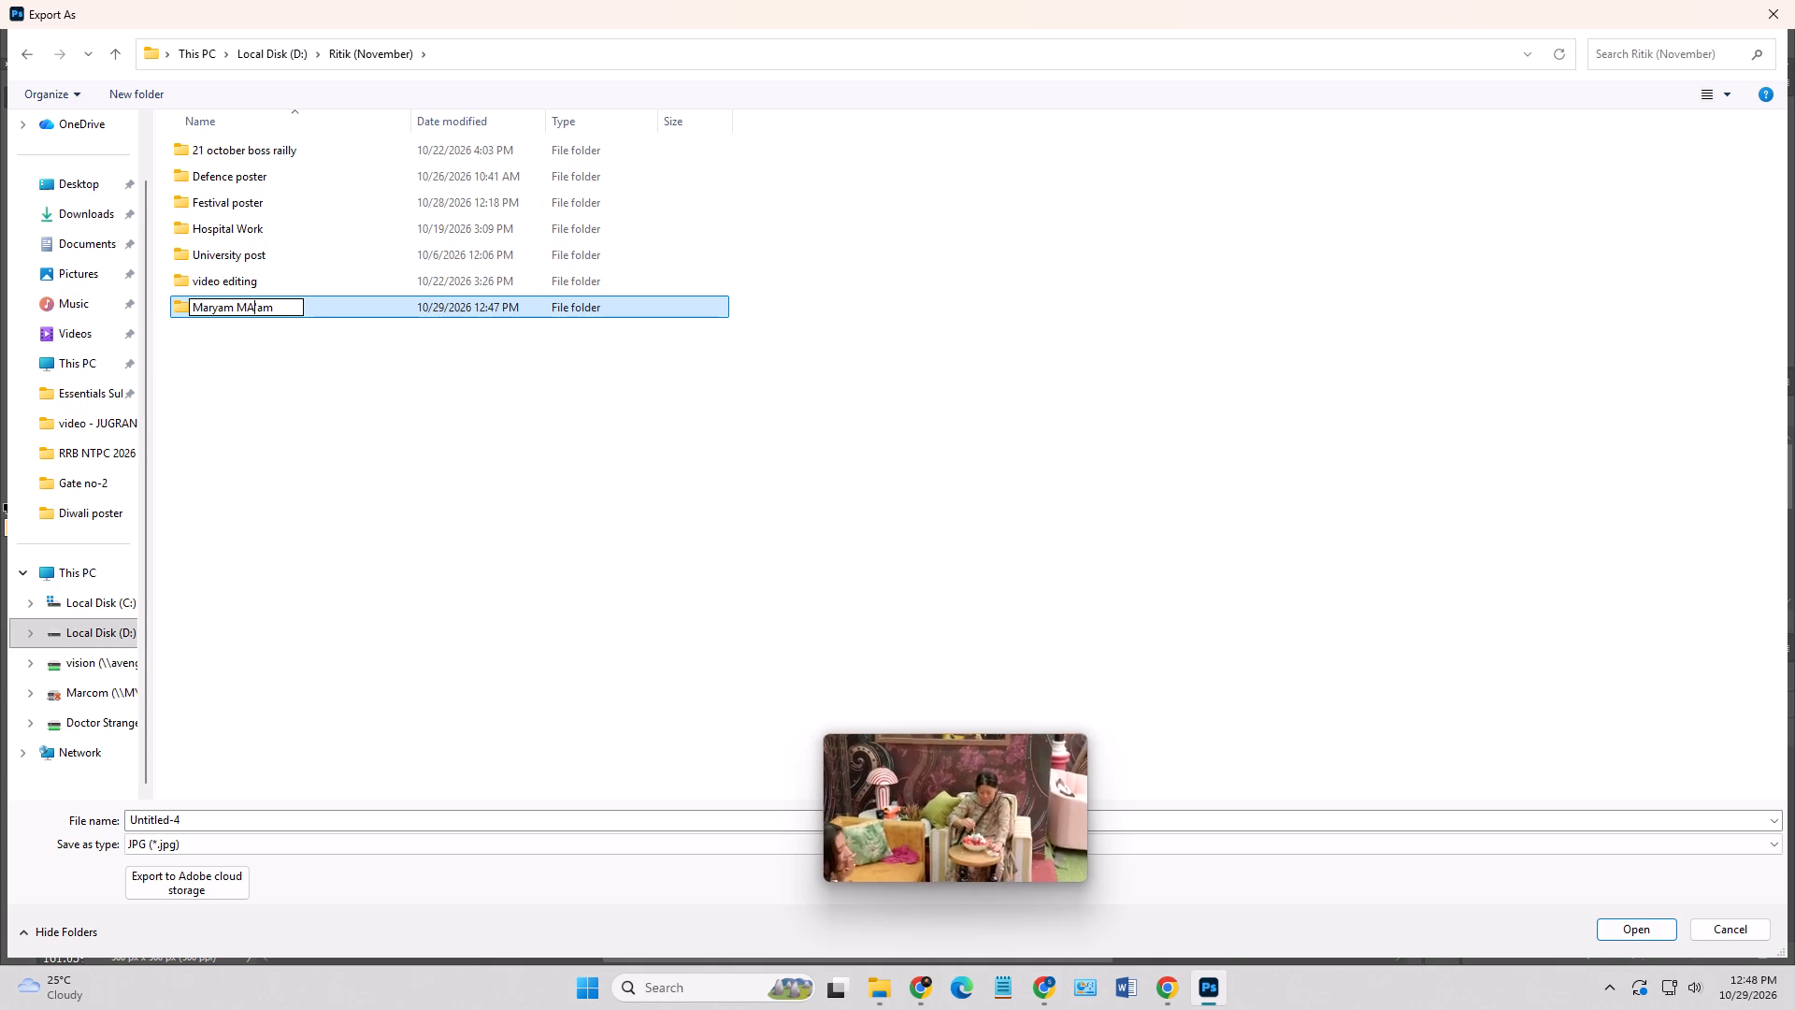
key("BackSpace")
key("BackSpace")
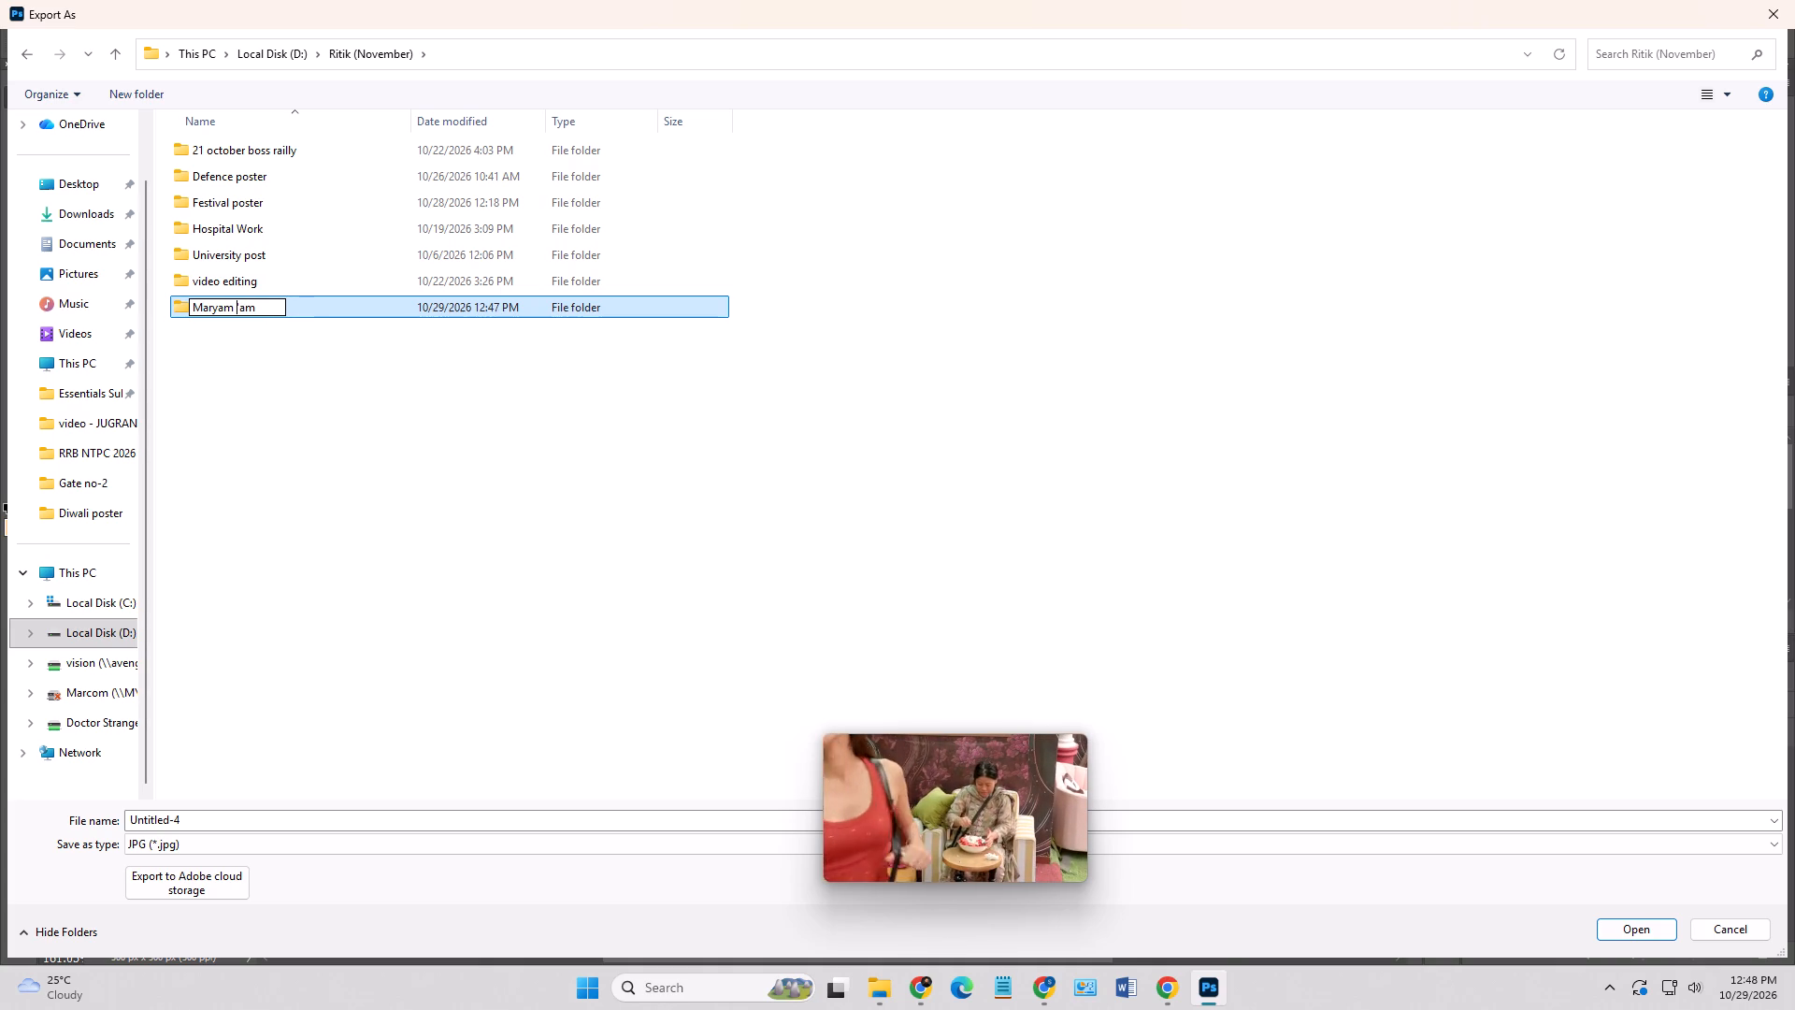
type("ma")
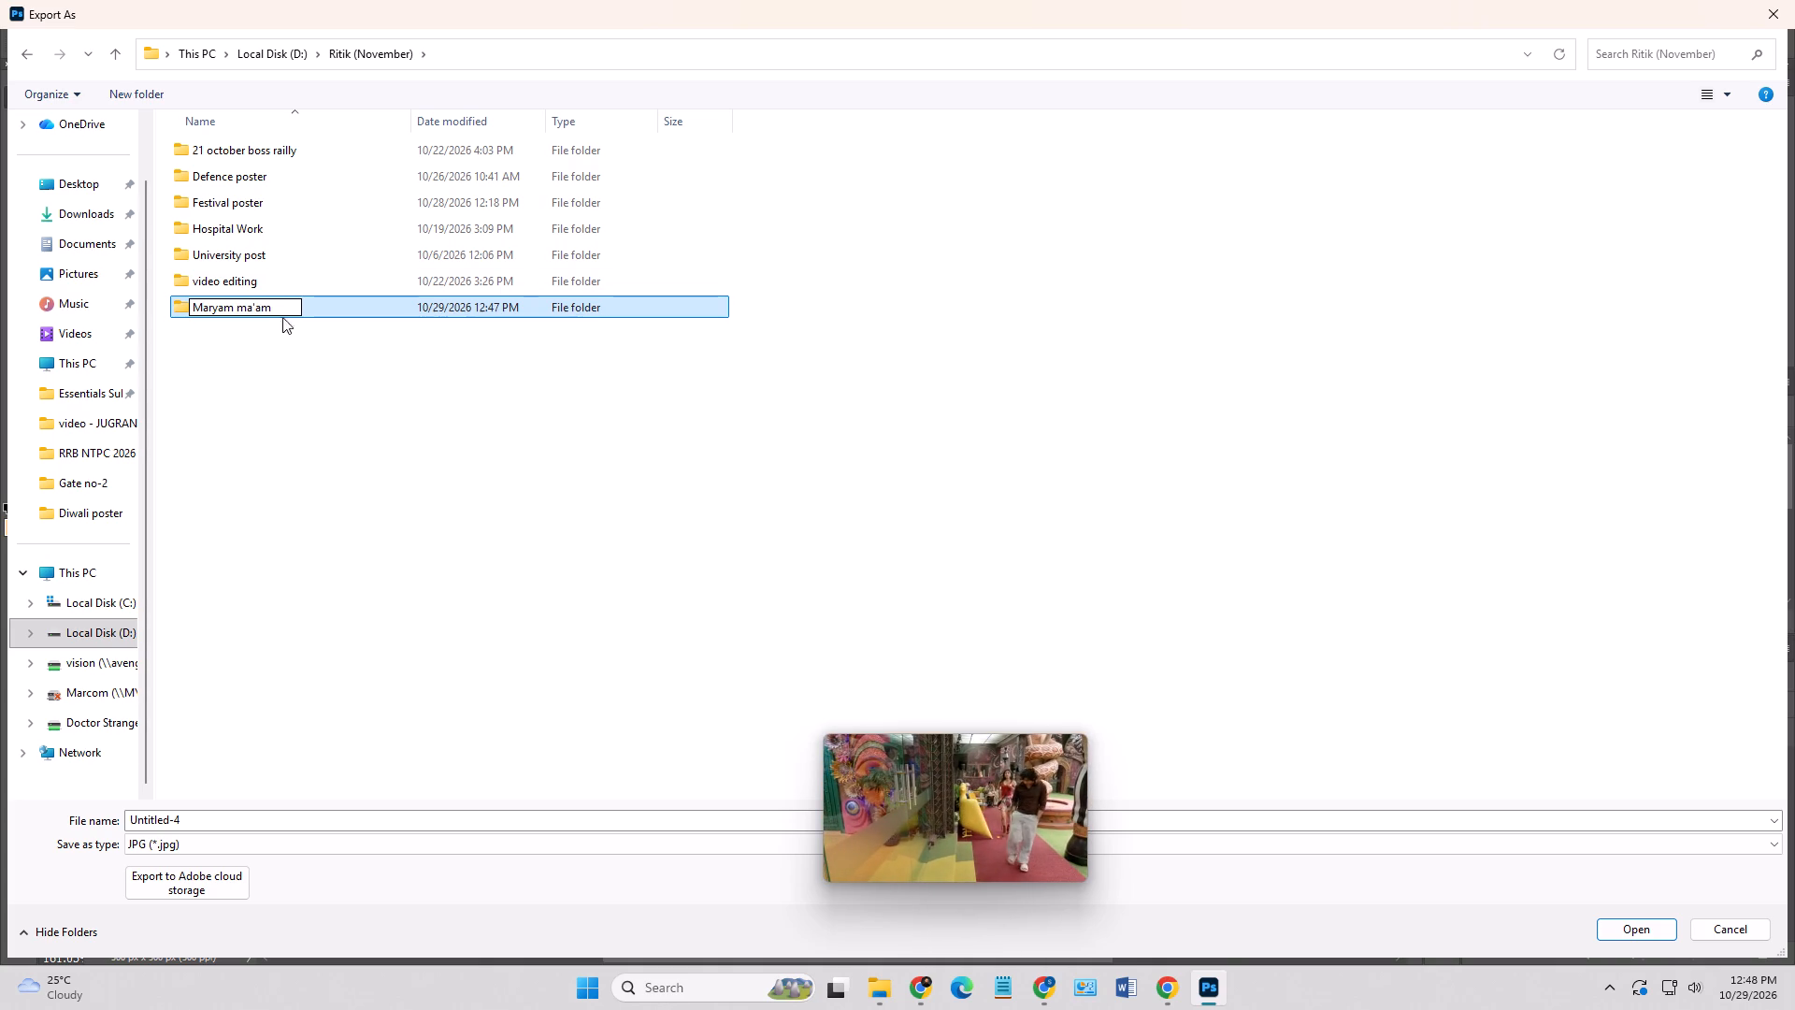
left_click(291, 337)
left_click(268, 256)
left_click(268, 256)
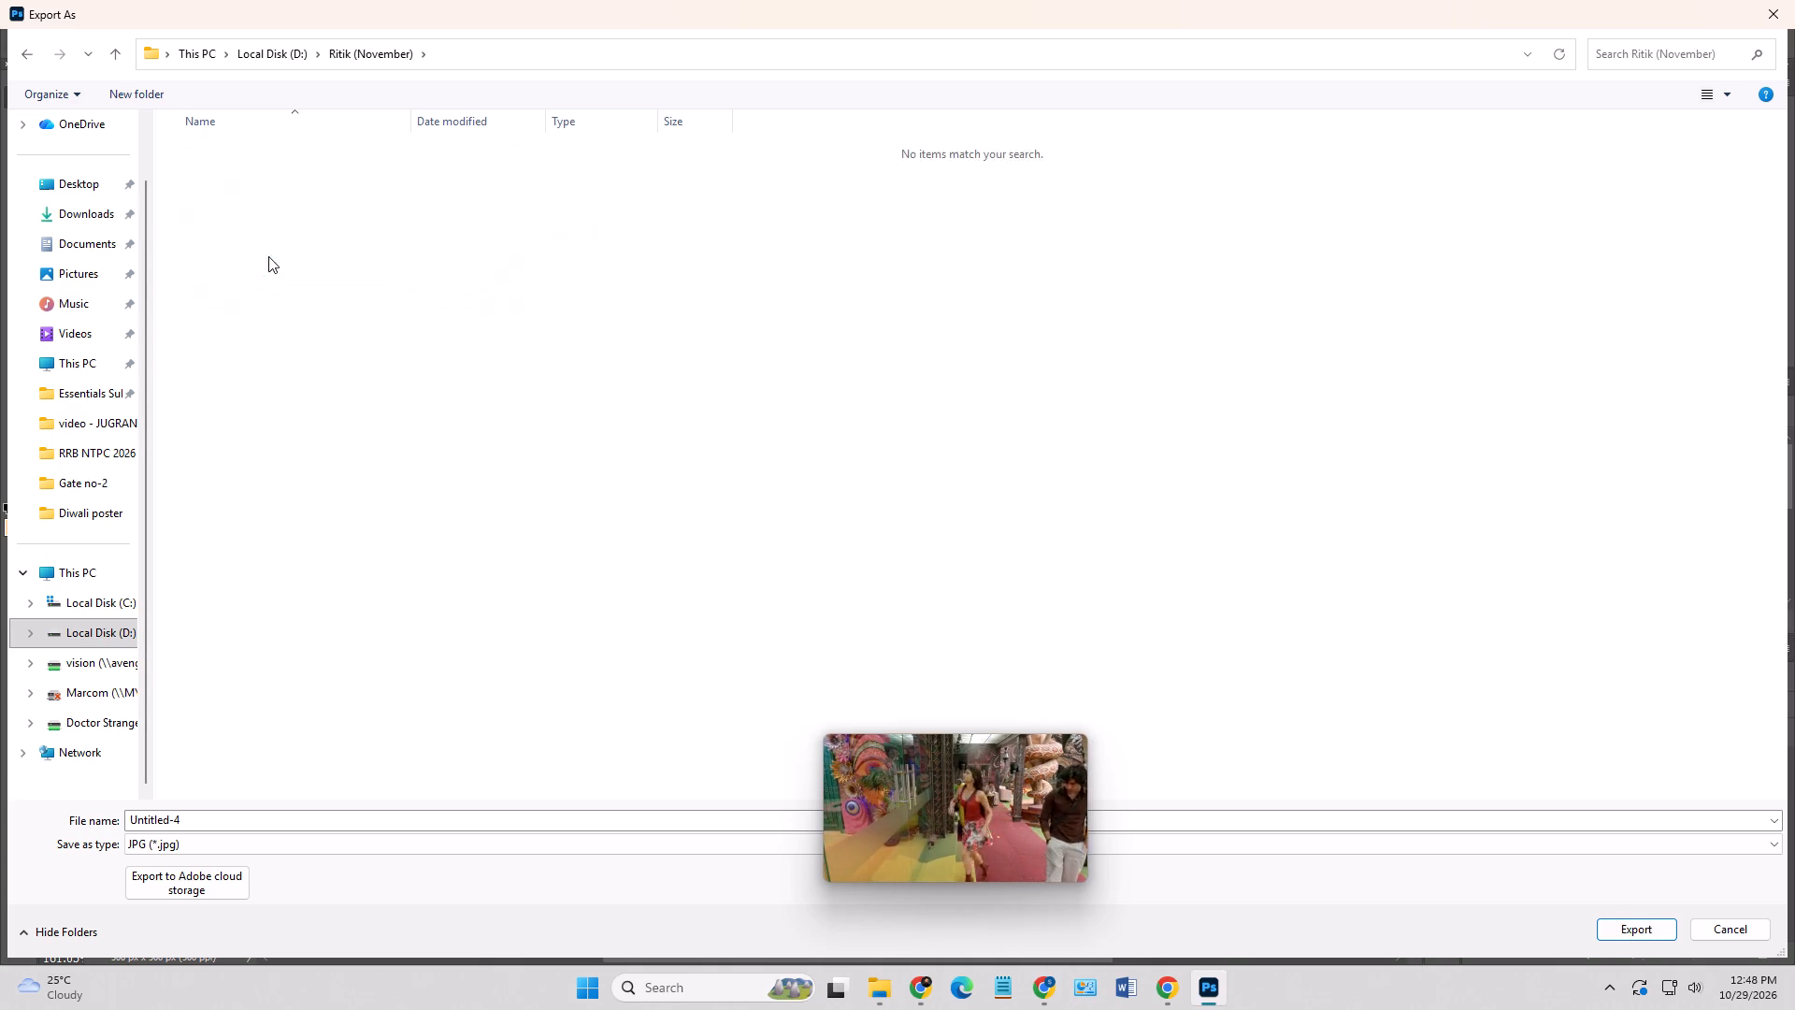
Create a folder named "Image 300x300" inside the Maryam ma'am folder and open it as the export destination.
right_click(245, 162)
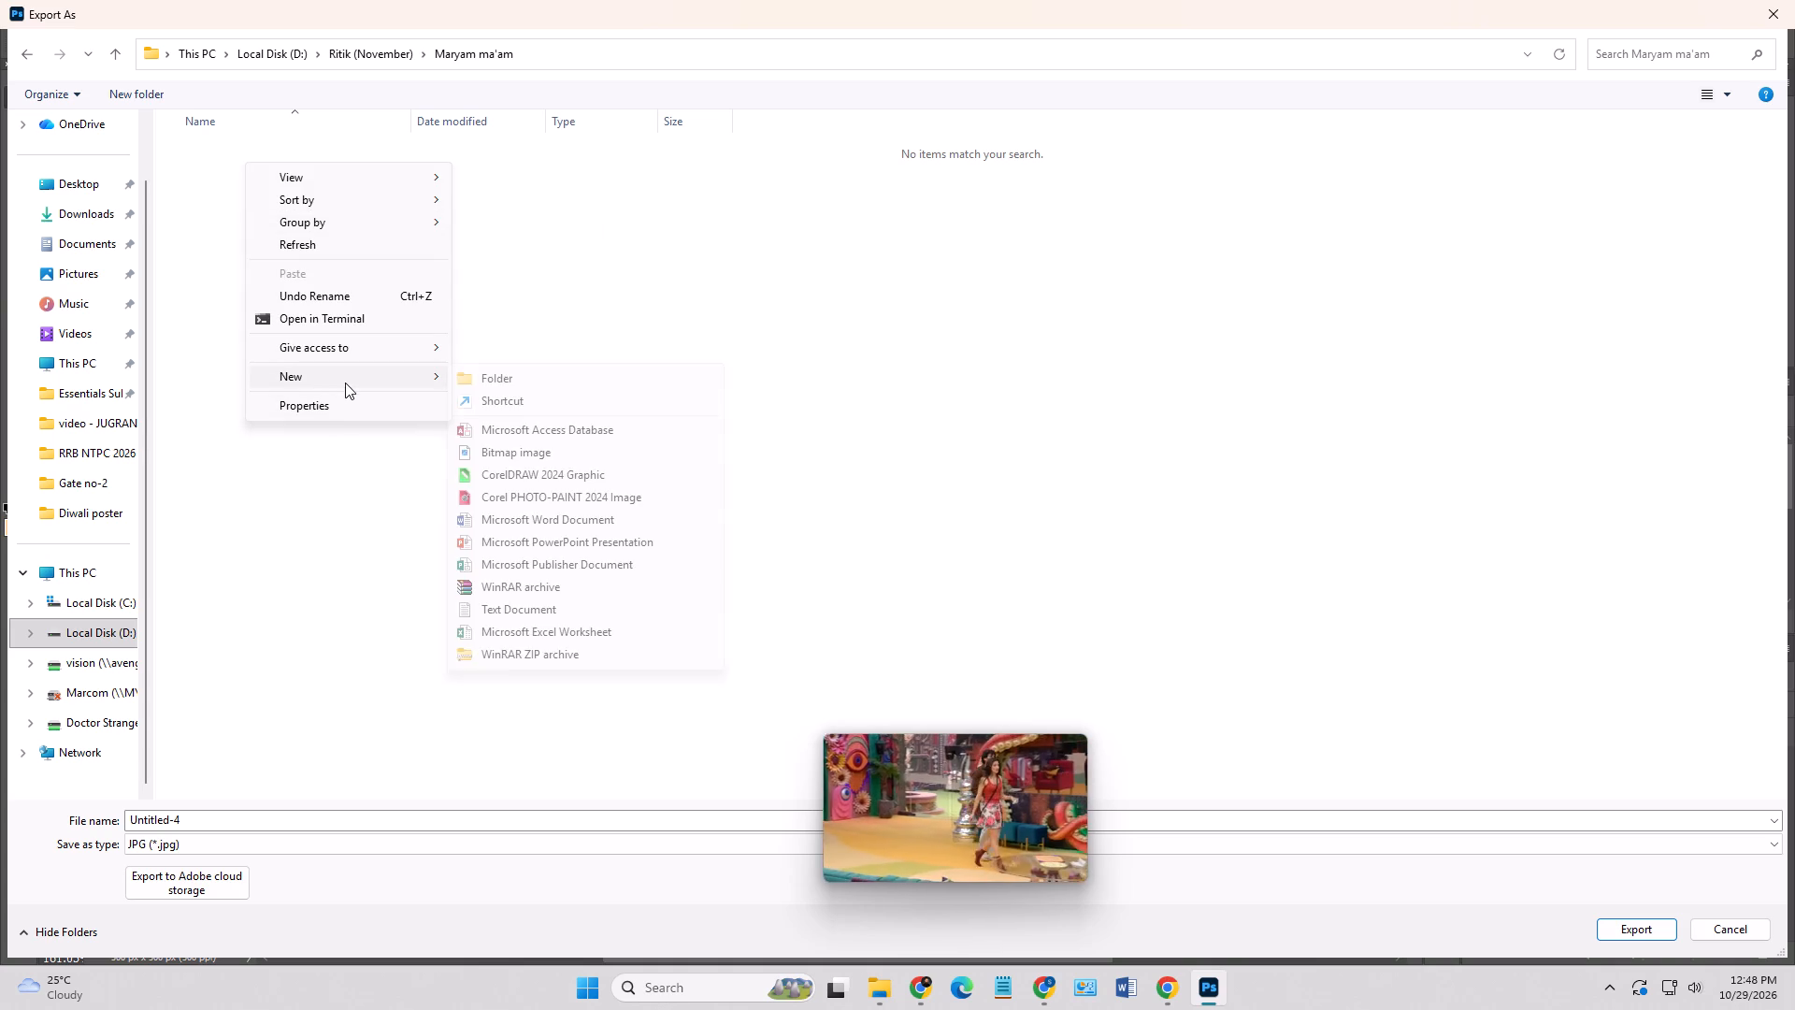
left_click(345, 382)
left_click(497, 386)
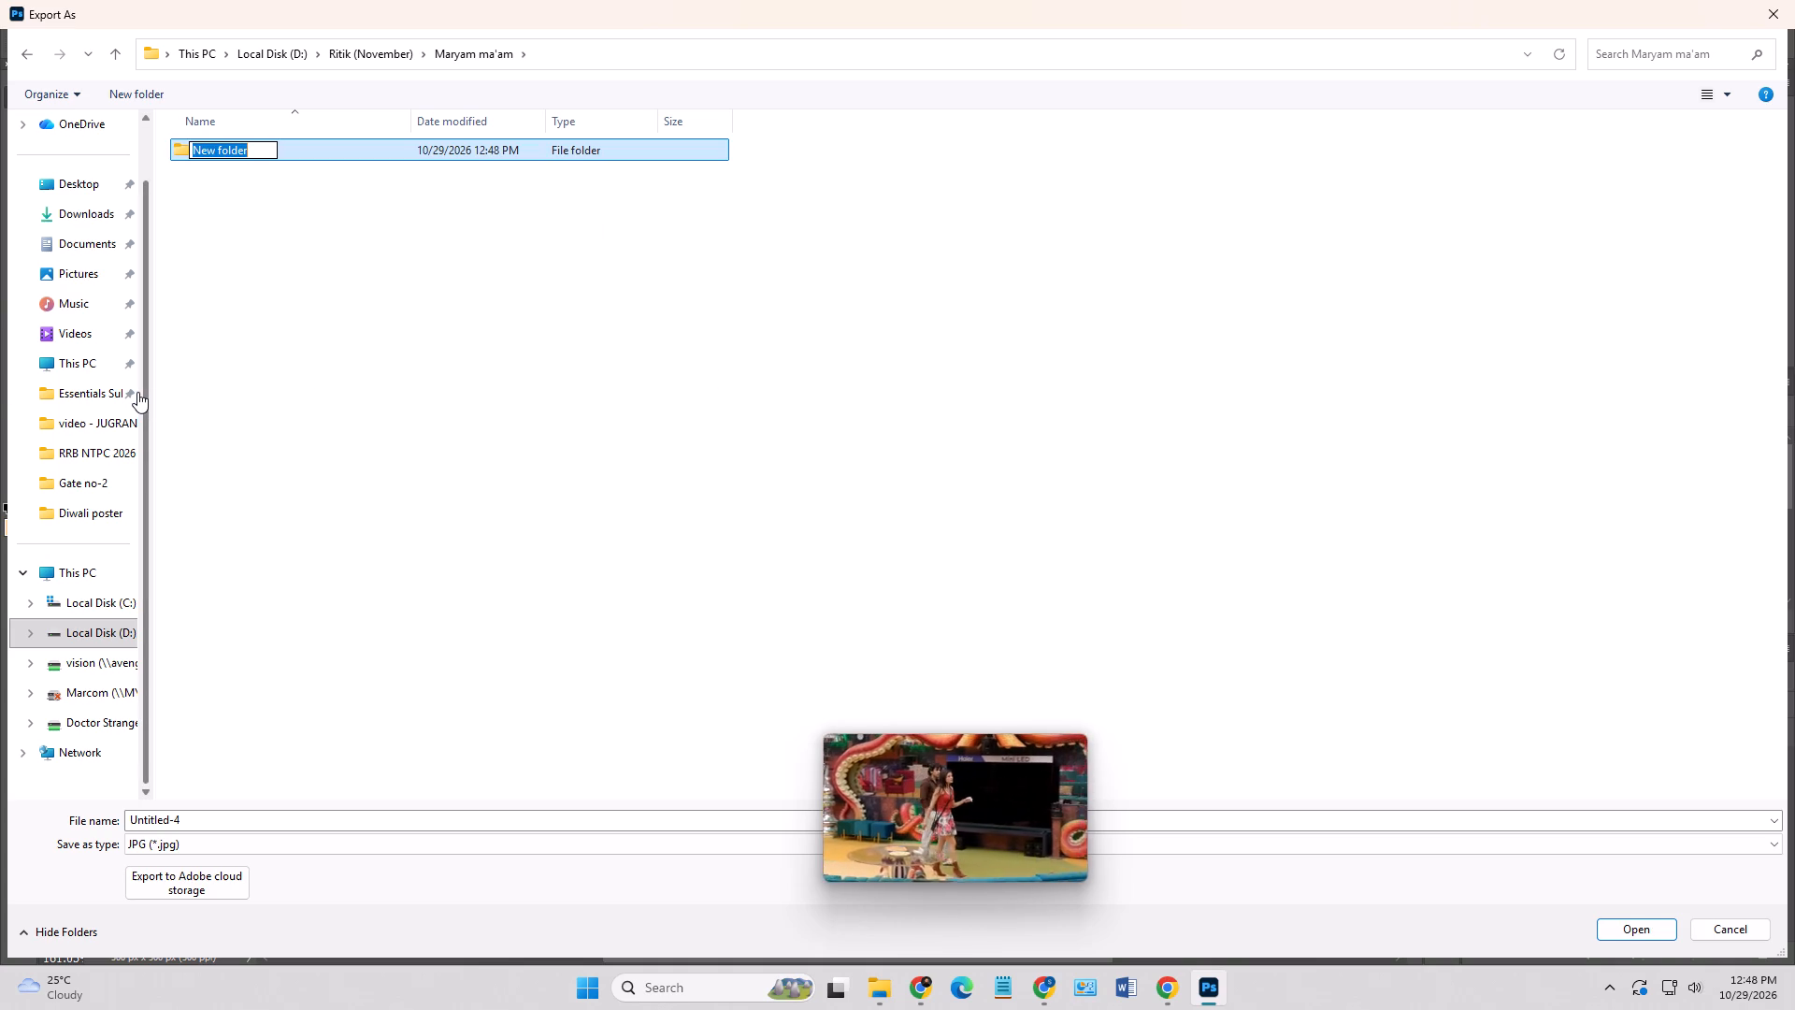
type("Image")
key("space")
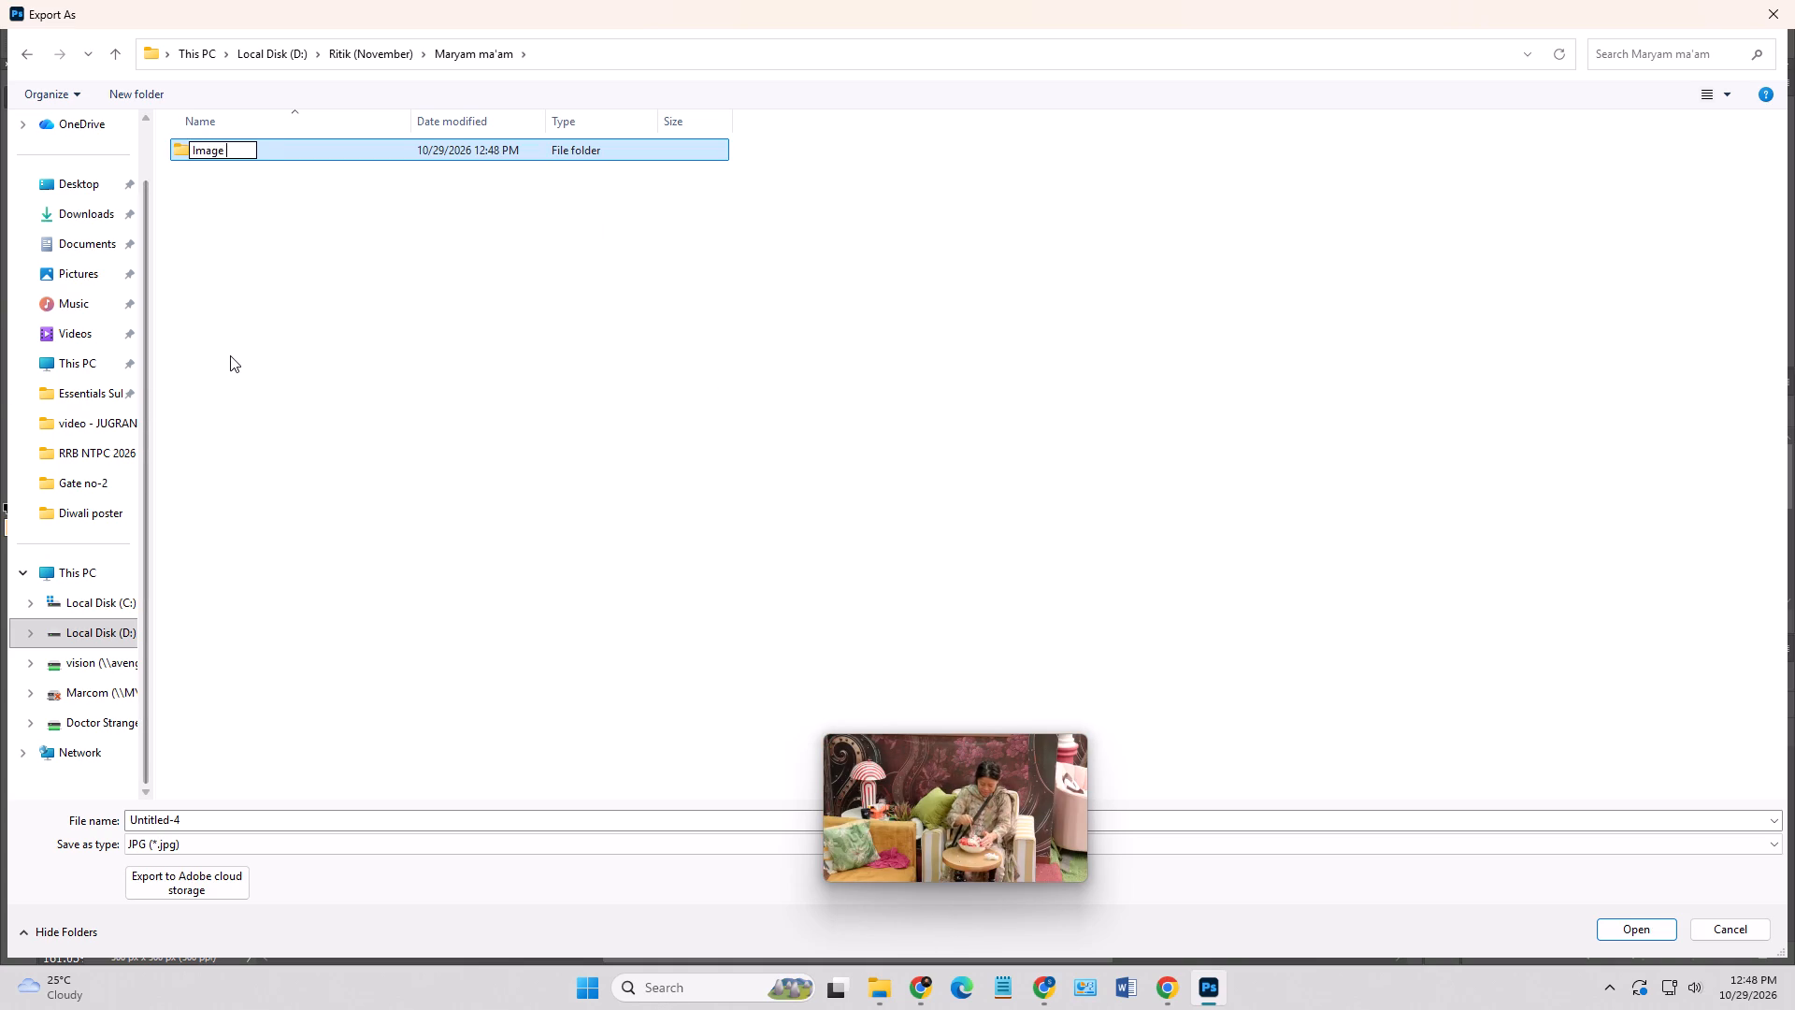
type("300x300")
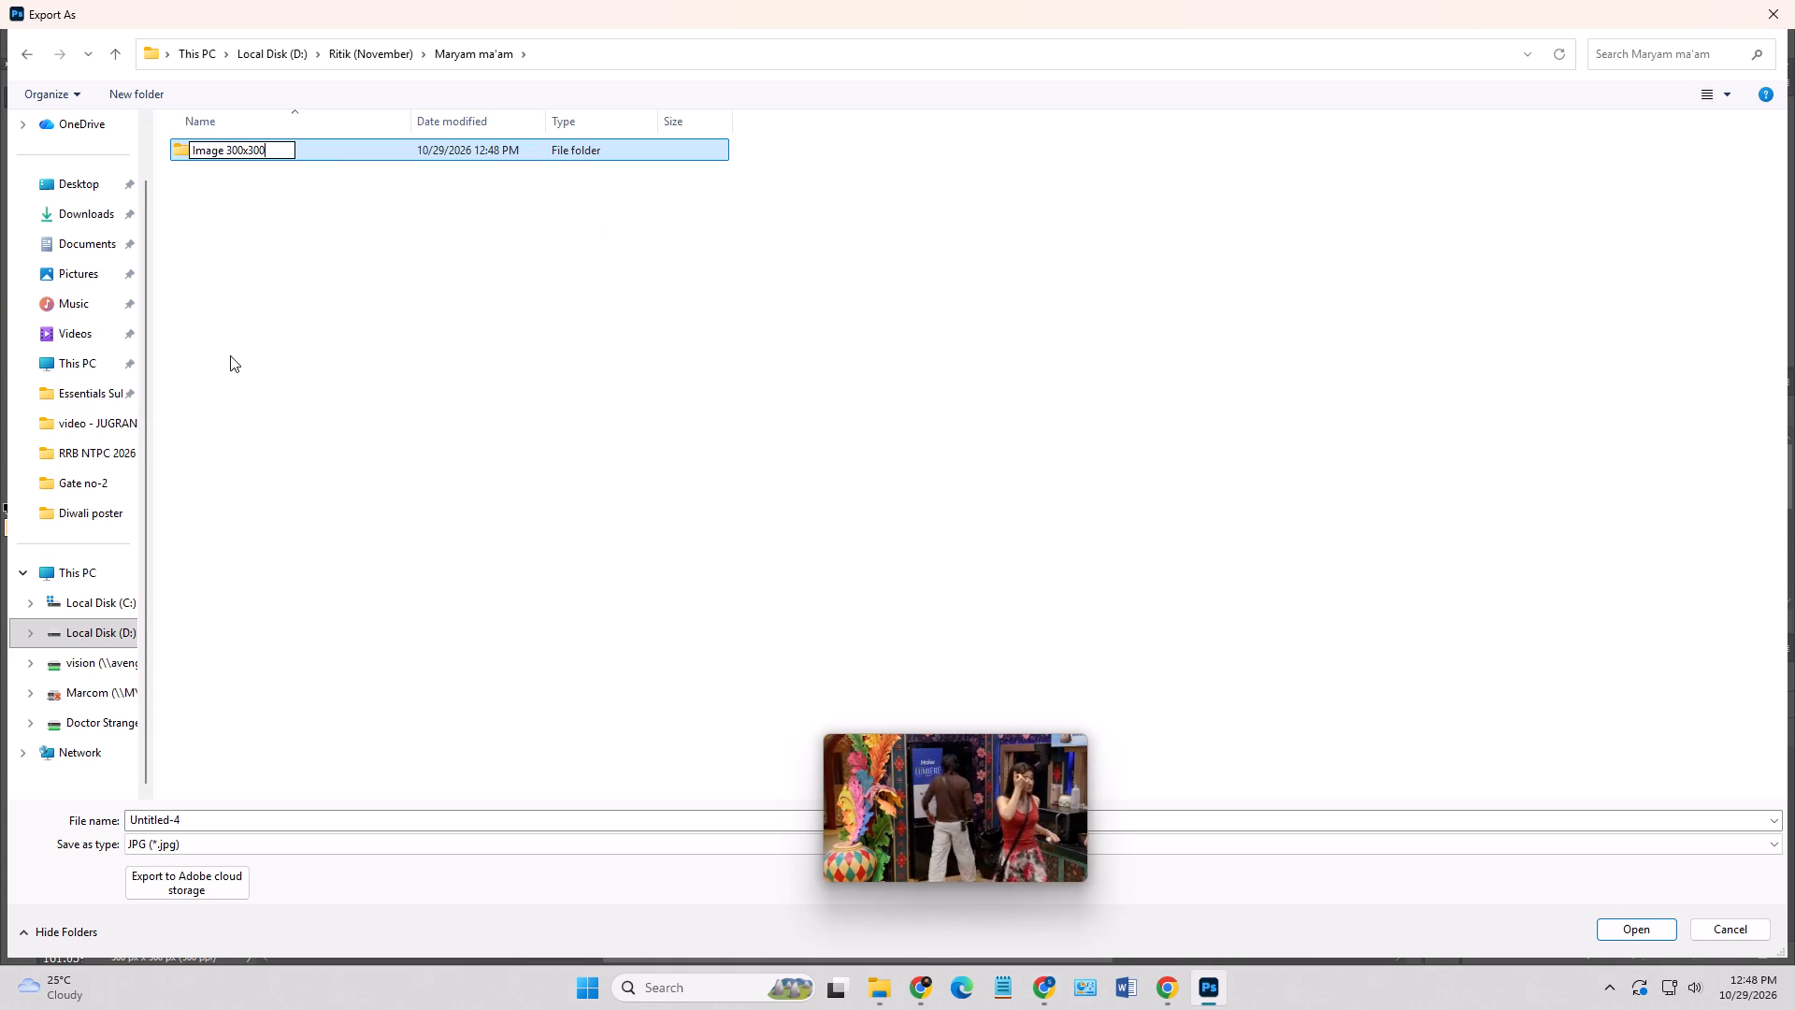
left_click(644, 323)
double_click(260, 147)
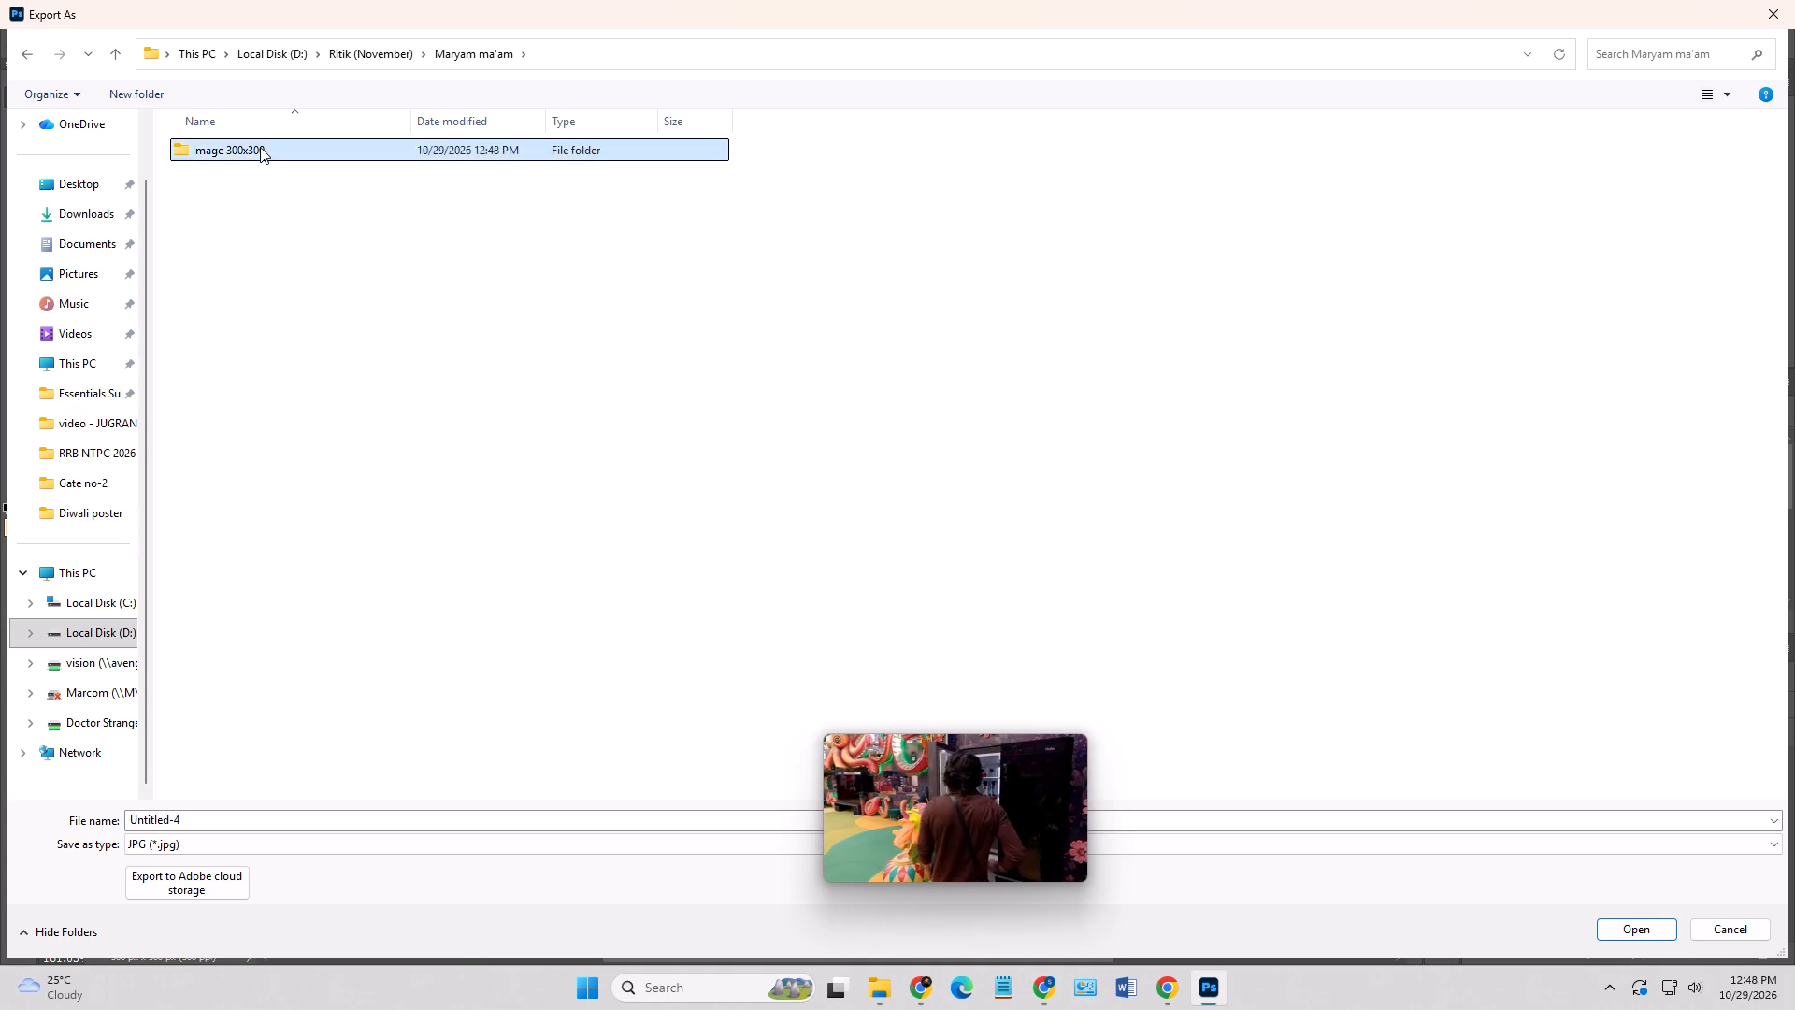
Name the exported JPG file 1 and save it in the Image 300x300 folder.
left_click(278, 822)
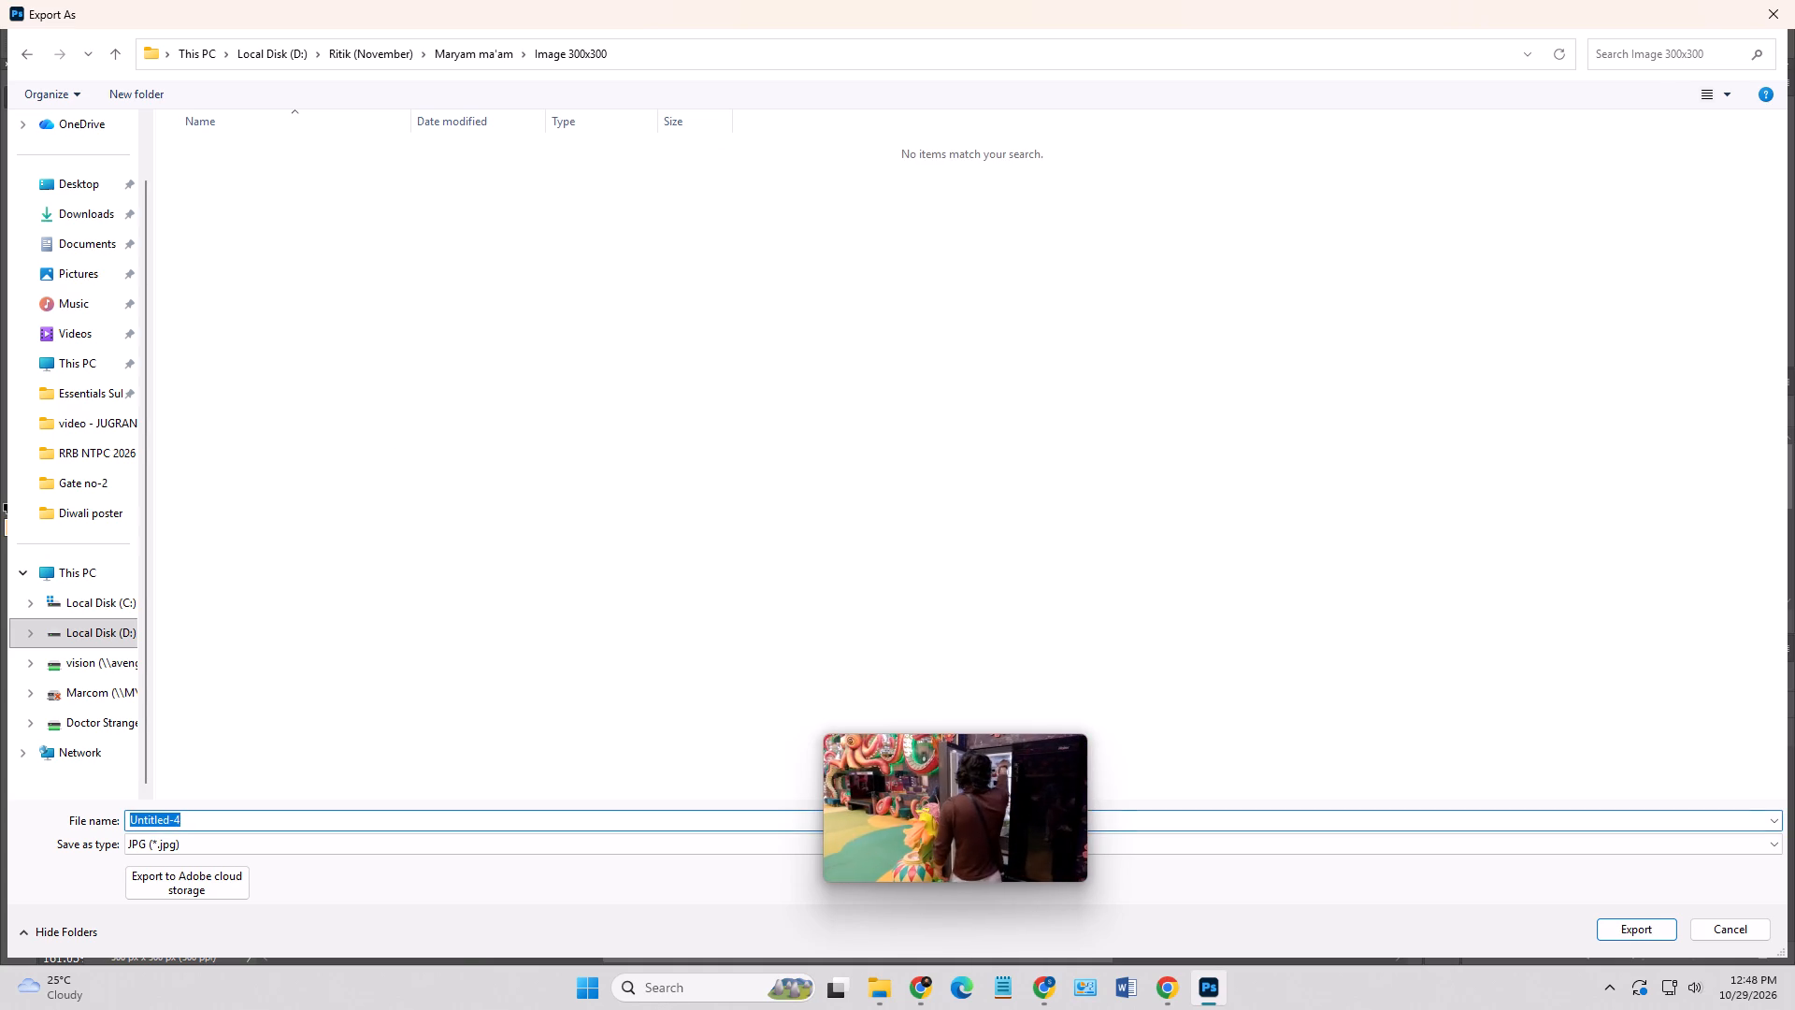
key("1")
key("Return")
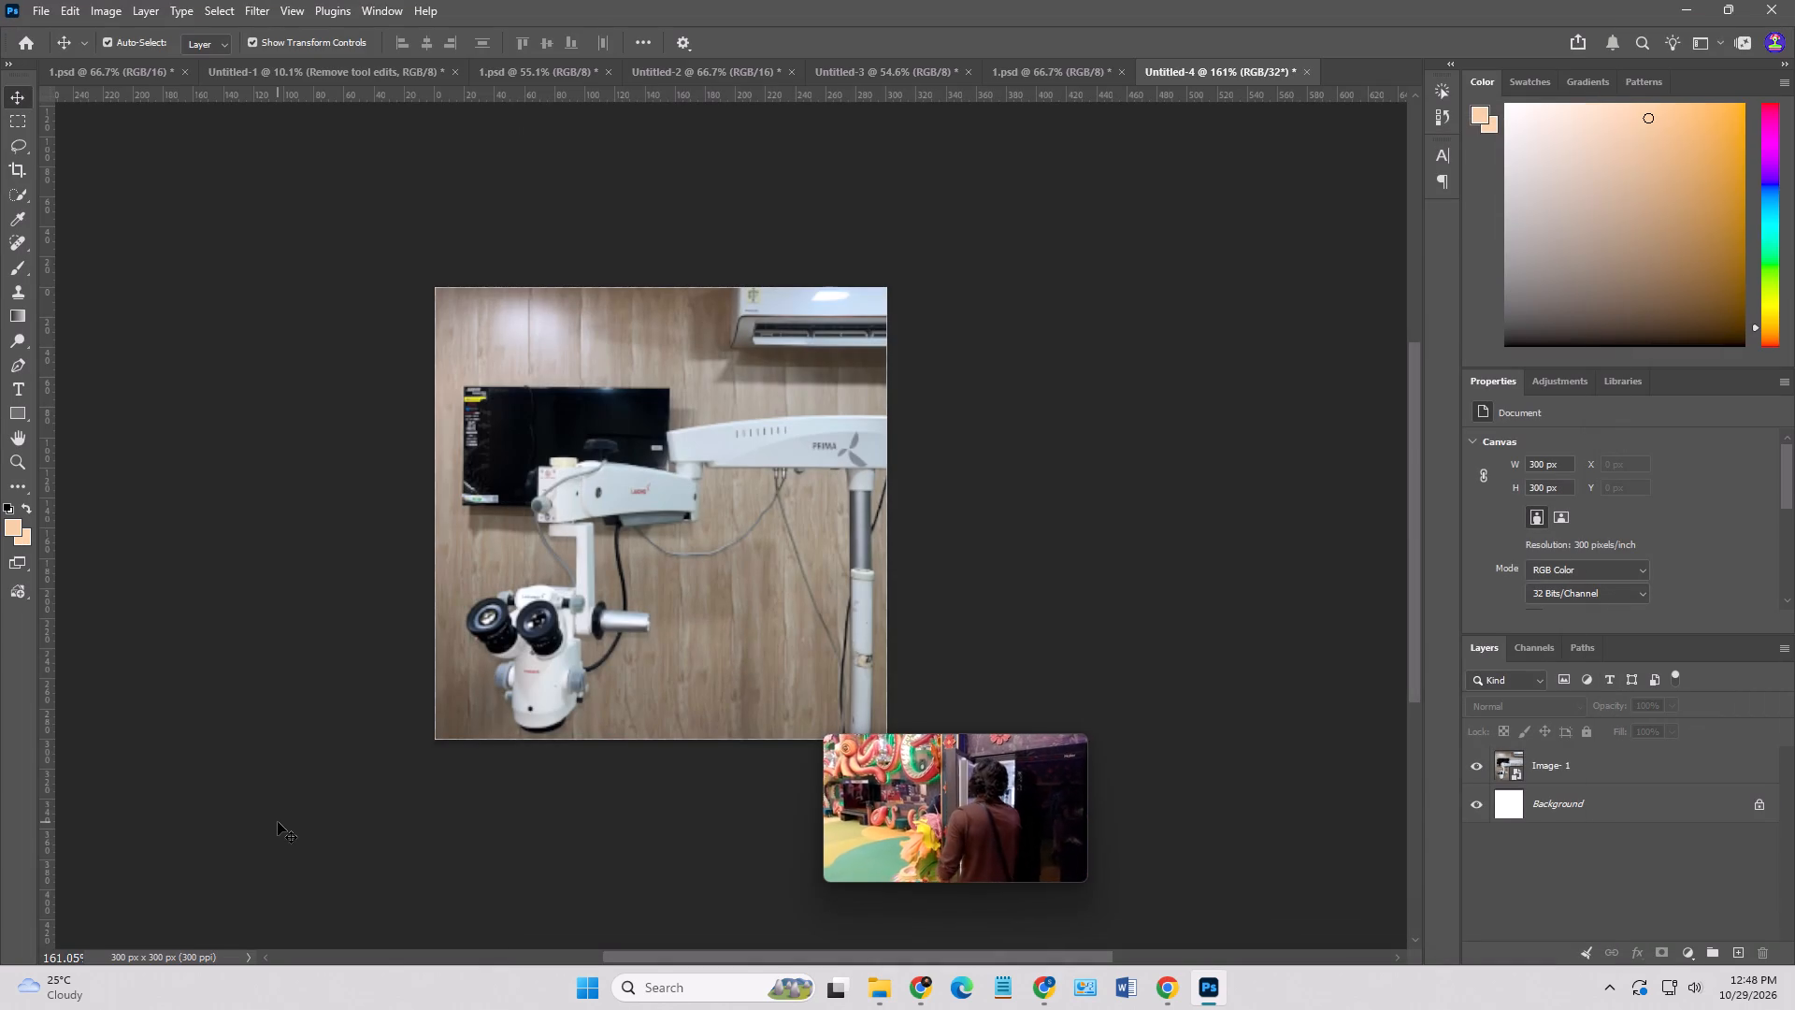
Hide the Image- 1 layer and place the Image 2 photo from the Downloads folder onto the canvas.
left_click(1477, 770)
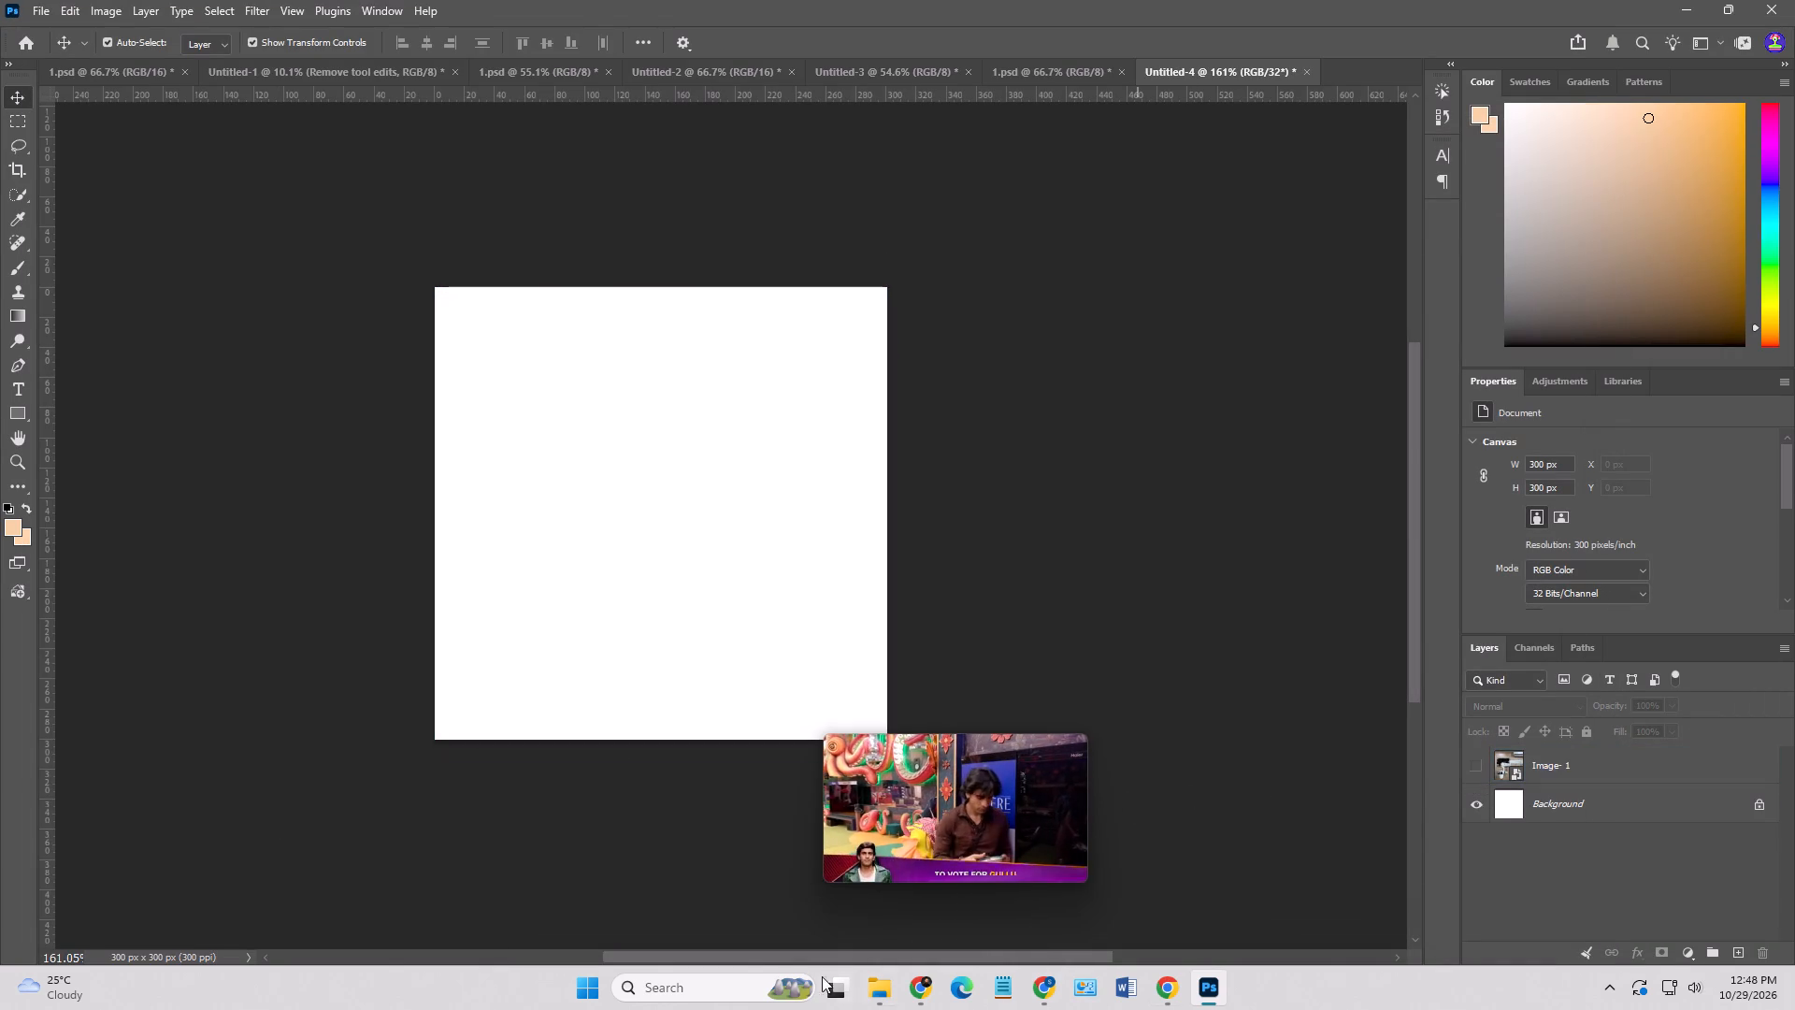
left_click(877, 988)
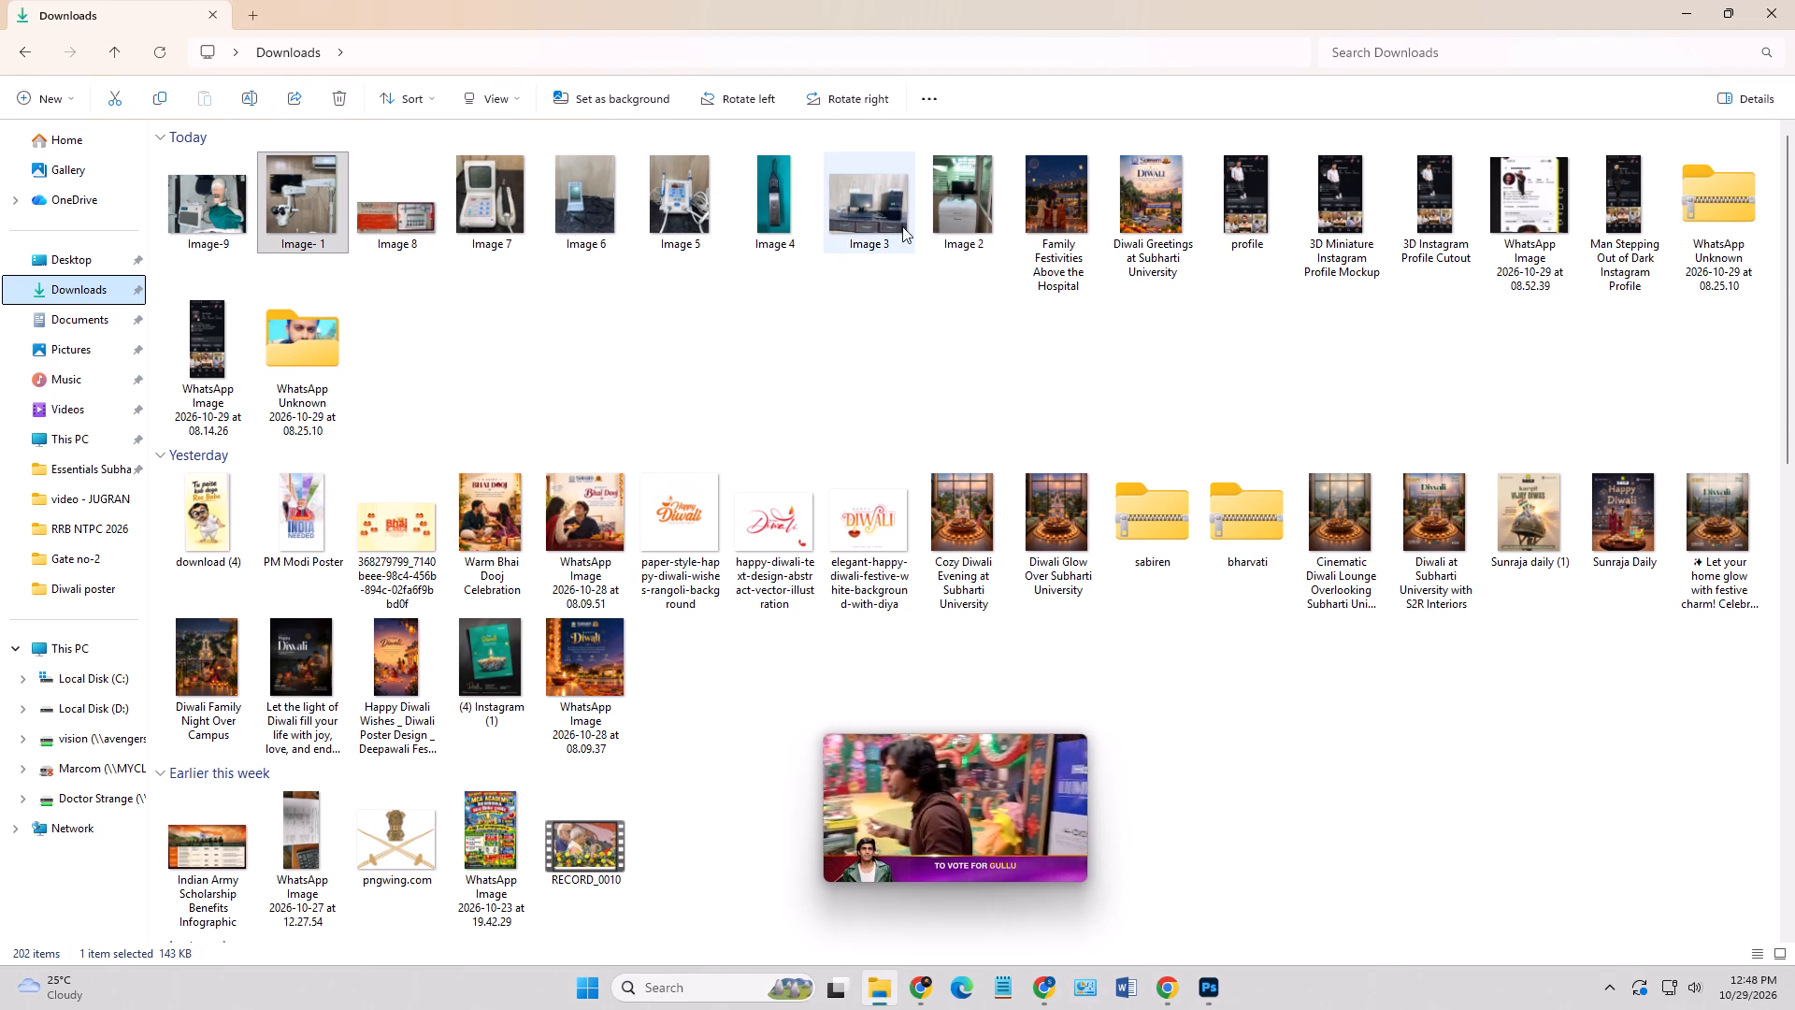
left_click_drag(952, 205, 731, 561)
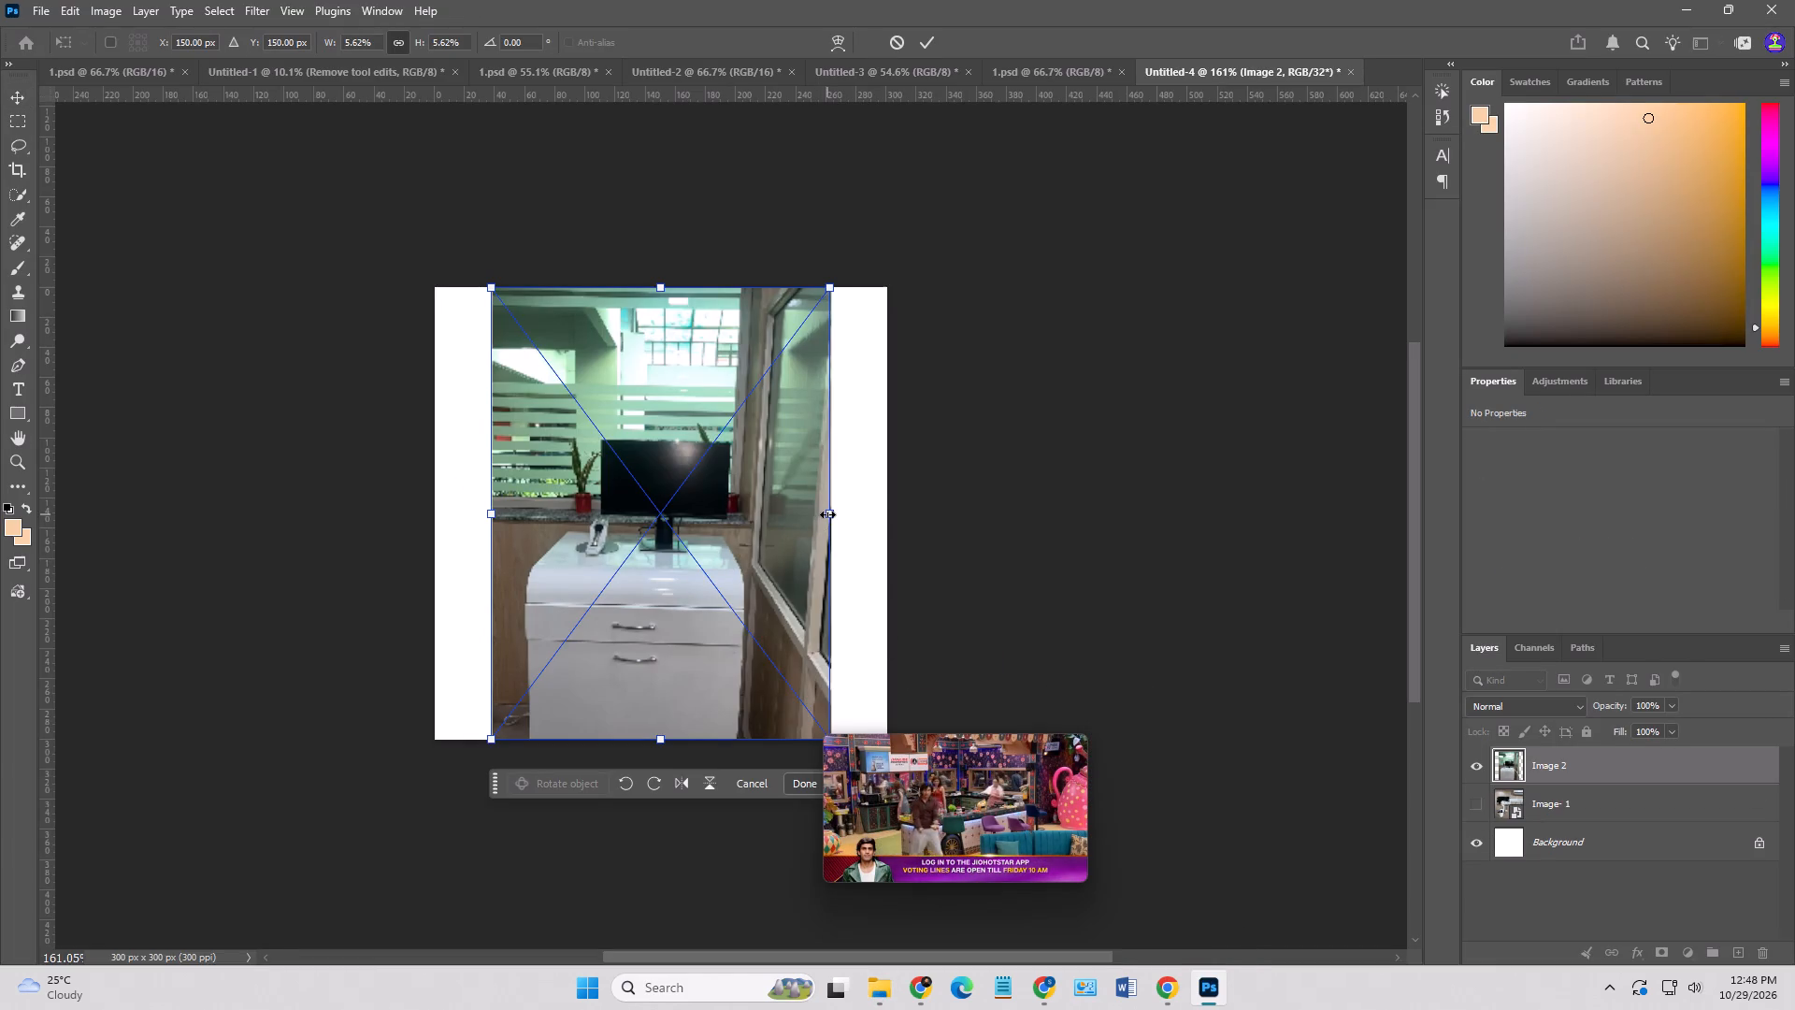
Scale the Image 2 photo proportionally from its centre to about 7.5%, spanning the full canvas width.
left_click_drag(827, 514, 854, 514)
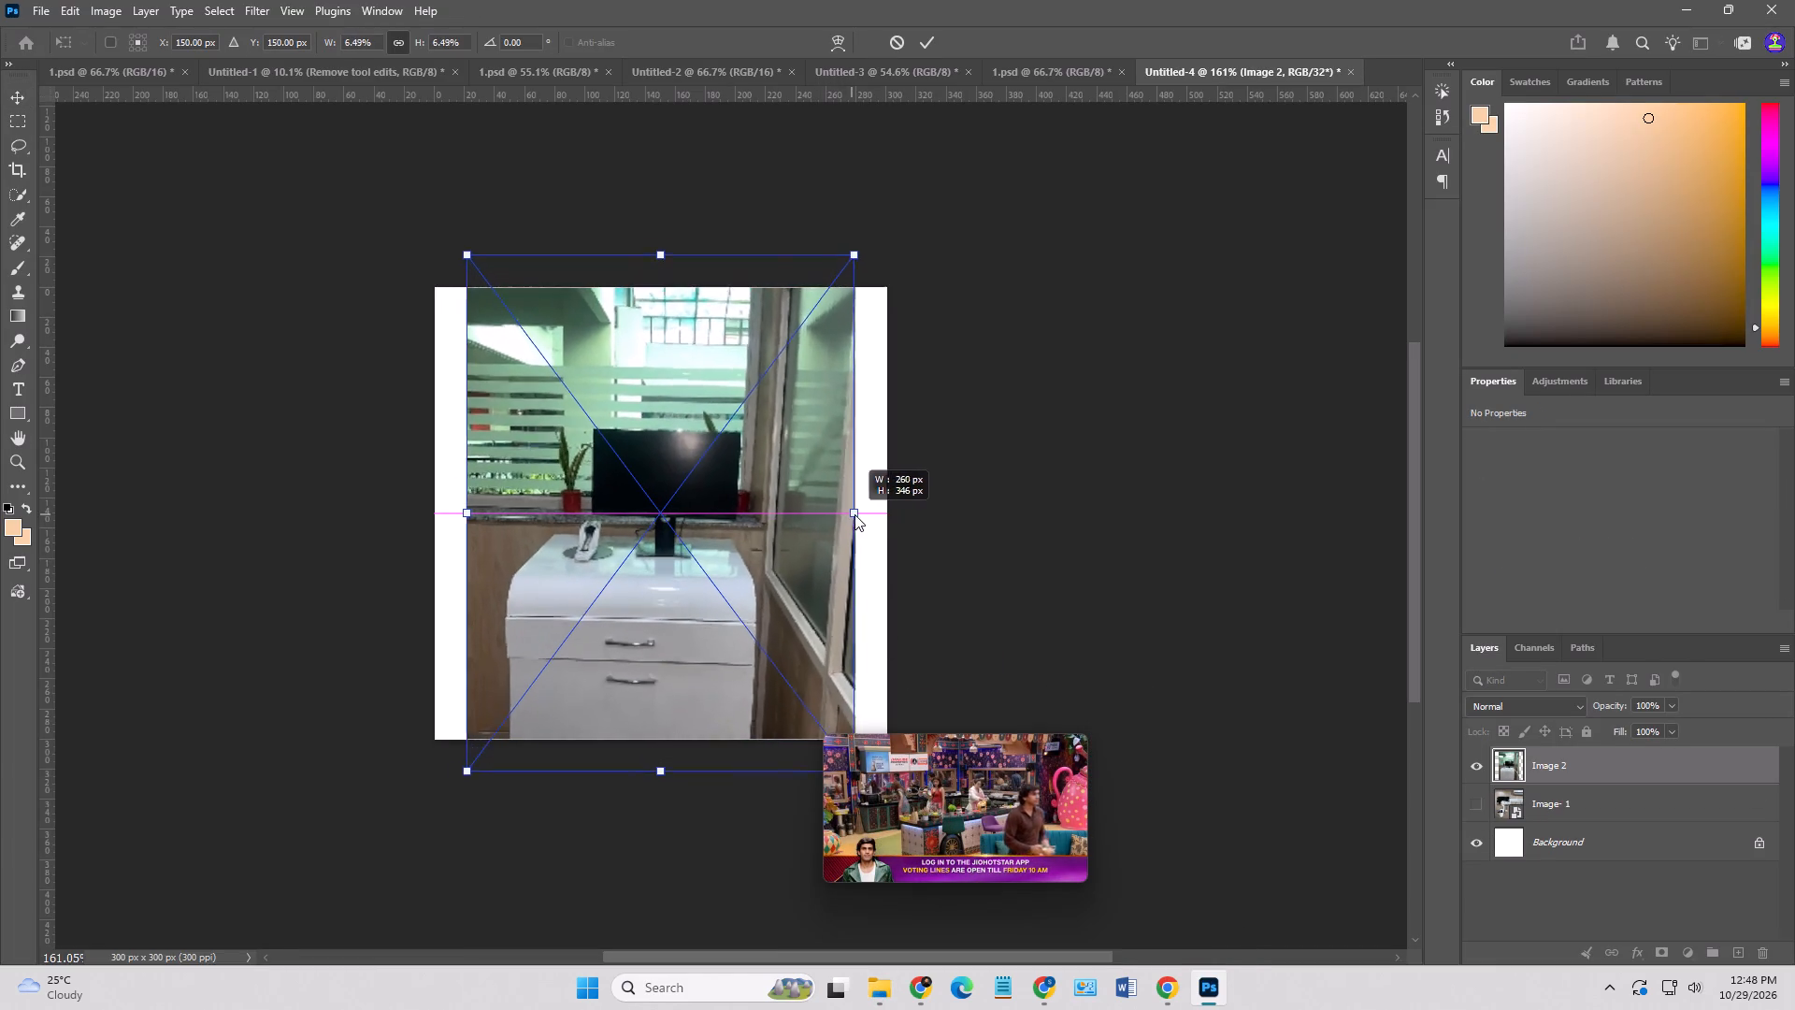
left_click_drag(854, 514, 882, 513)
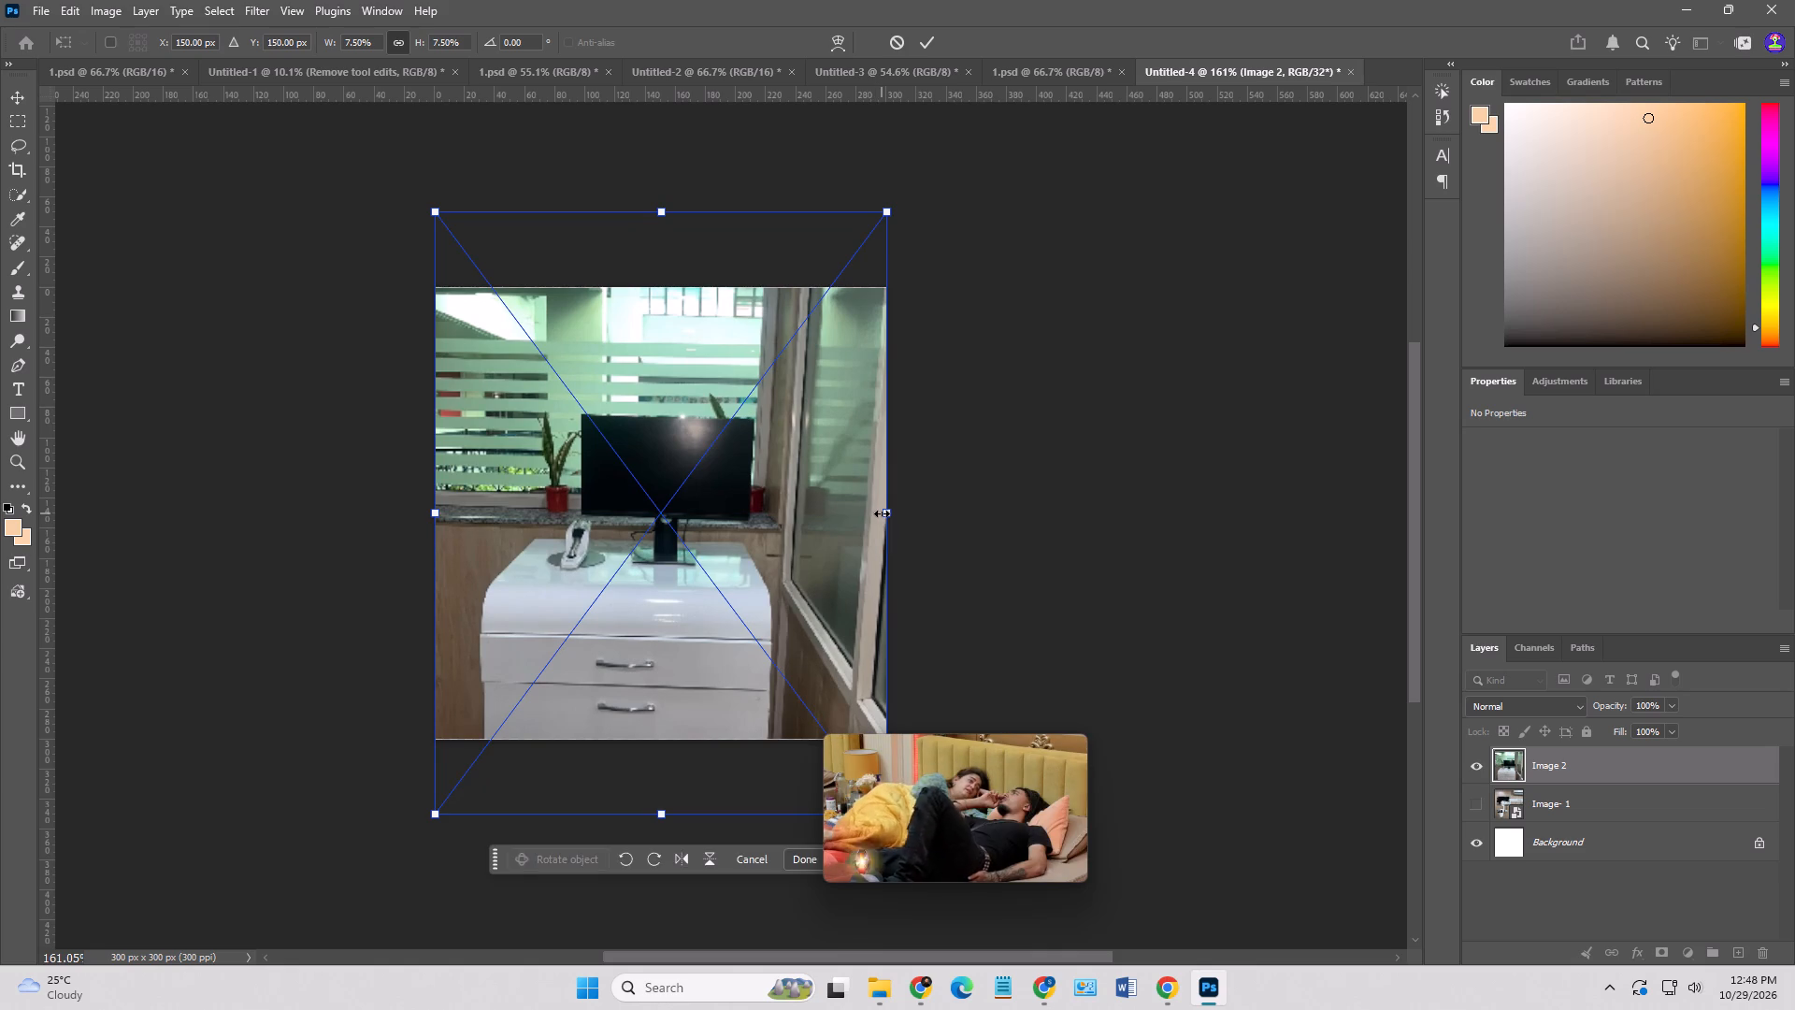
key("Return")
left_click(1004, 518)
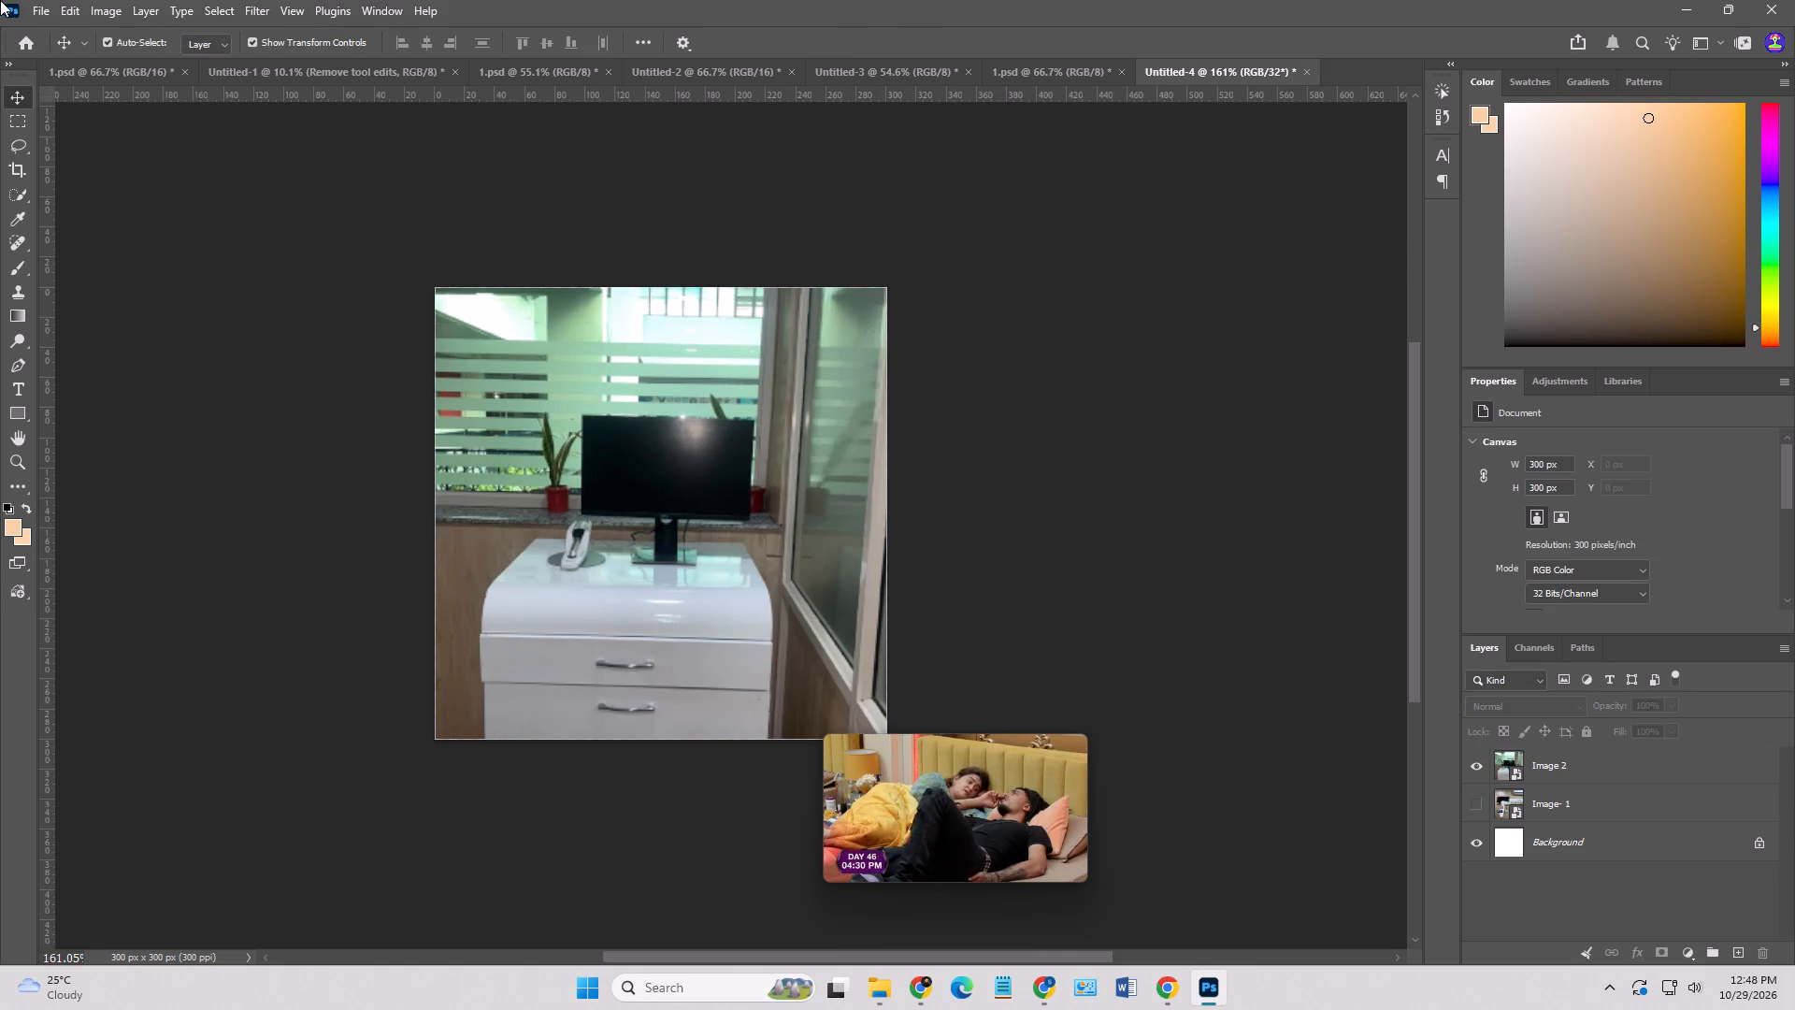
Export the canvas with Export As as a 300 × 300 px JPG named 2 in the Image 300x300 folder.
left_click(31, 5)
left_click(150, 336)
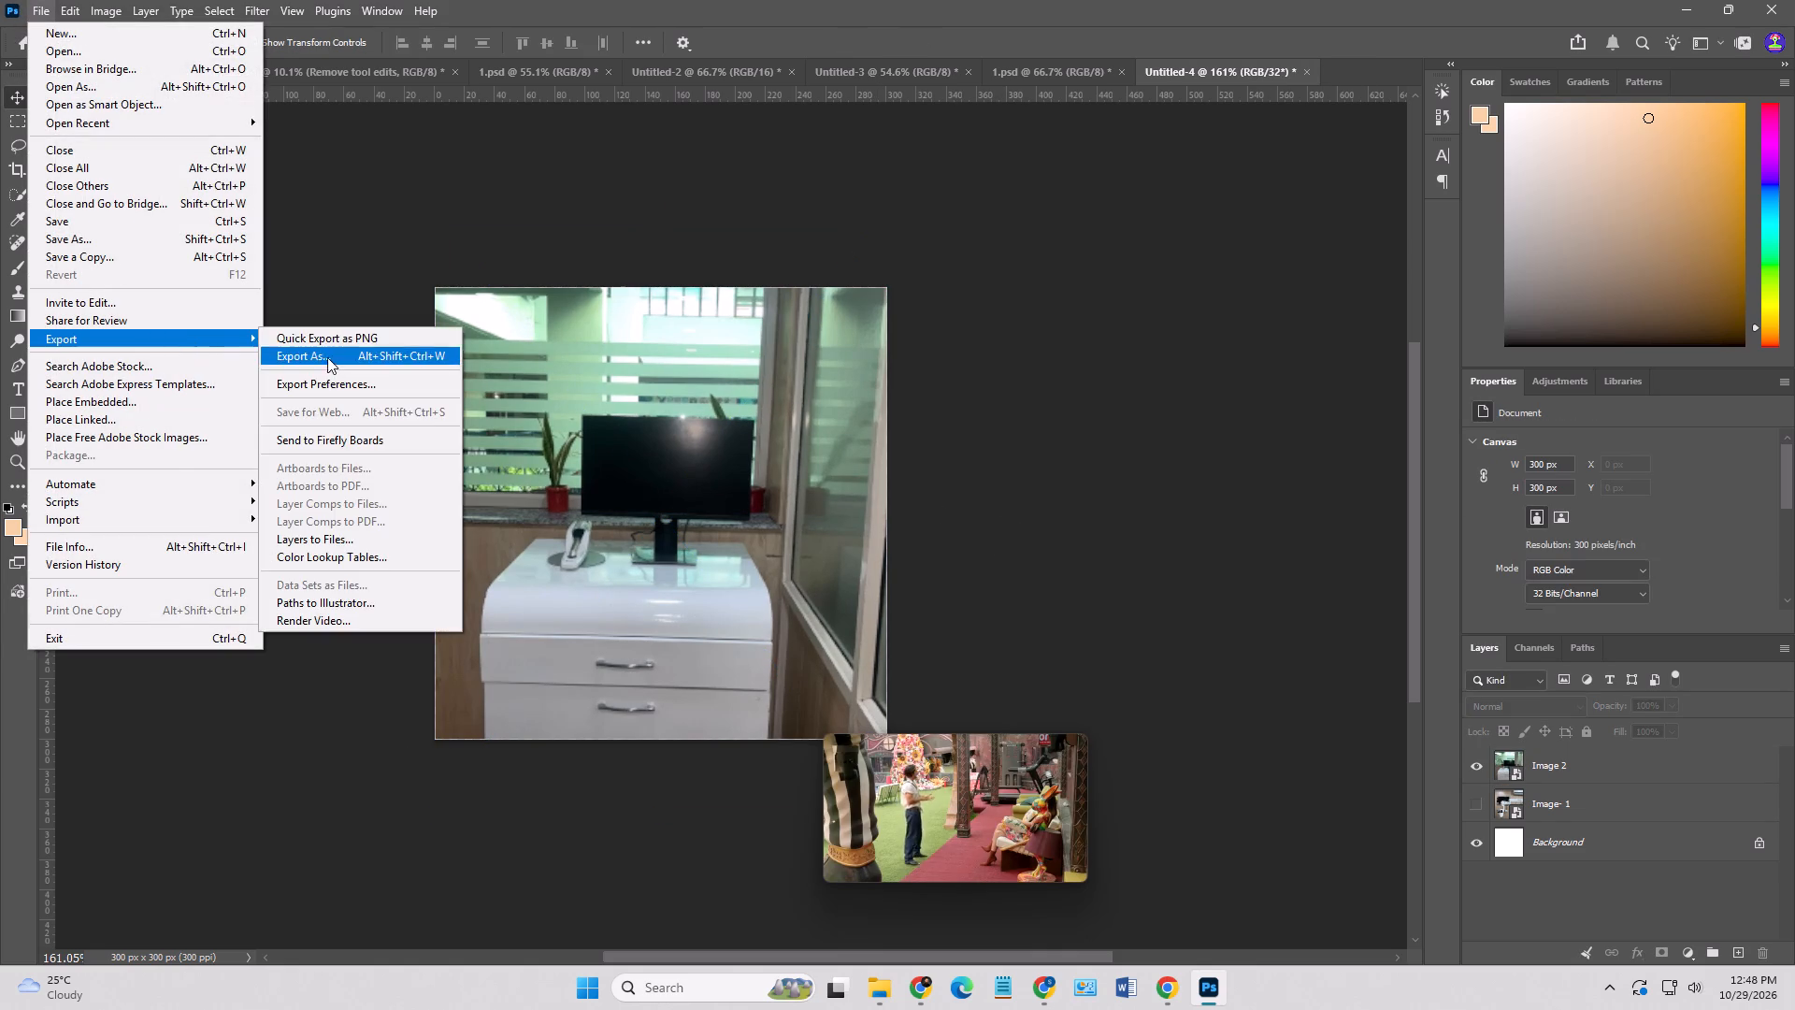
left_click(332, 359)
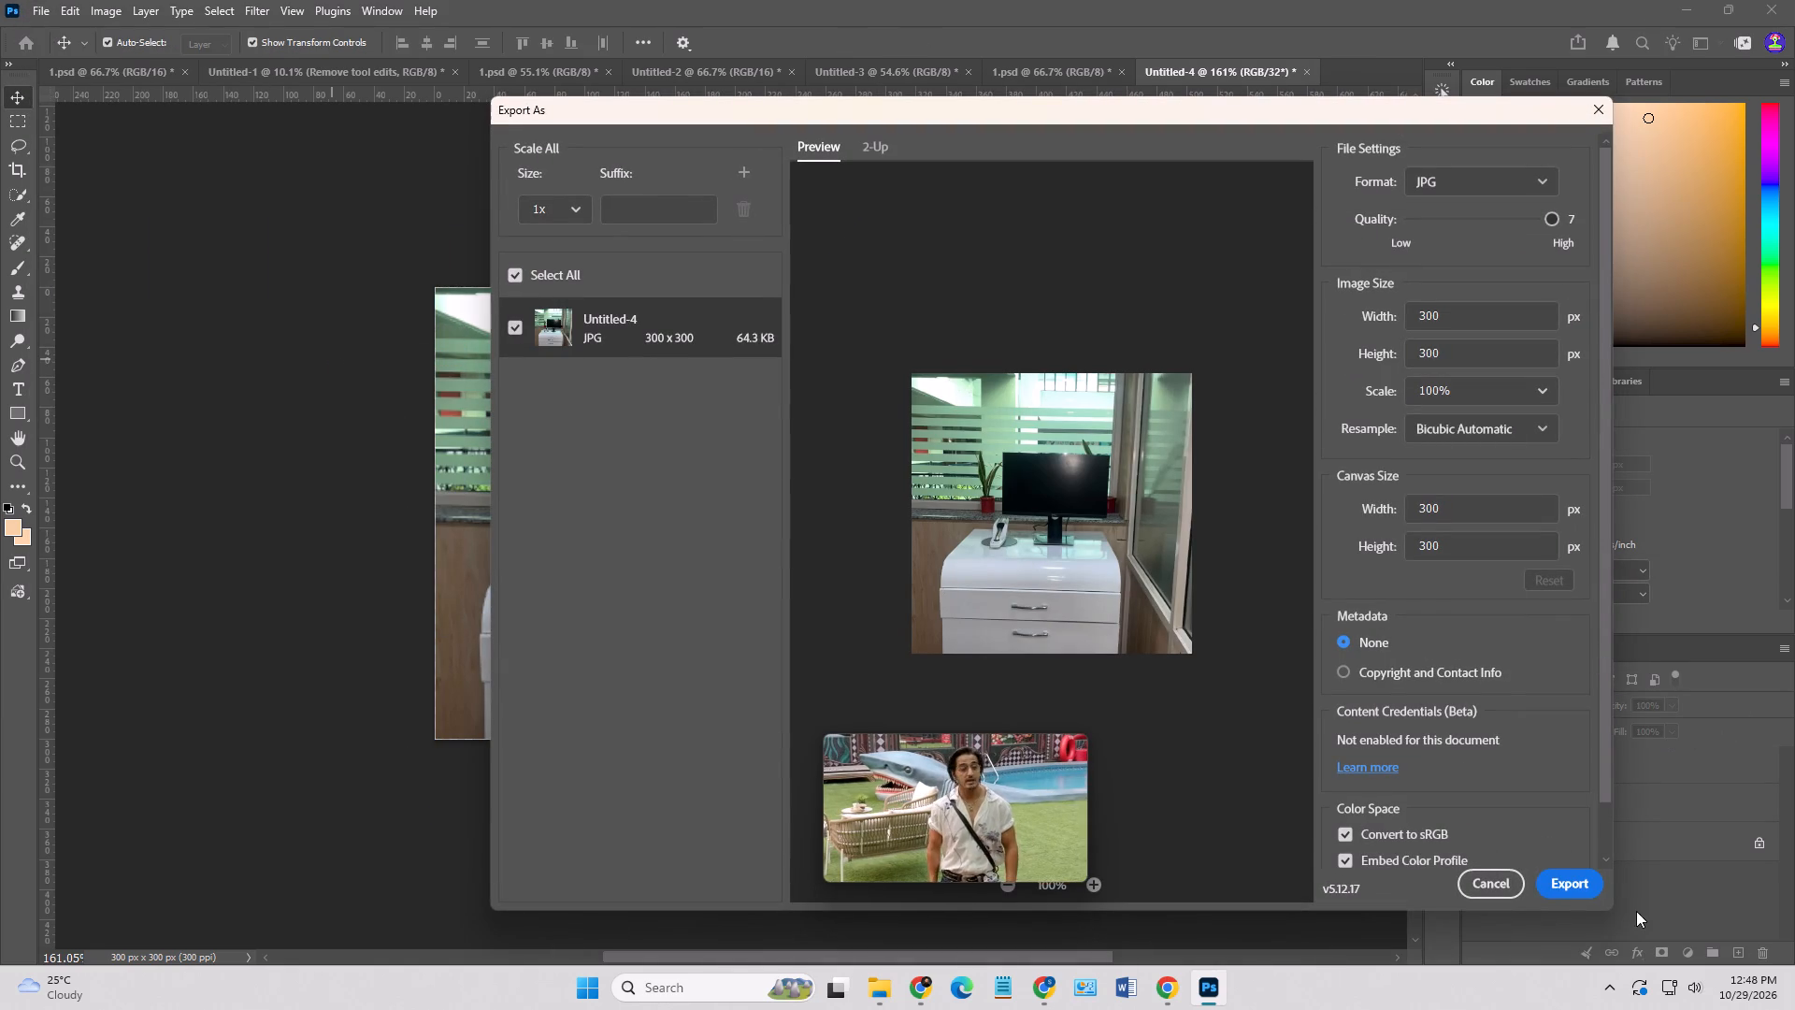
left_click(1566, 878)
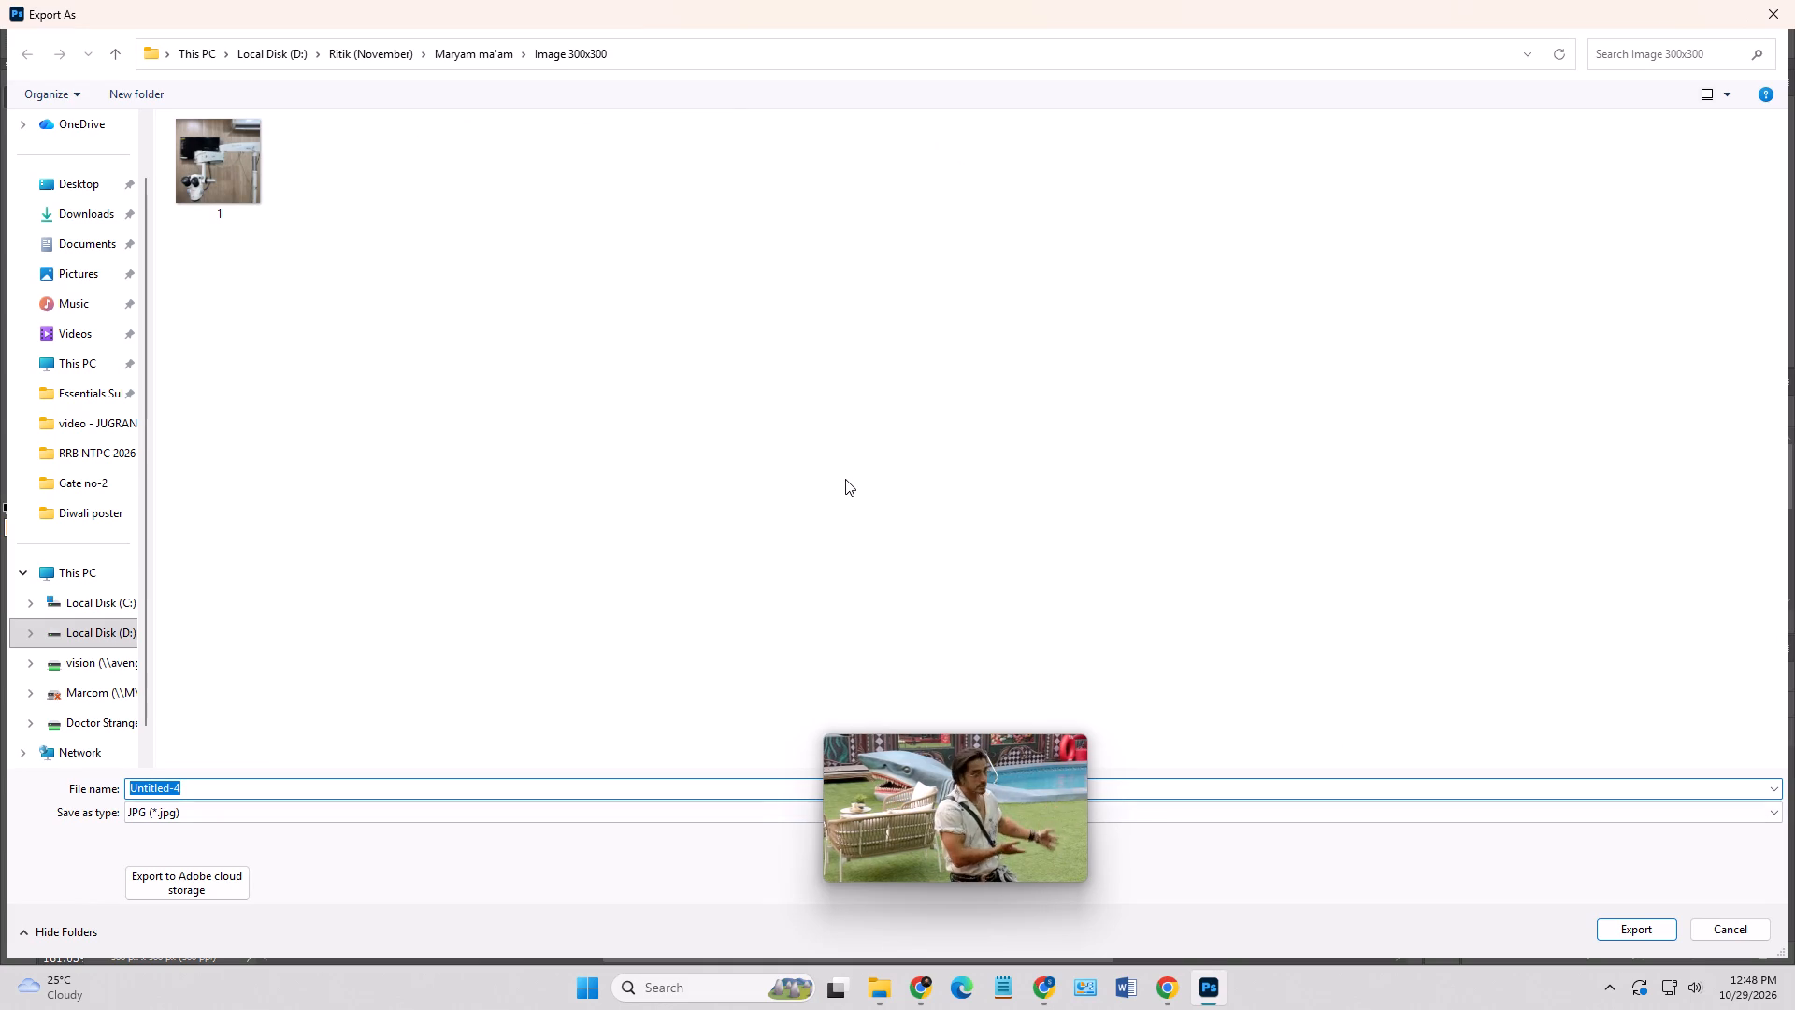
key("2")
key("Return")
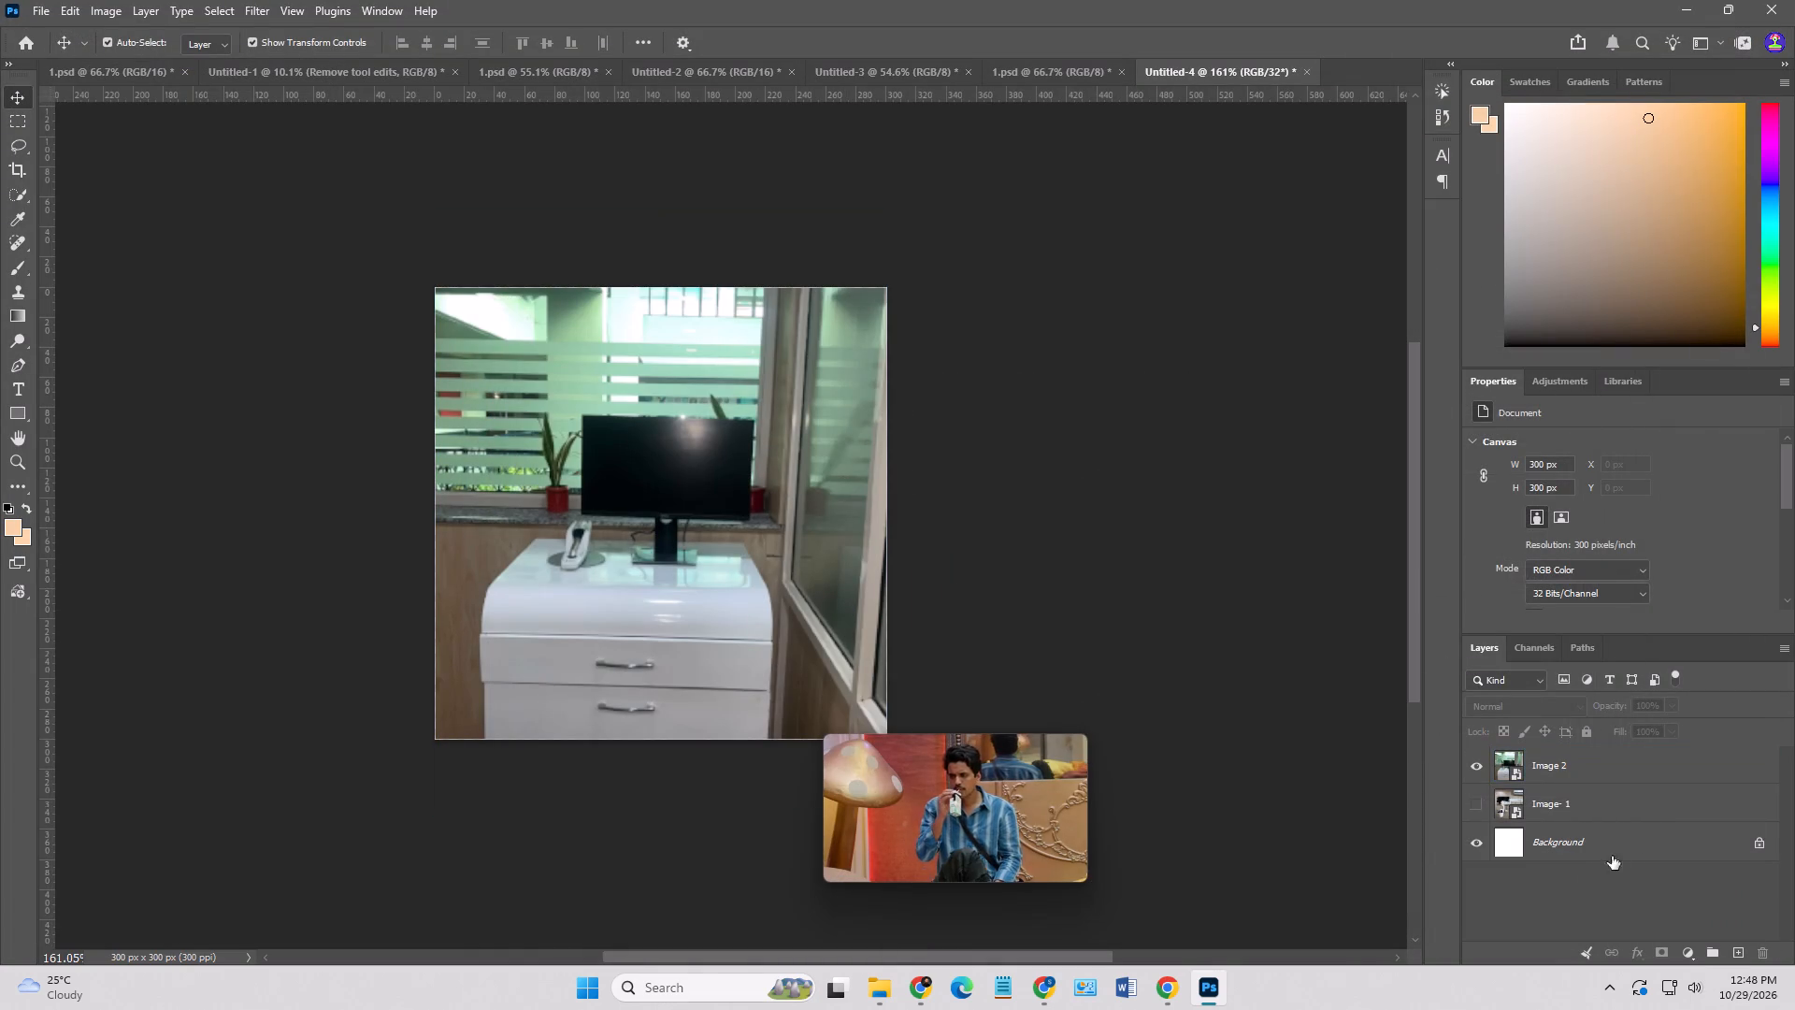
Hide the Image 2 layer and place the Image 3 photo from the Downloads folder onto the canvas.
left_click(1475, 758)
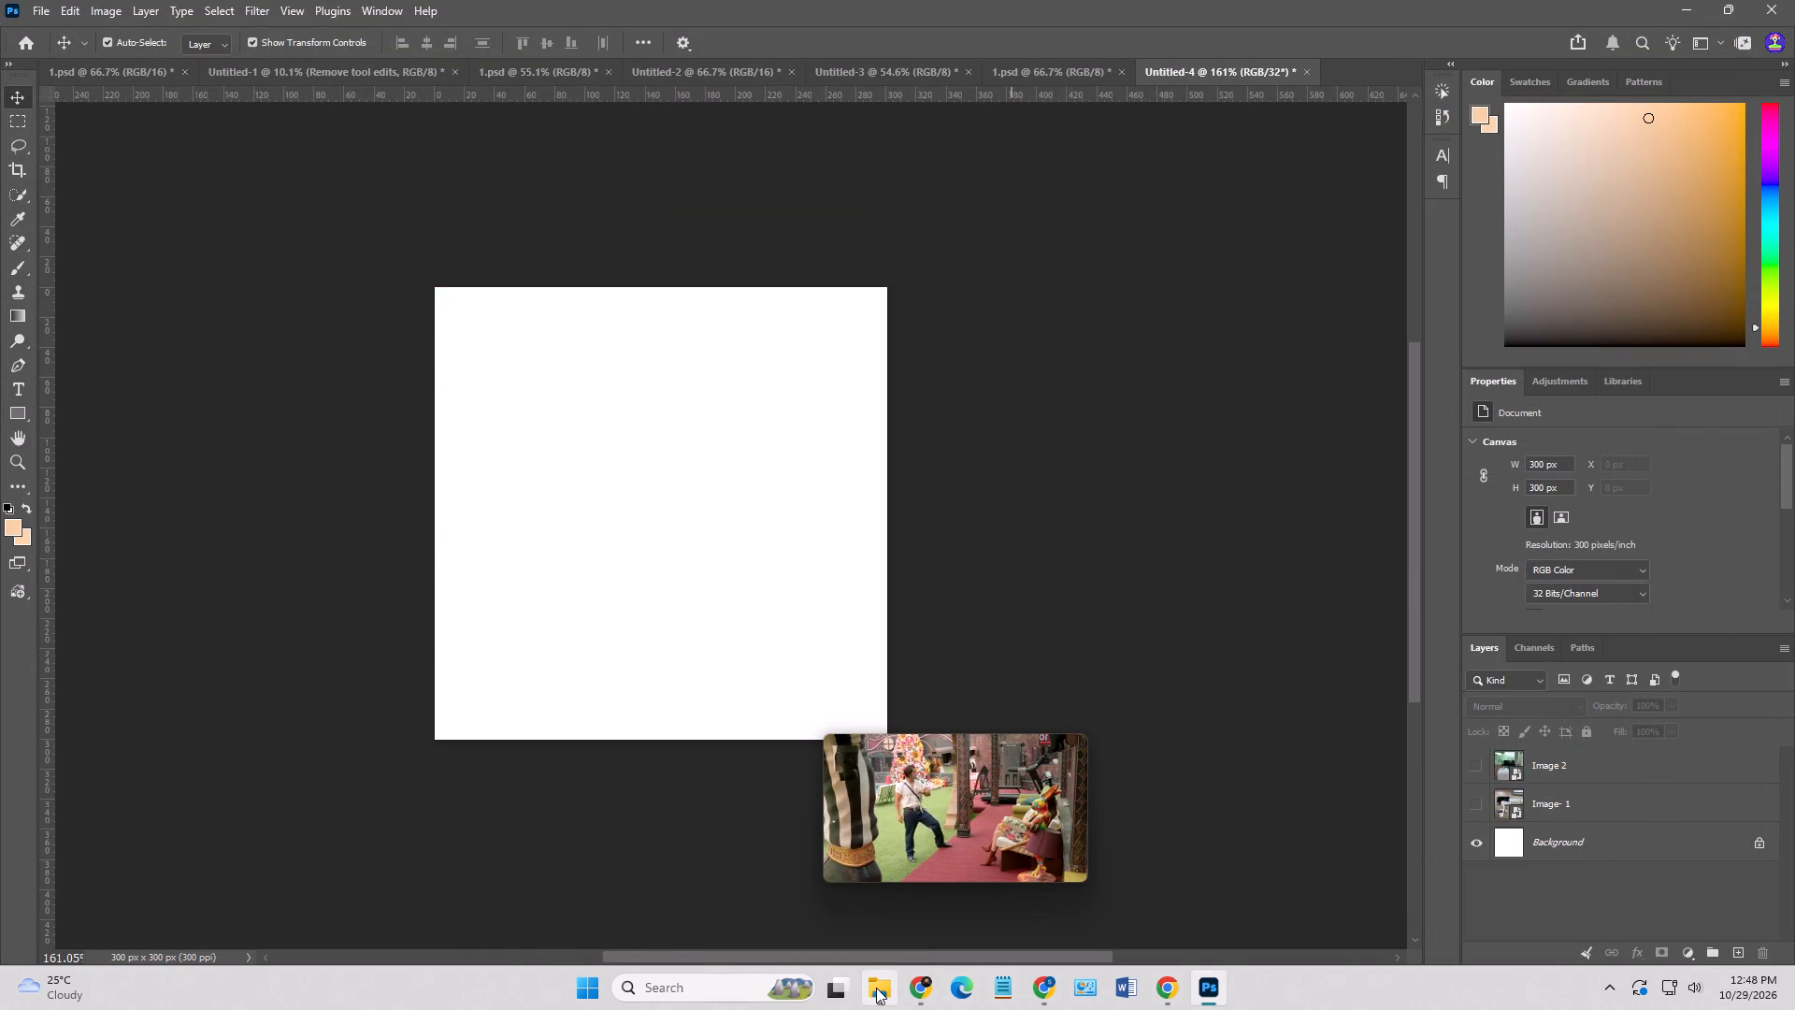
left_click(876, 988)
left_click_drag(889, 224, 1061, 679)
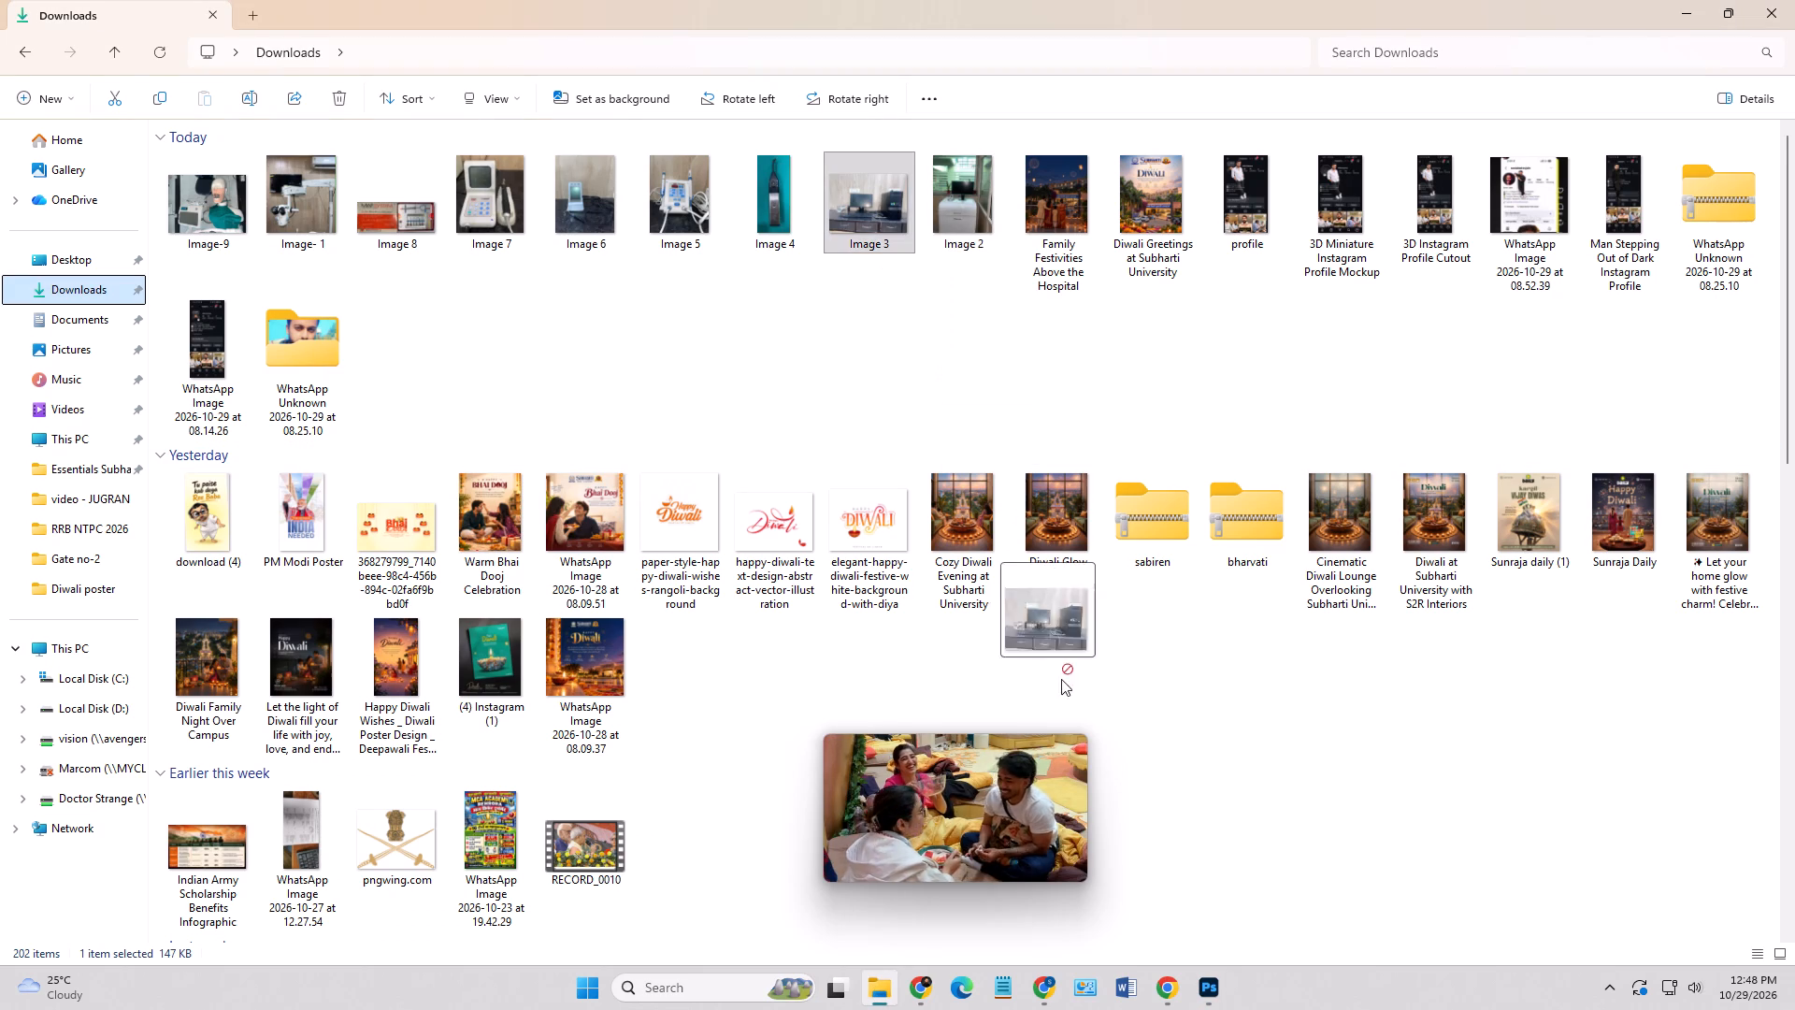
left_click_drag(1061, 679, 720, 656)
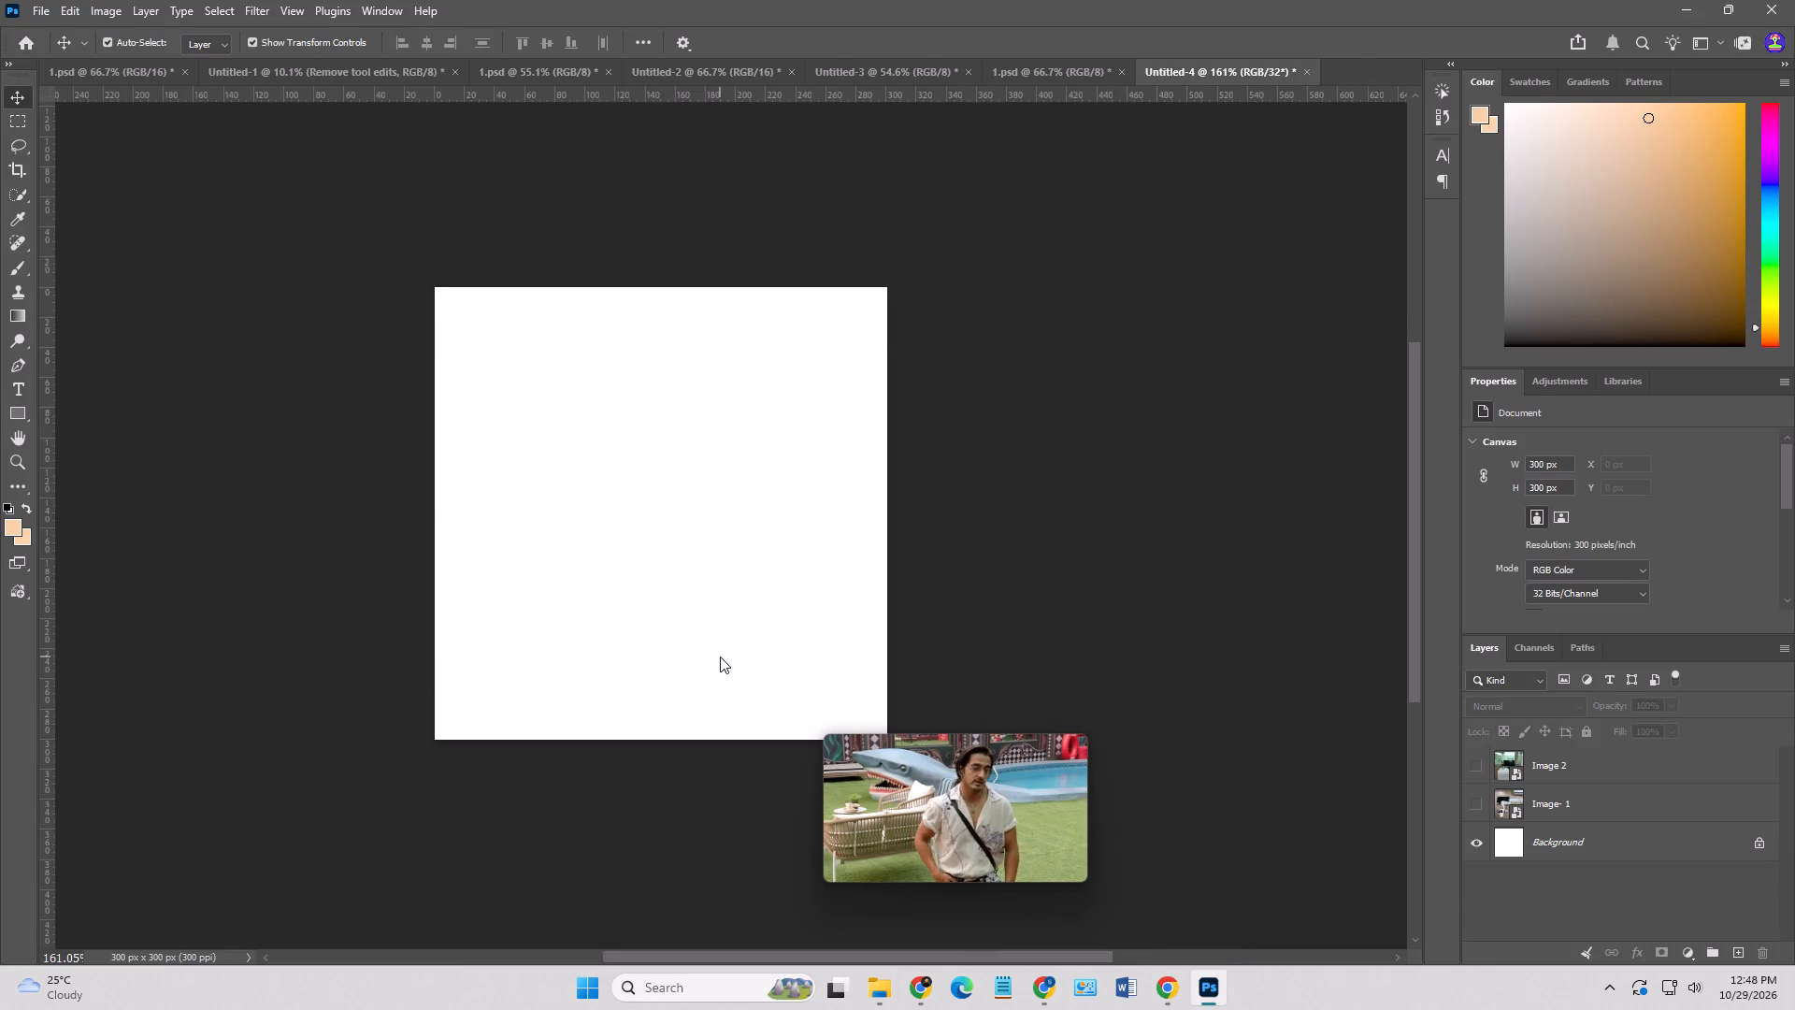
Scale the Image 3 photo proportionally to about 336 × 252 px and shift it about 9 px left of the canvas centre.
left_click_drag(894, 683, 904, 692, "alt")
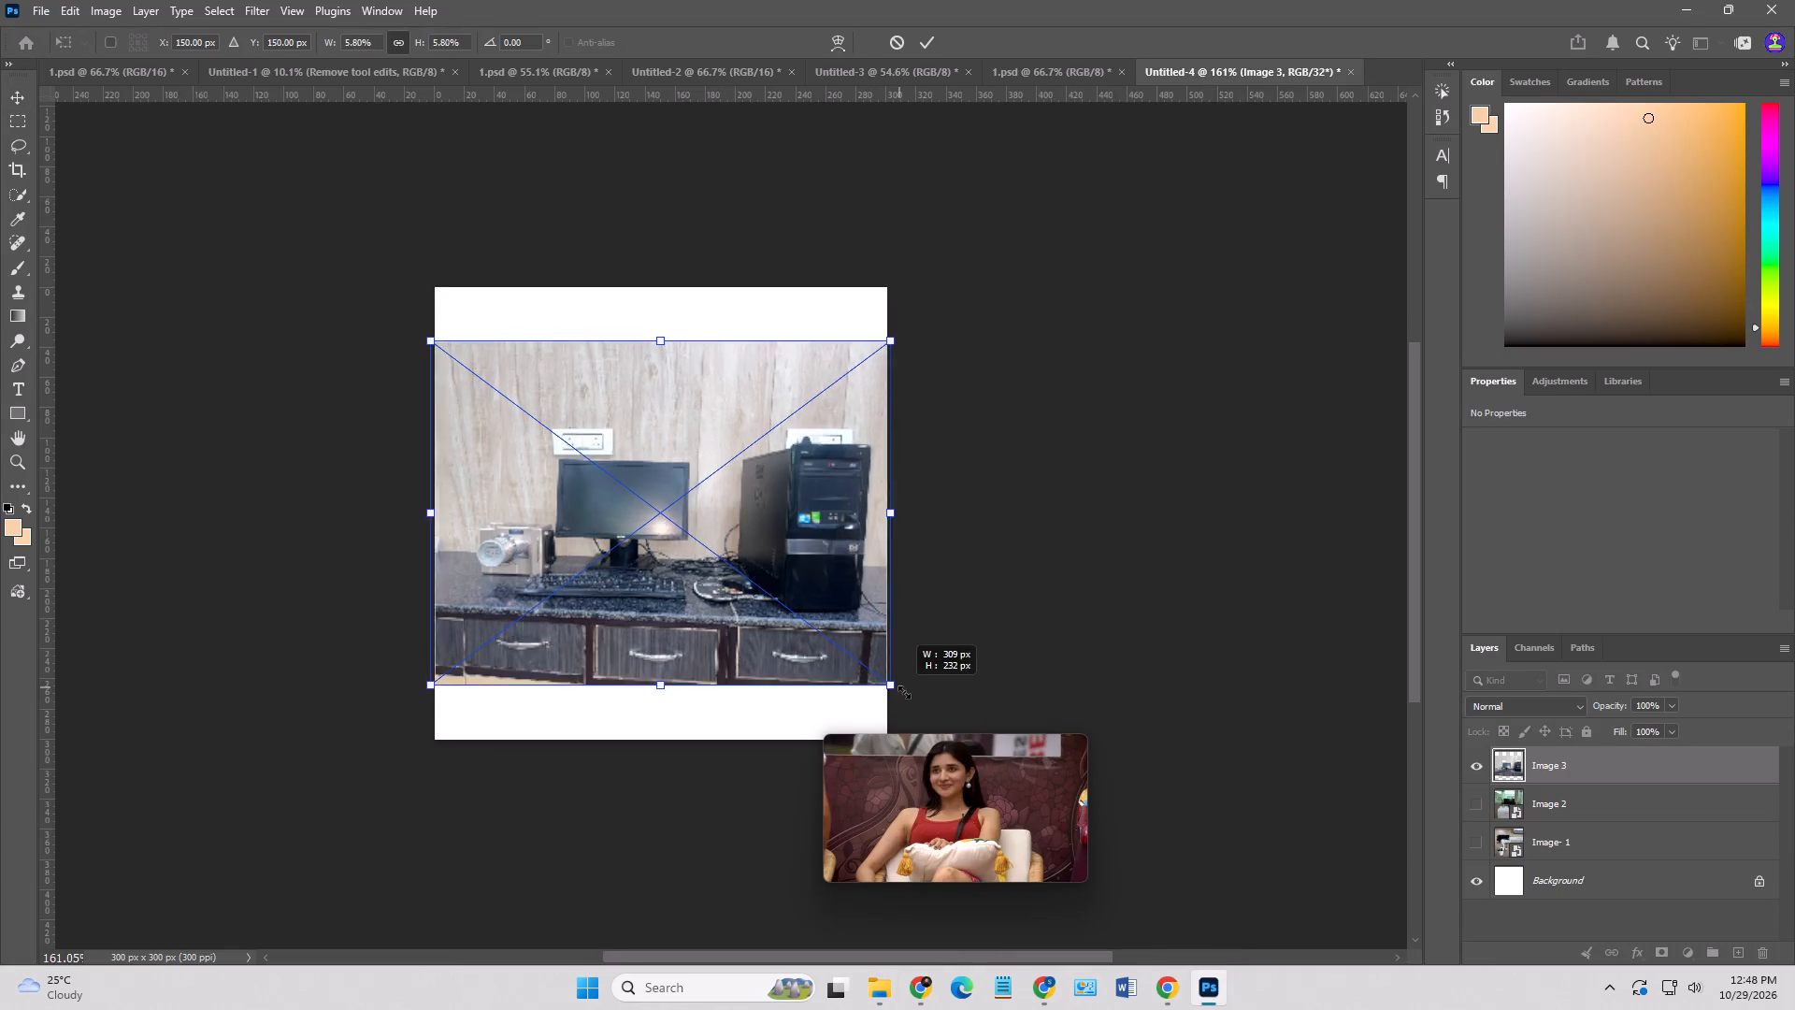
left_click_drag(904, 692, 927, 708, "alt")
left_click_drag(889, 660, 875, 659)
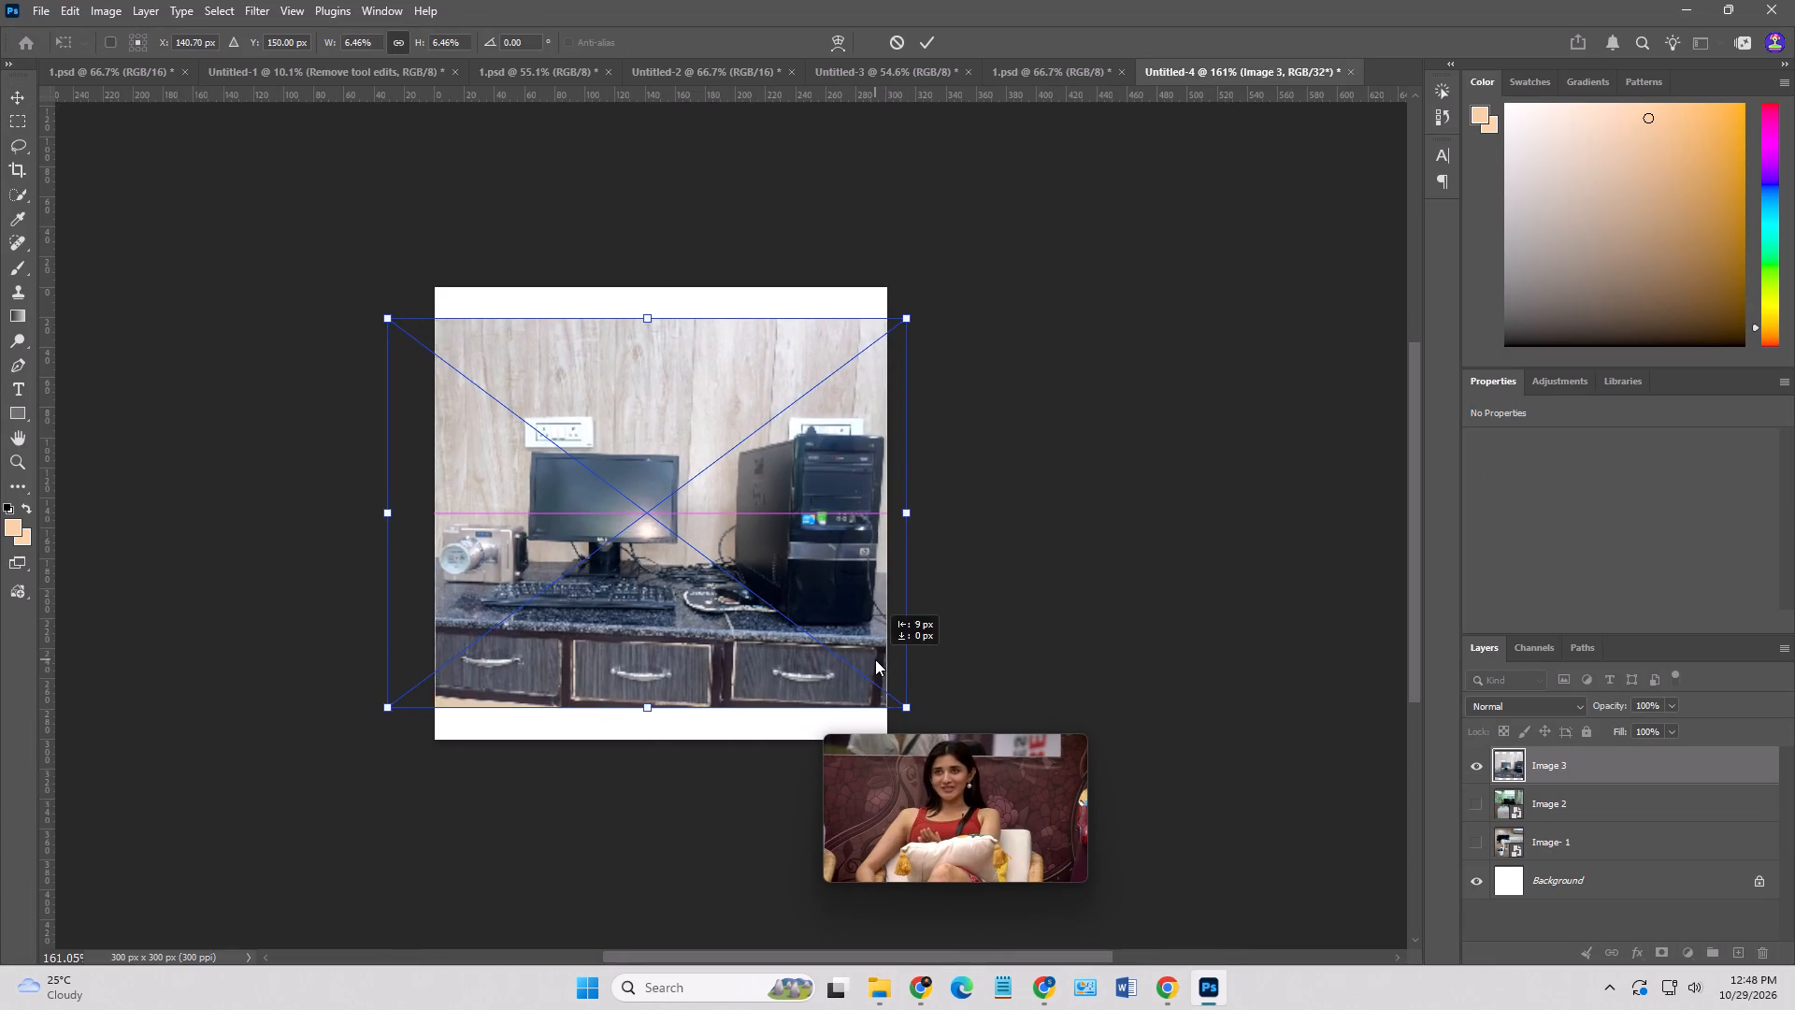
left_click_drag(875, 659, 870, 657)
left_click_drag(906, 701, 897, 700, "alt")
left_click(833, 648)
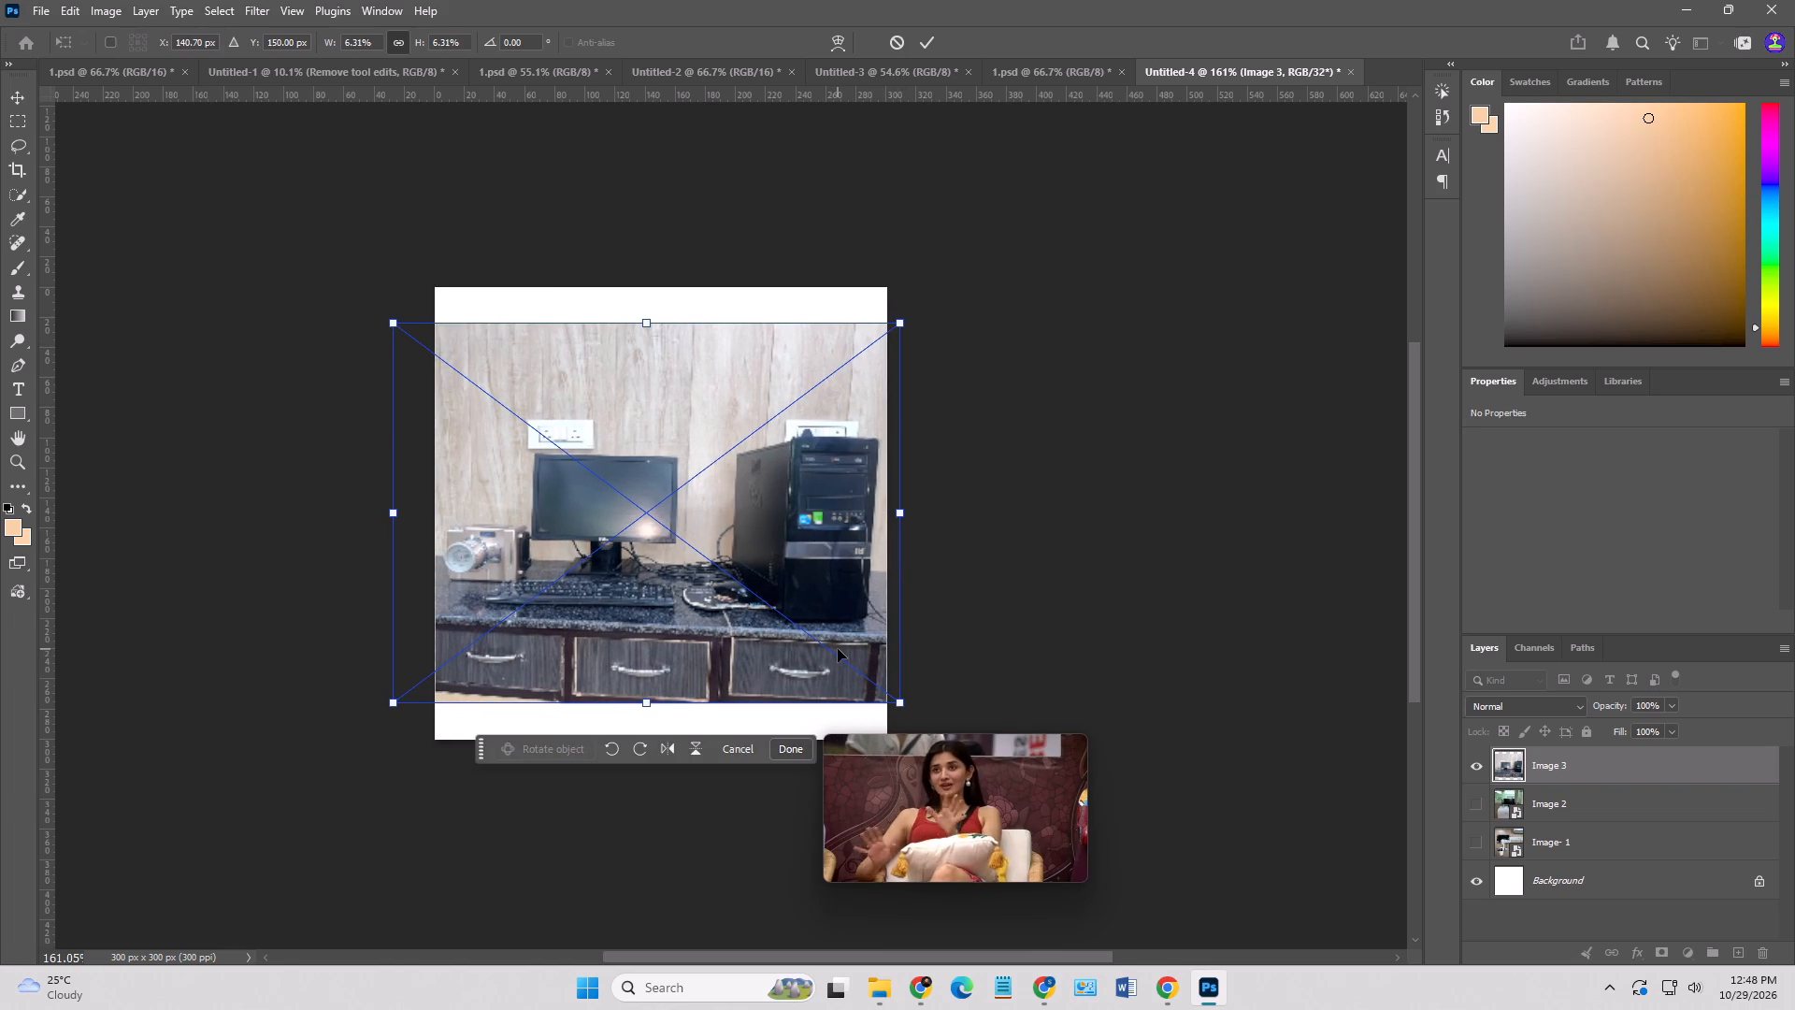
key("Return")
left_click(1094, 585)
Select the blank strips above and below the Image 3 photo with the Rectangular Marquee and hide the Background layer.
left_click(12, 123)
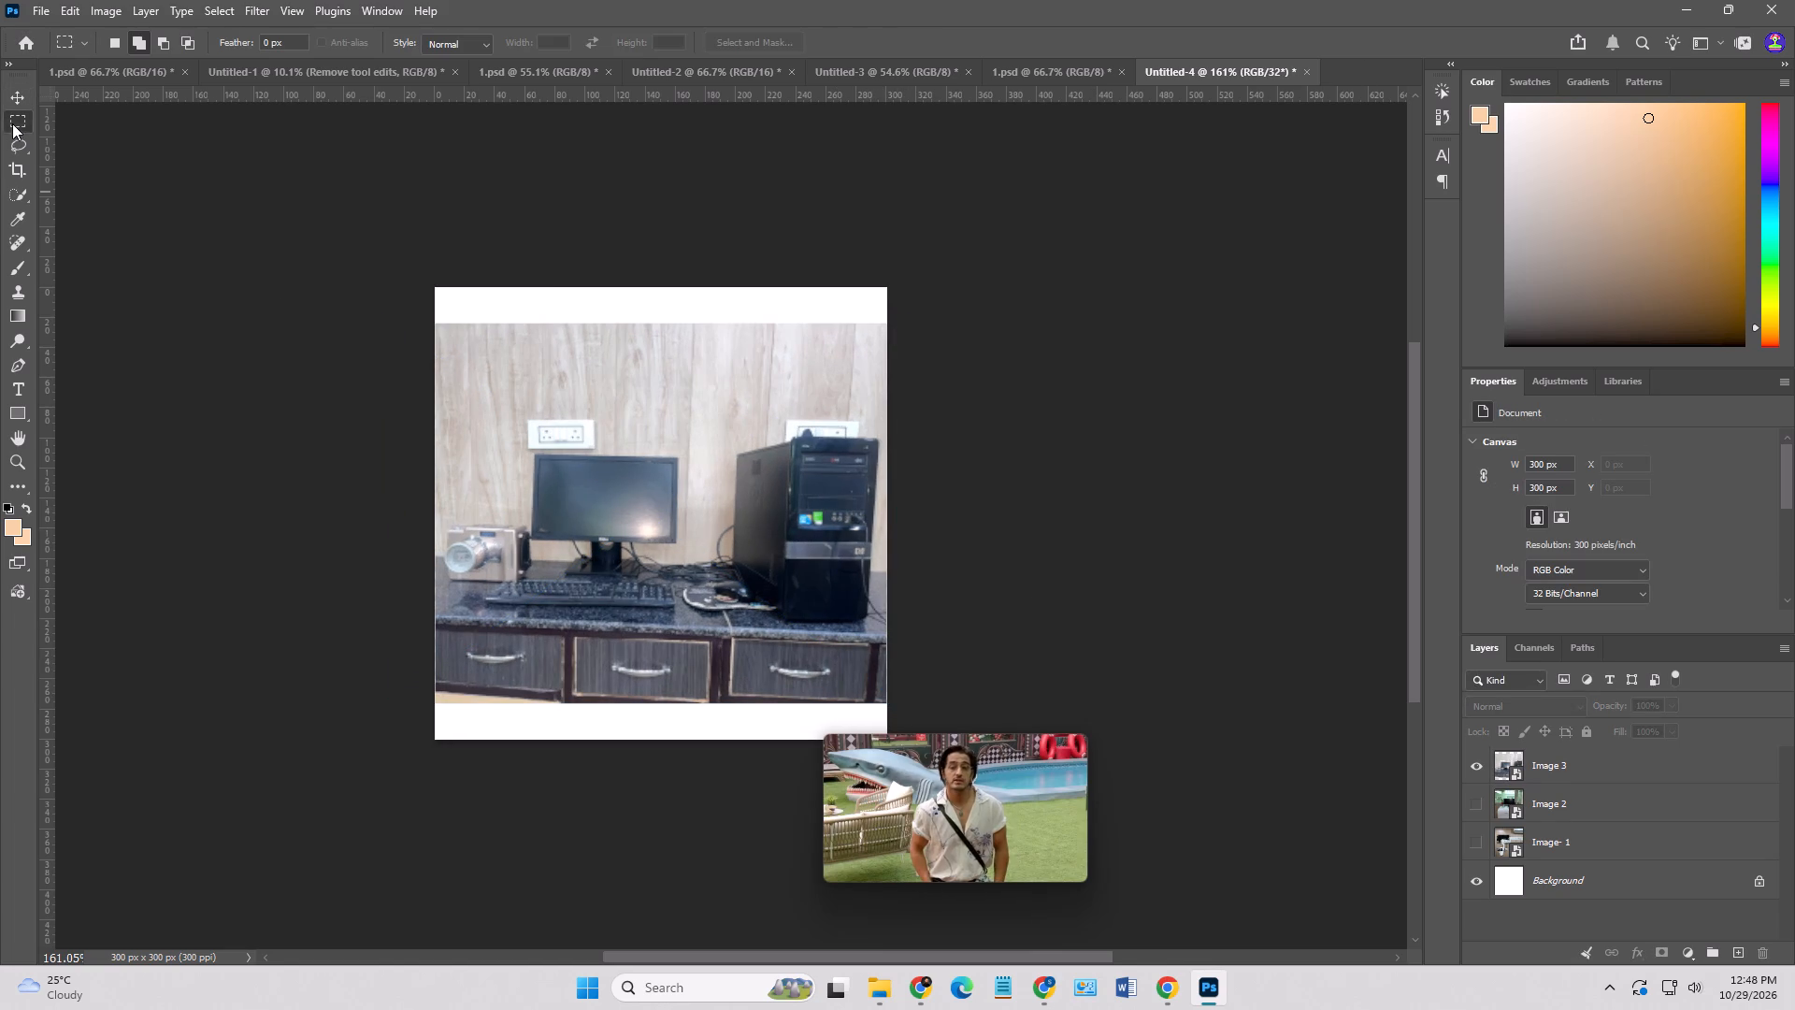
left_click_drag(368, 241, 914, 339)
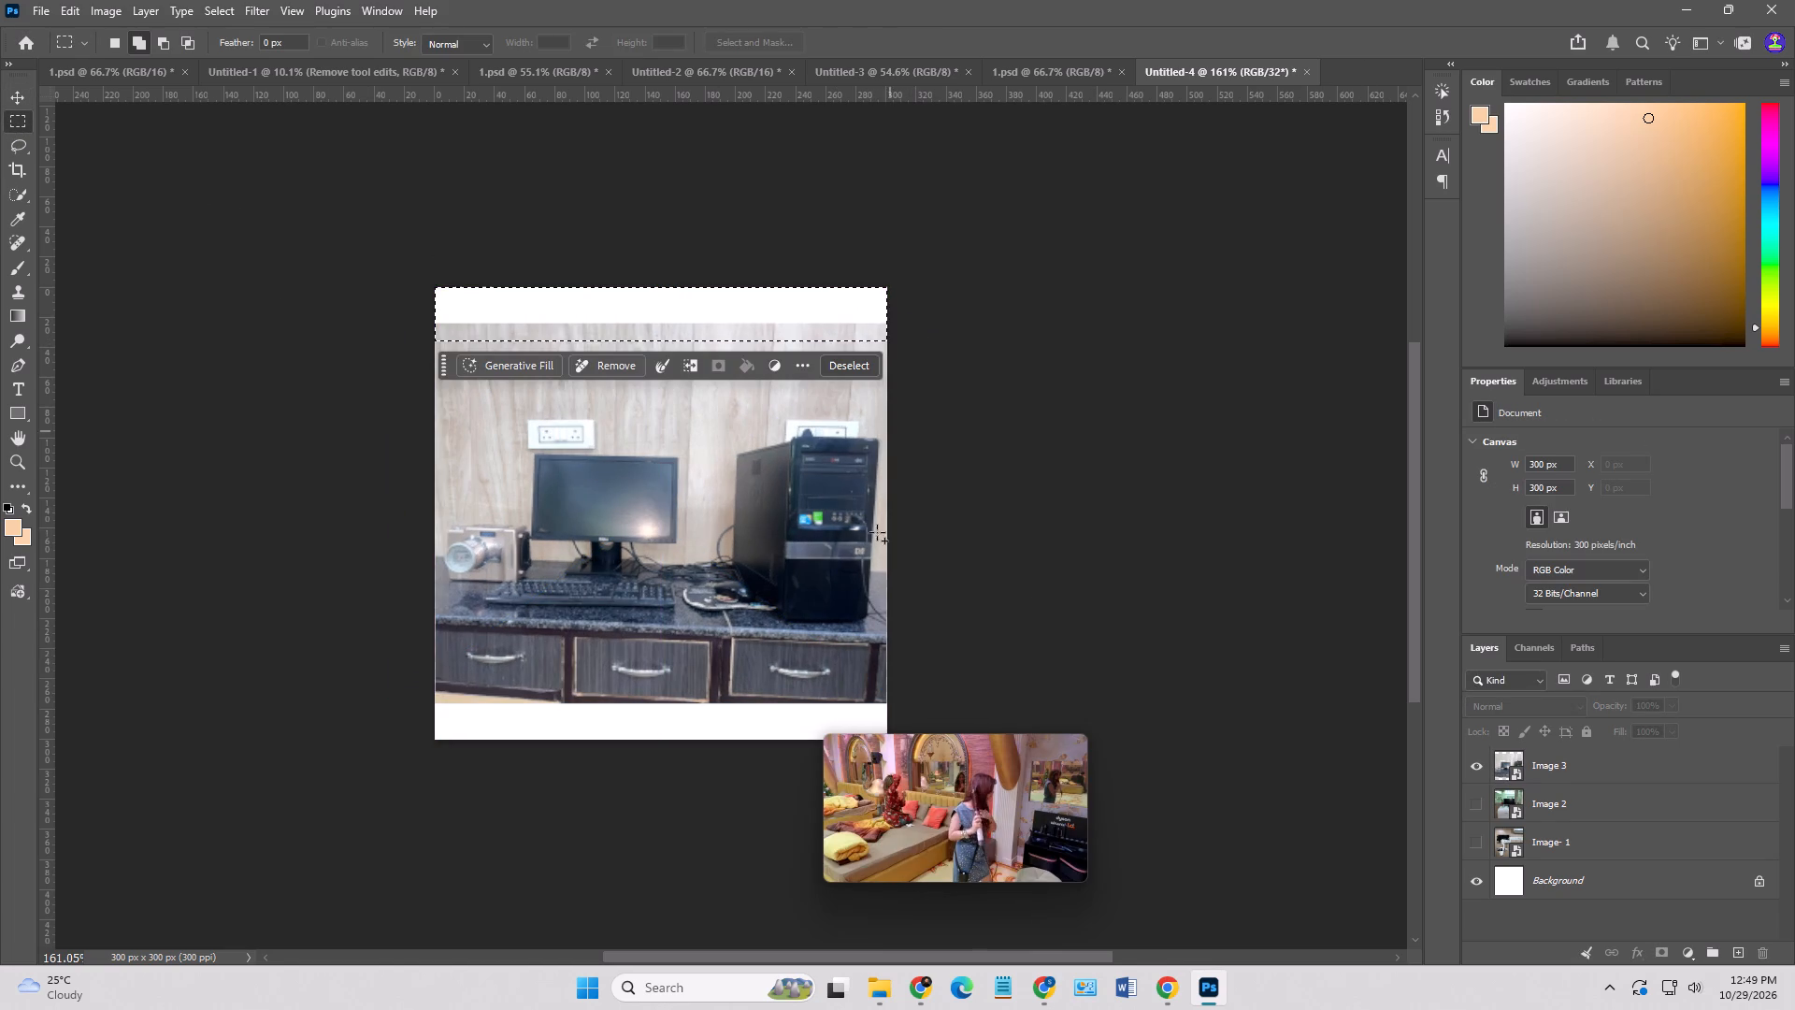
left_click_drag(416, 700, 892, 738)
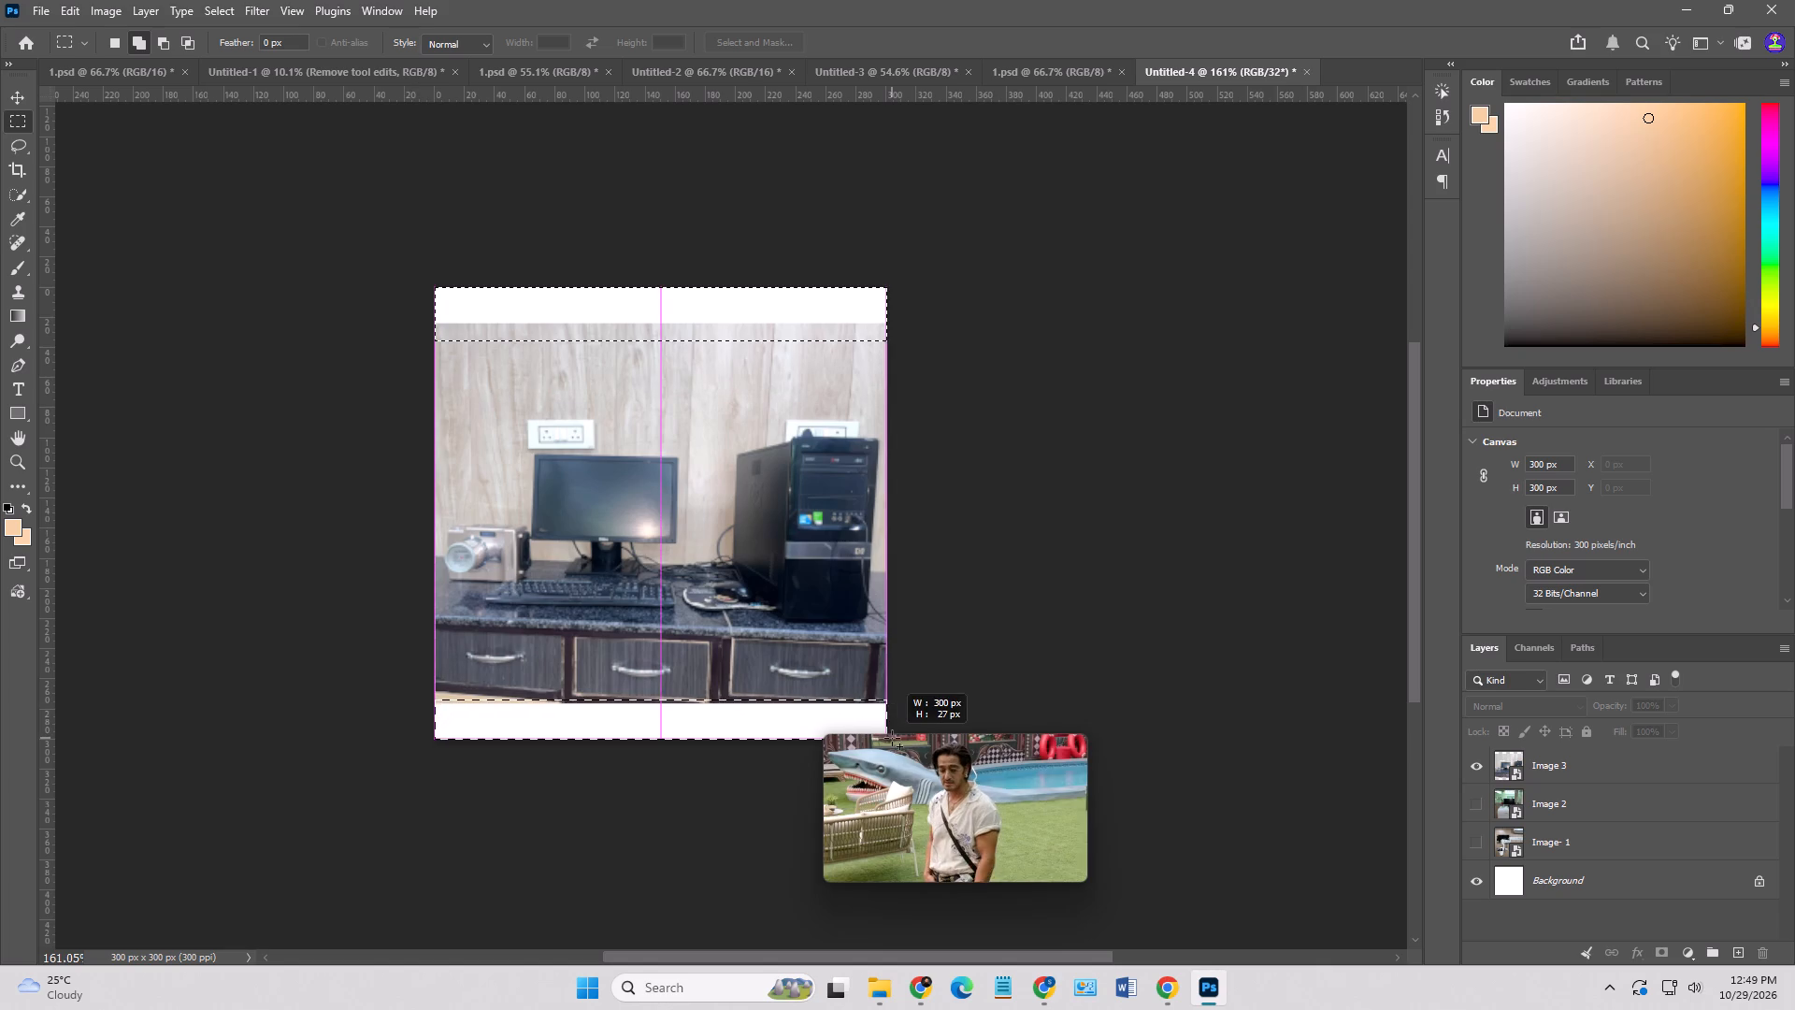
left_click_drag(892, 738, 932, 740)
left_click(1480, 881)
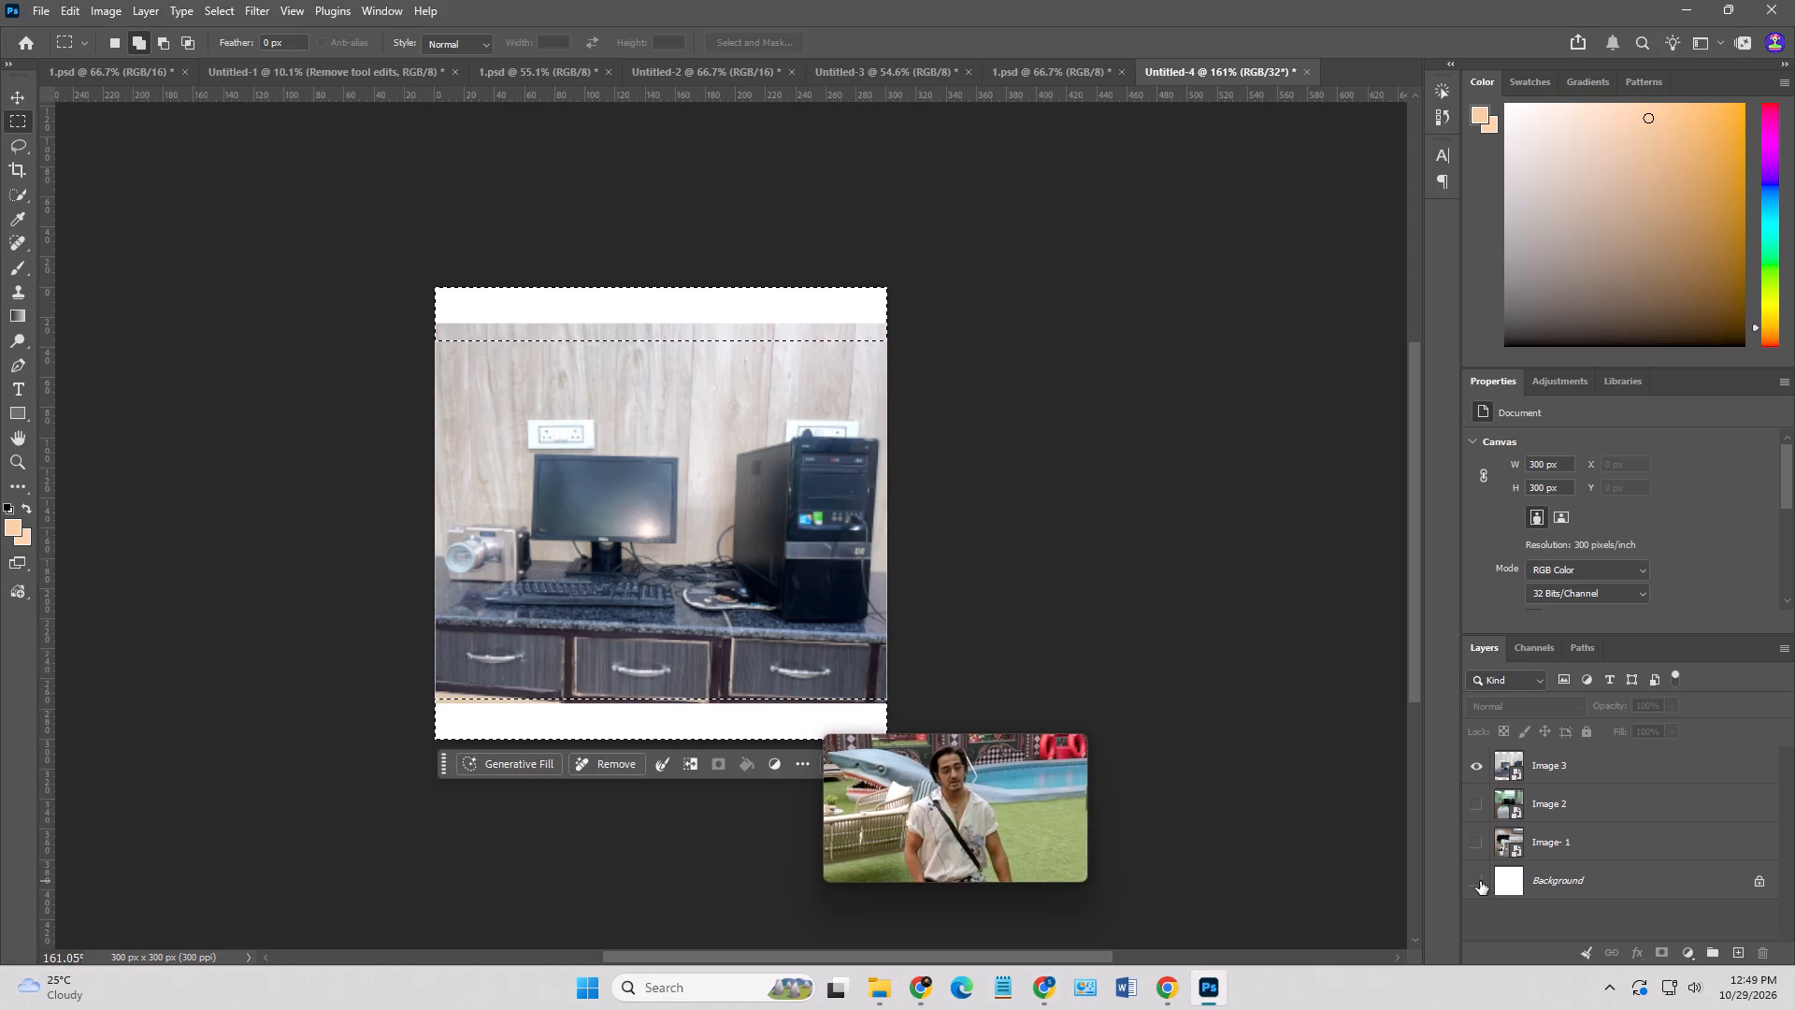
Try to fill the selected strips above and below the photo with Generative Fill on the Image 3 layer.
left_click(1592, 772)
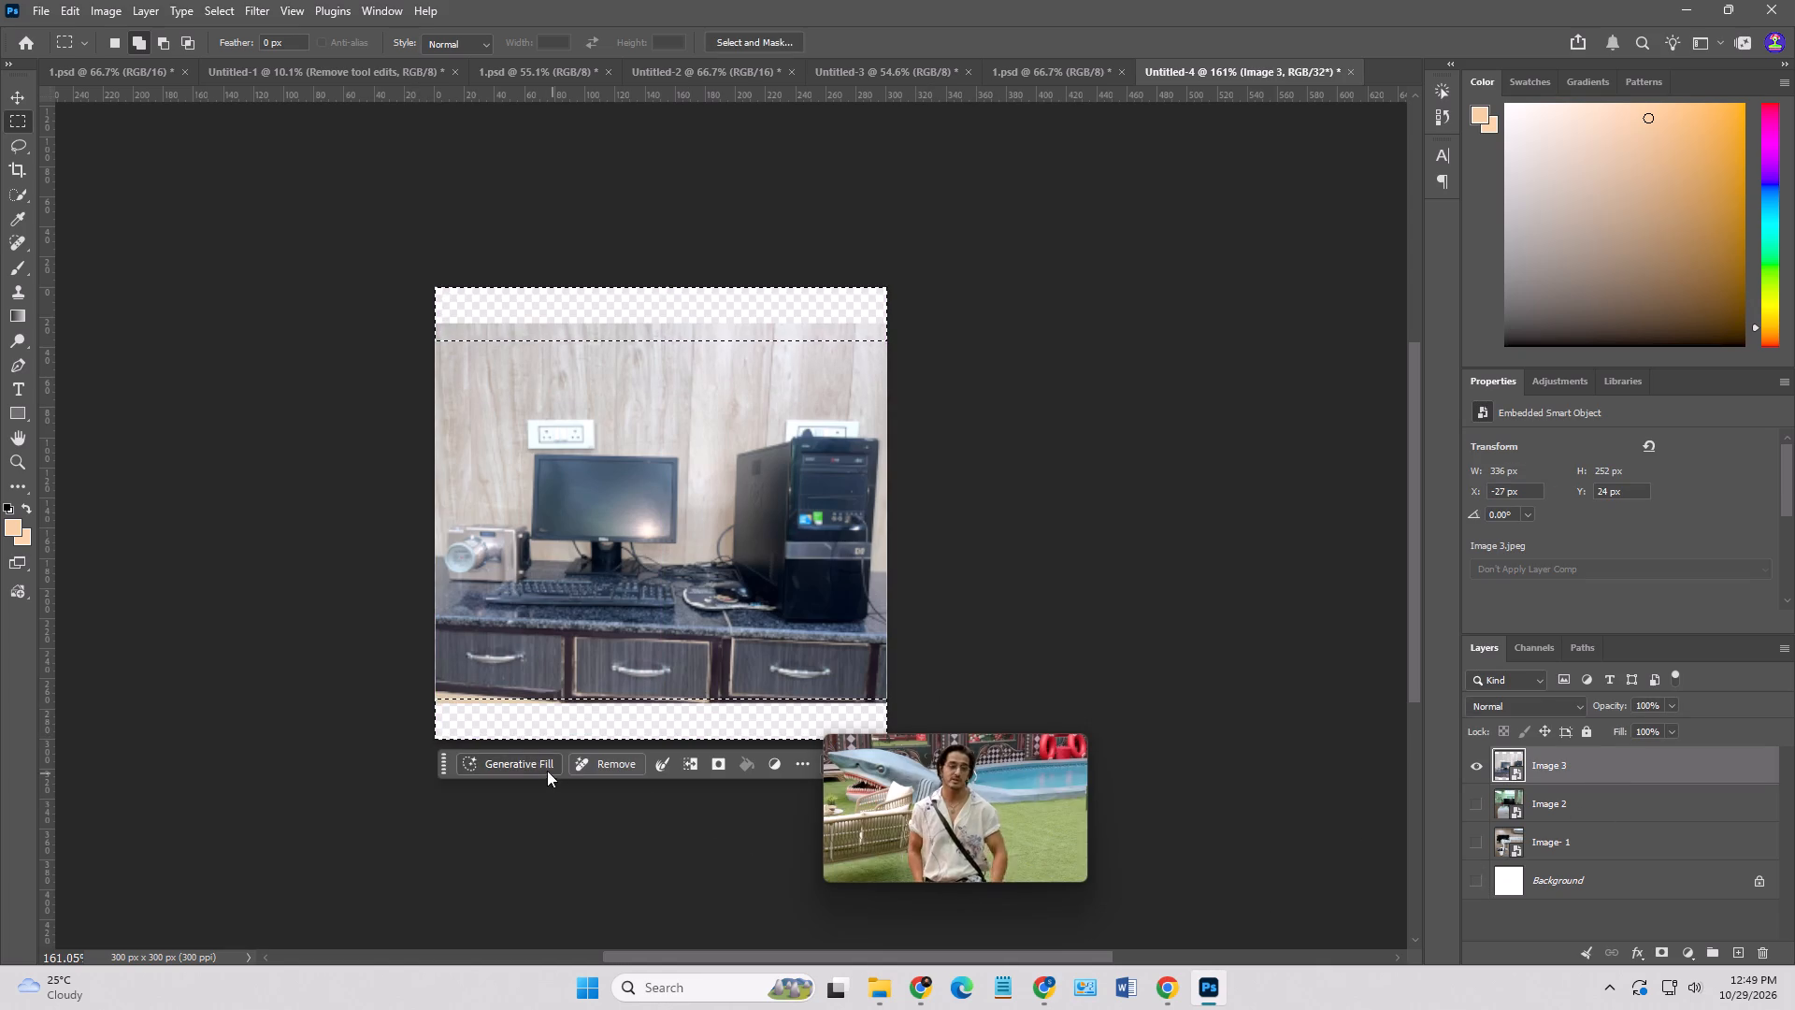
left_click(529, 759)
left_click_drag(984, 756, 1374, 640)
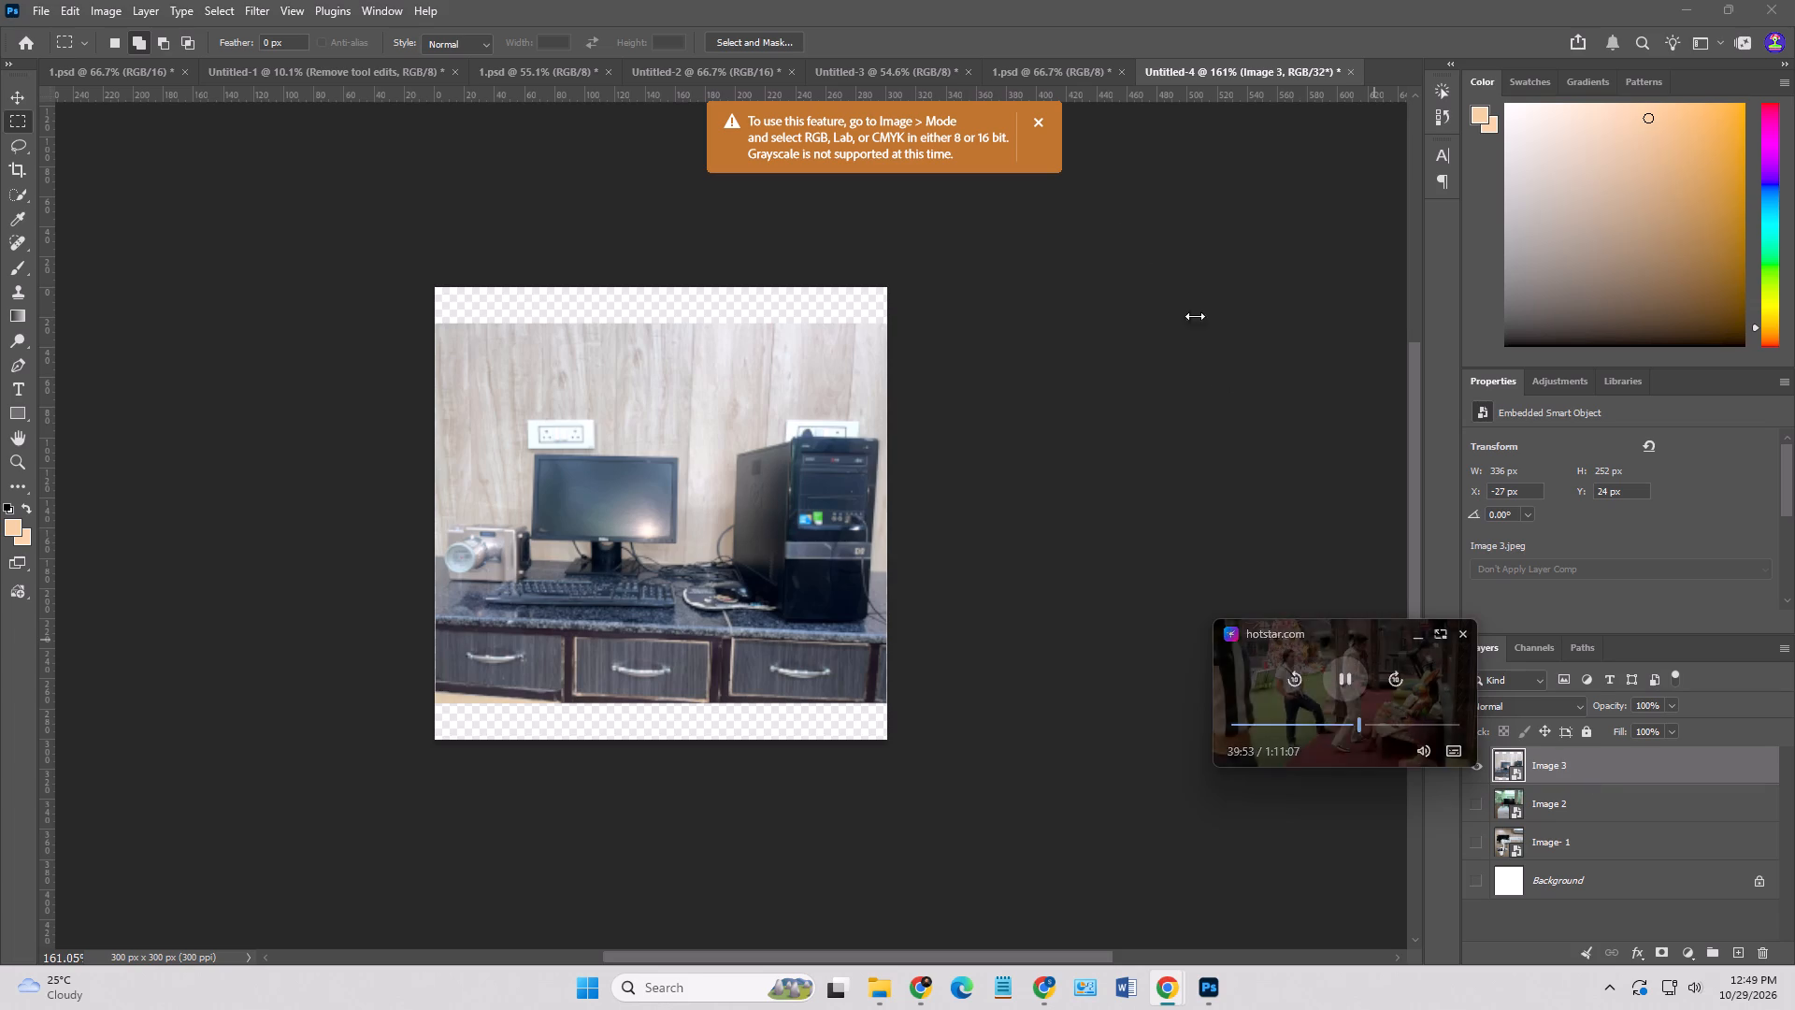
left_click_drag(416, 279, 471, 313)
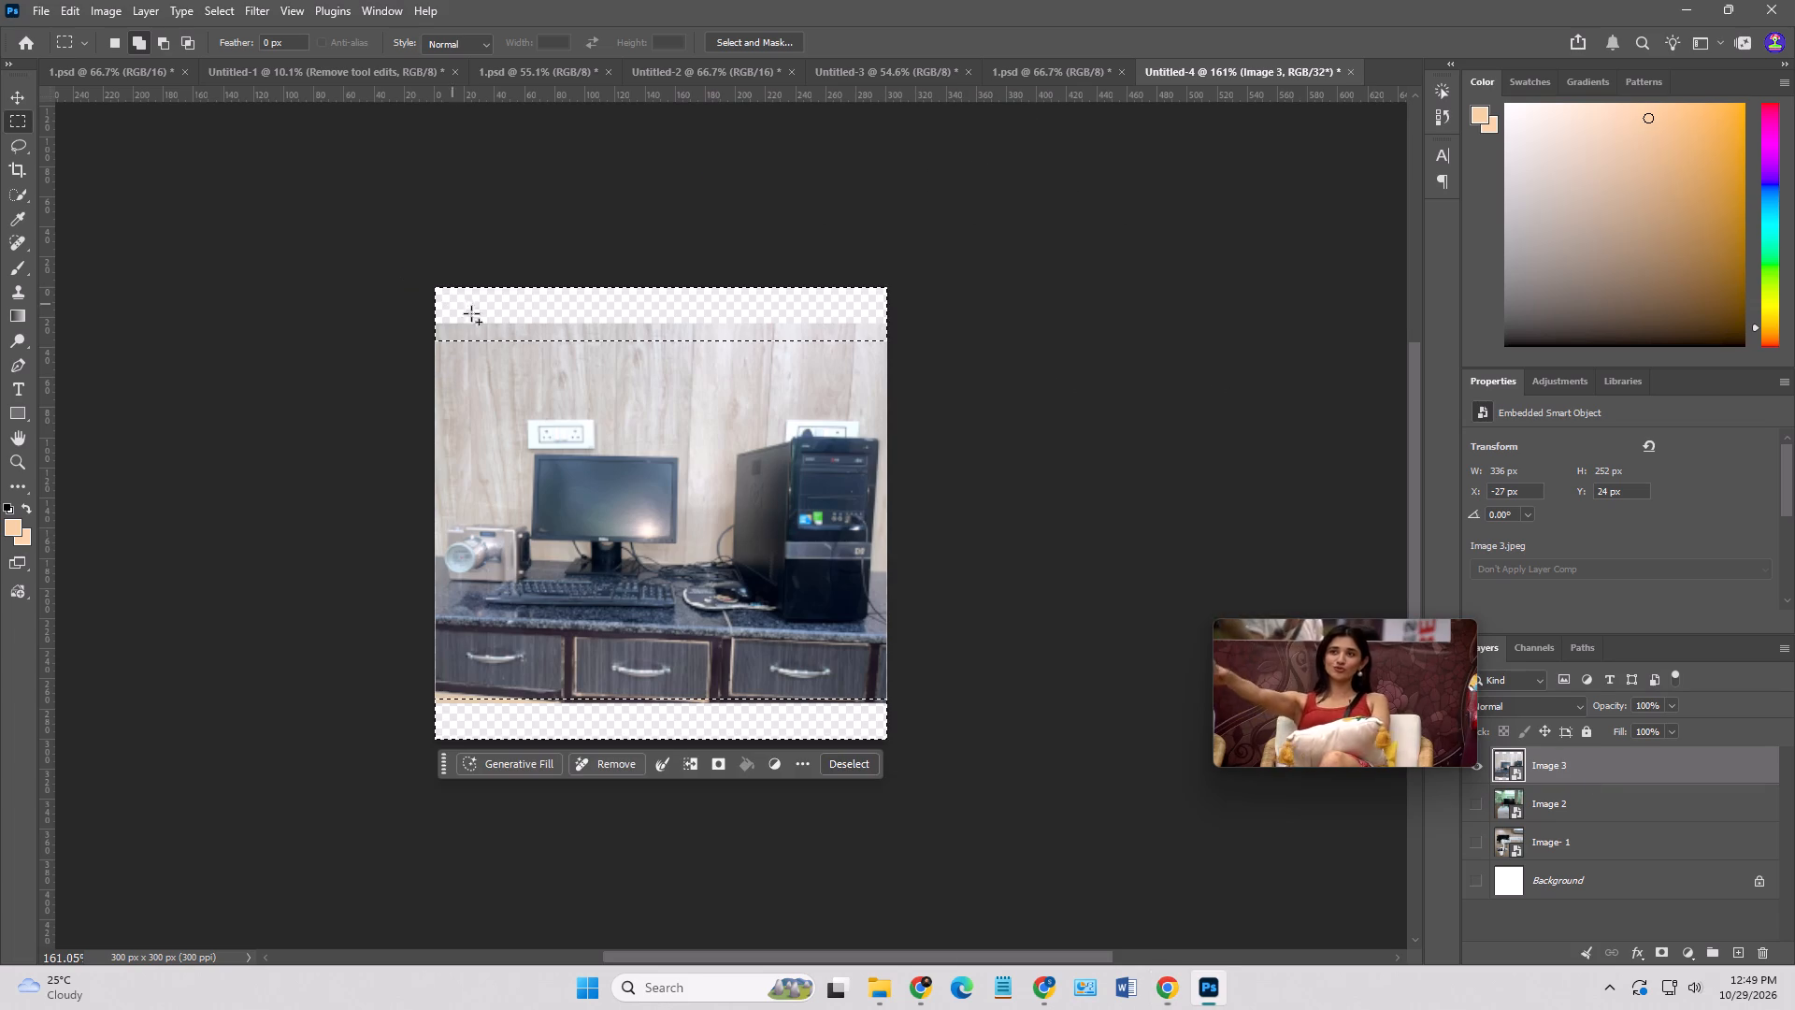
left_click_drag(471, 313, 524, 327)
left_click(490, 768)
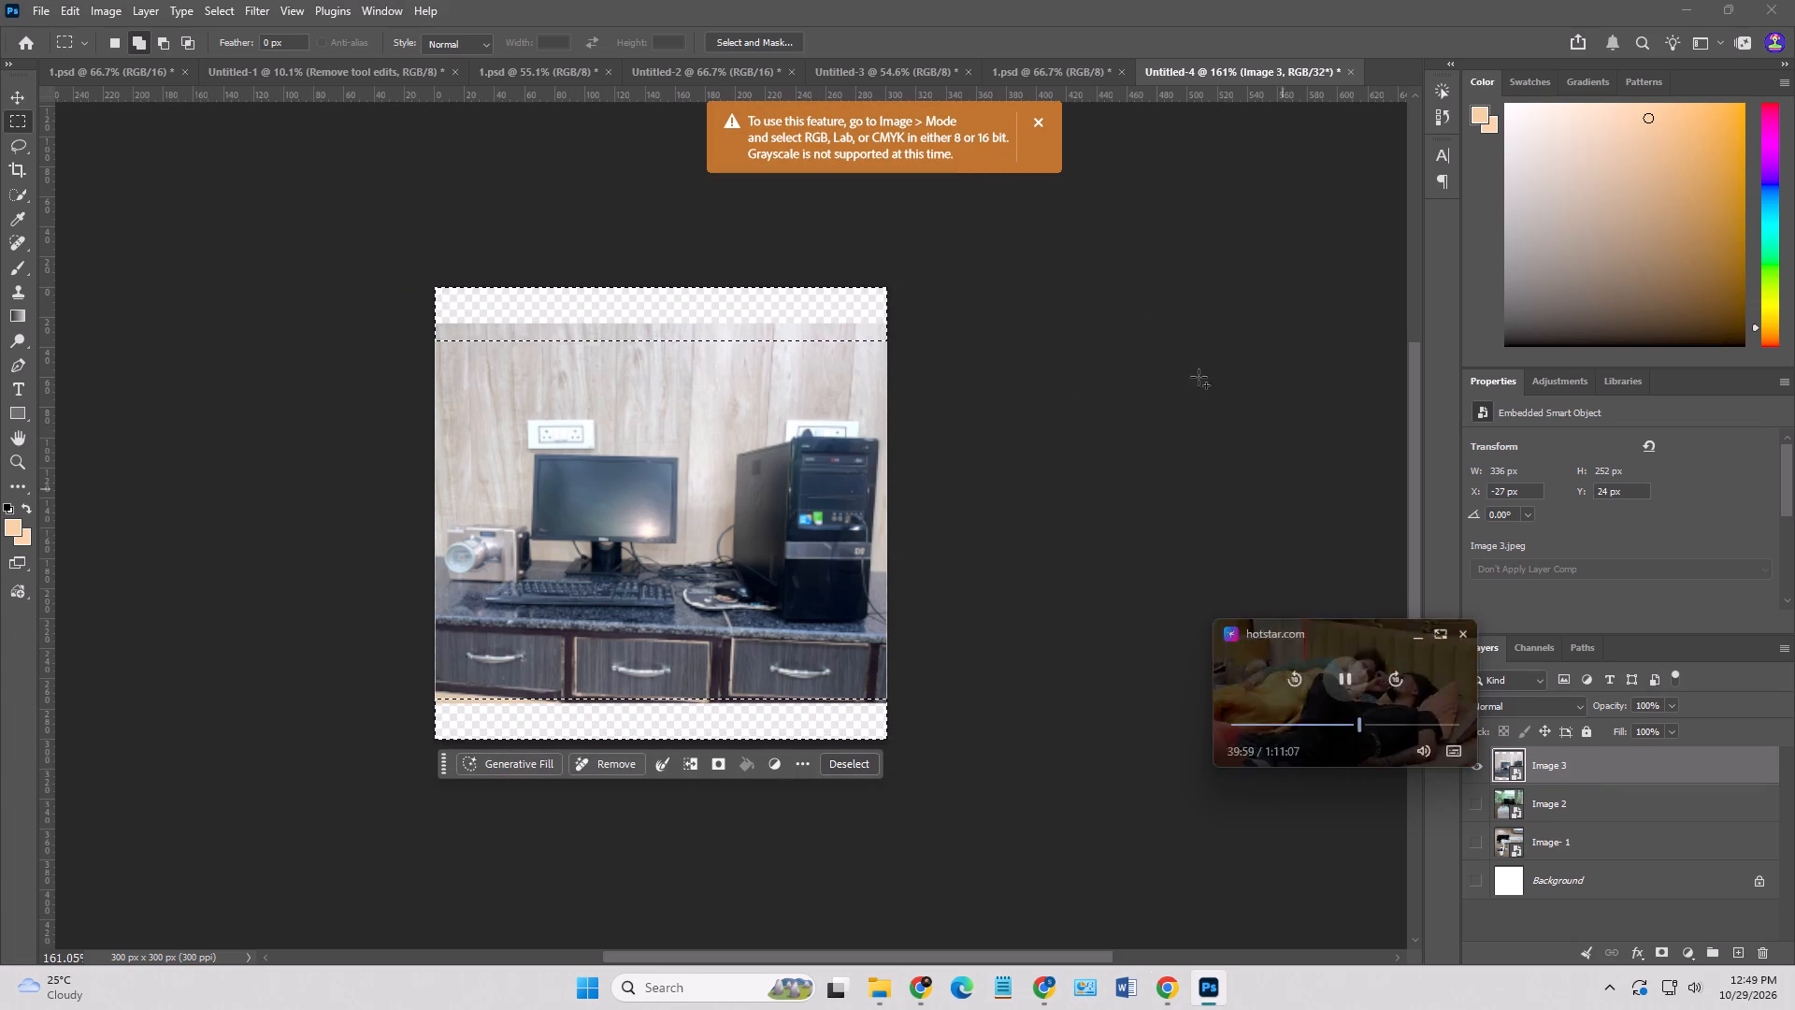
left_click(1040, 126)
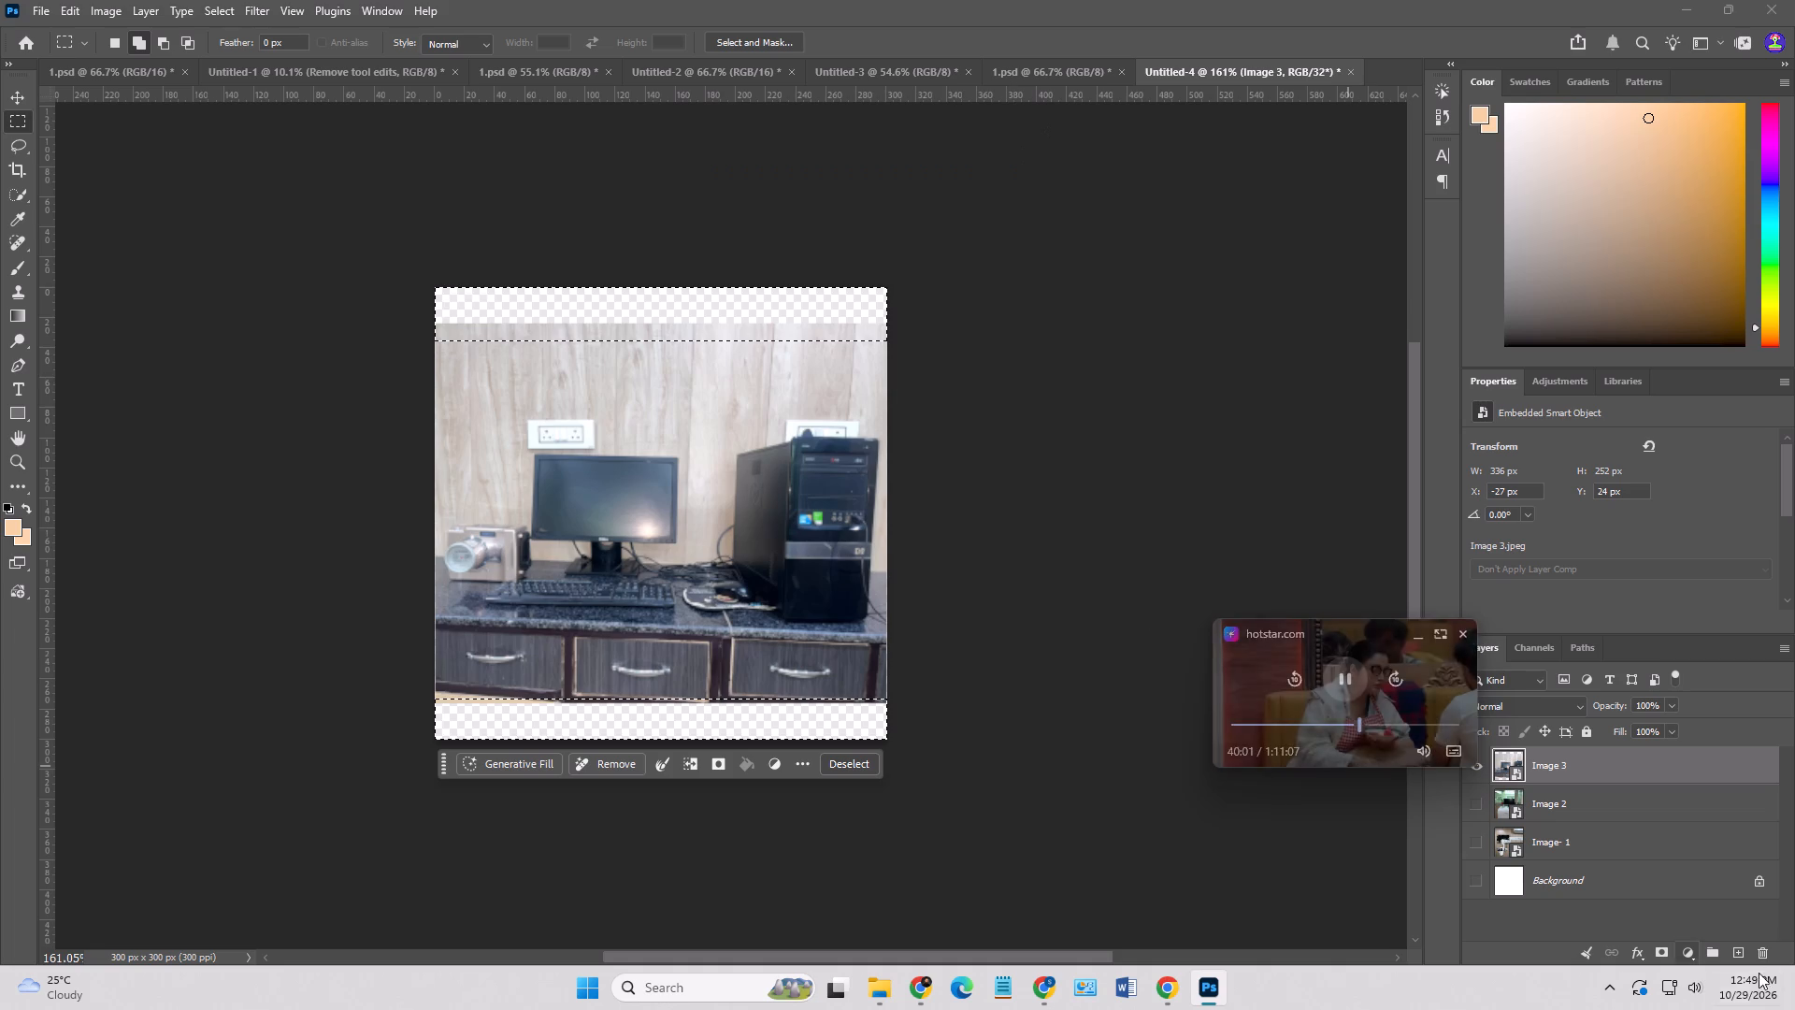
Add a new blank layer above Image 3 and merge the two into one pixel layer.
left_click(1739, 954)
left_click(1601, 813, "shift")
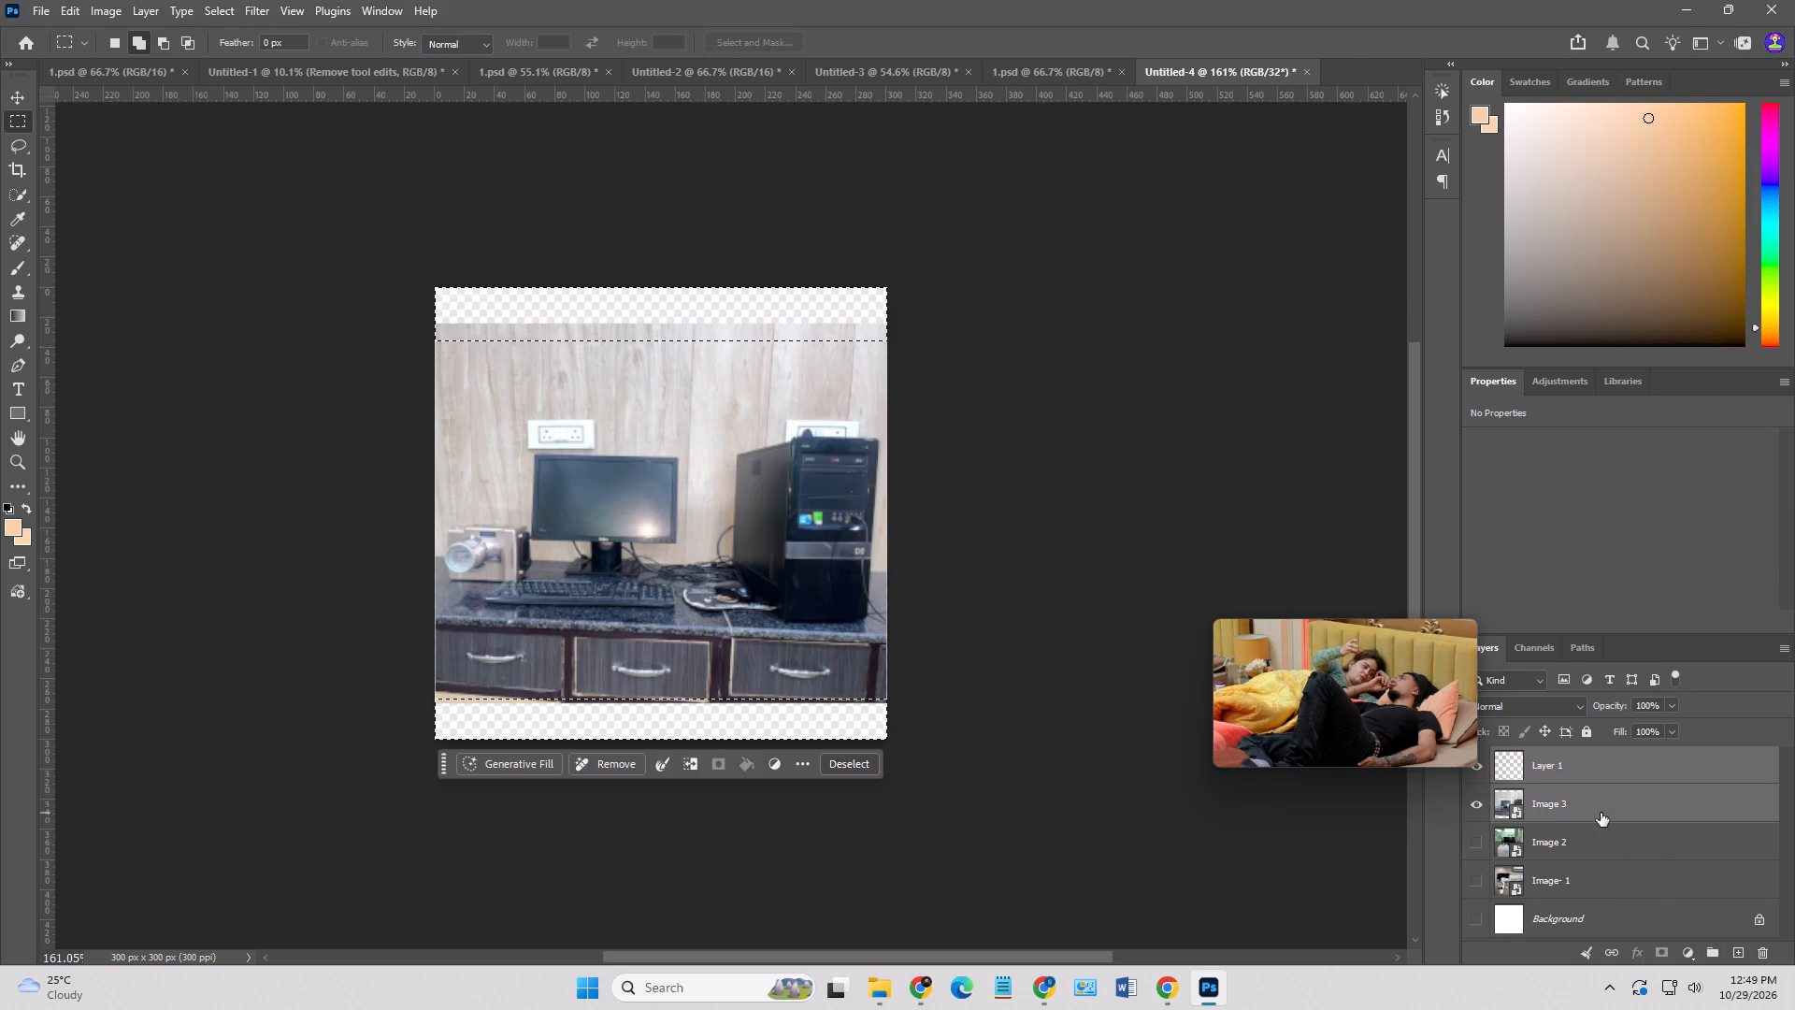
key("ctrl+e")
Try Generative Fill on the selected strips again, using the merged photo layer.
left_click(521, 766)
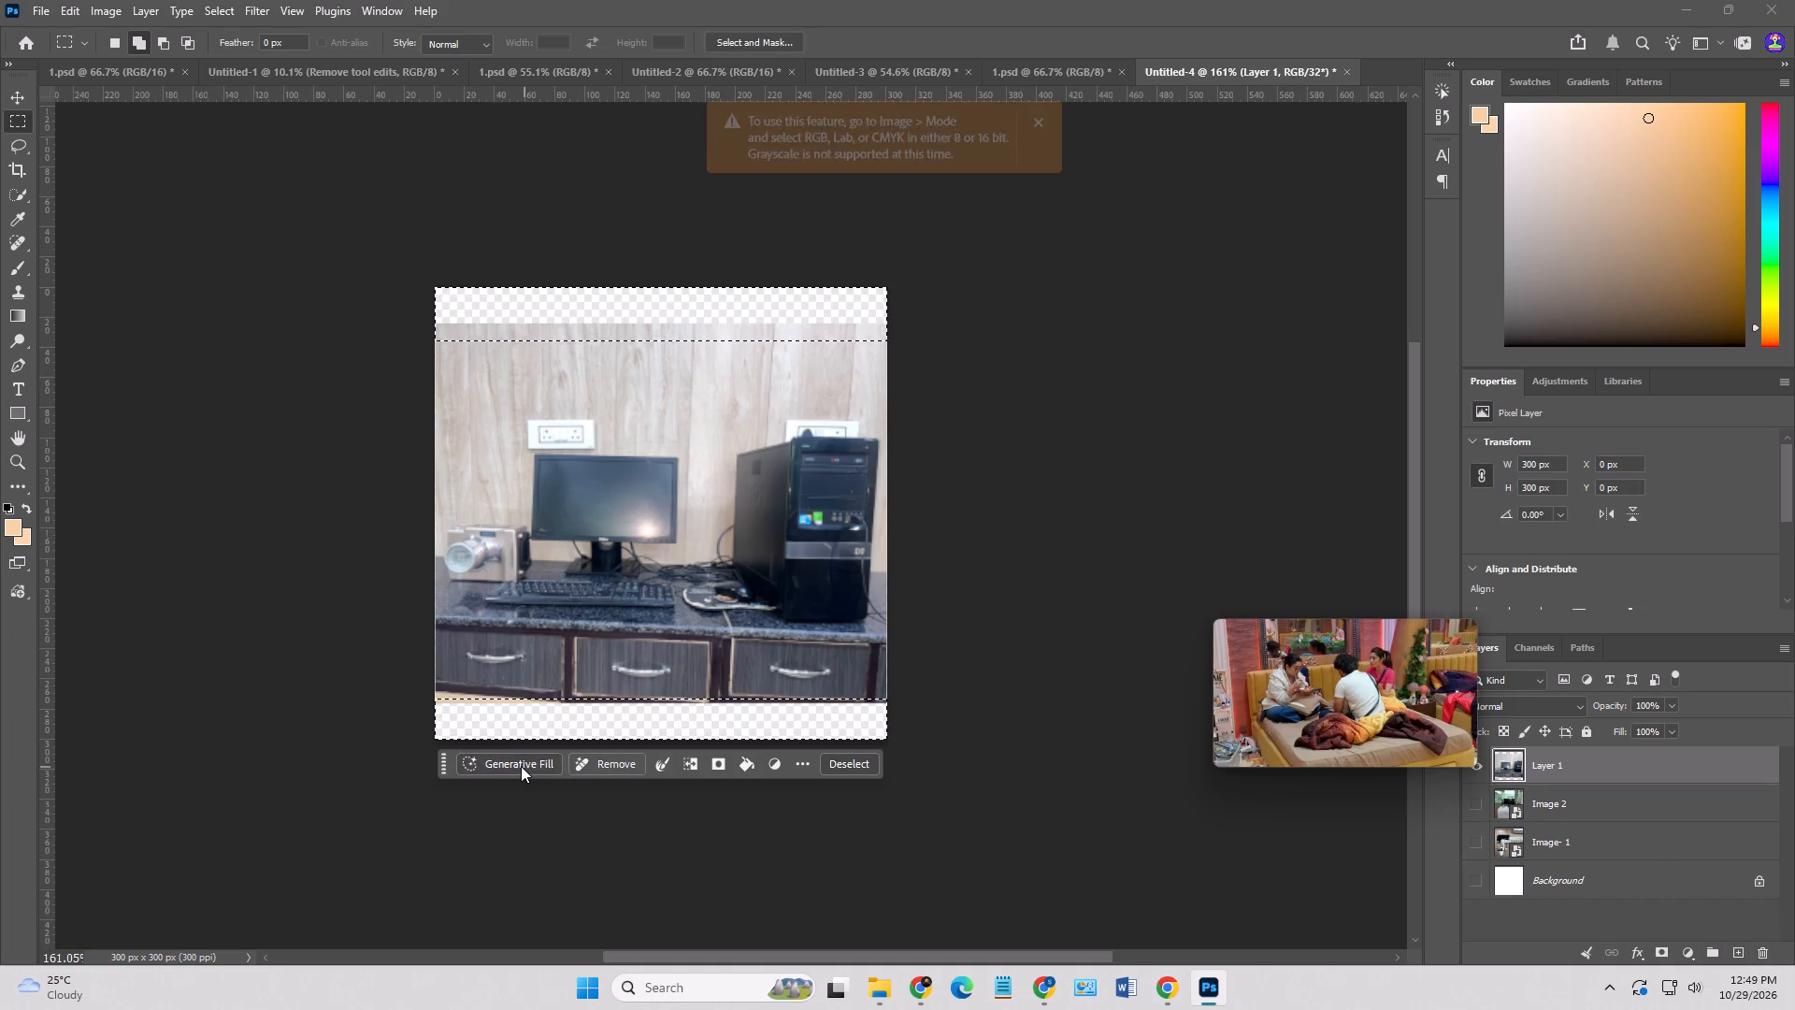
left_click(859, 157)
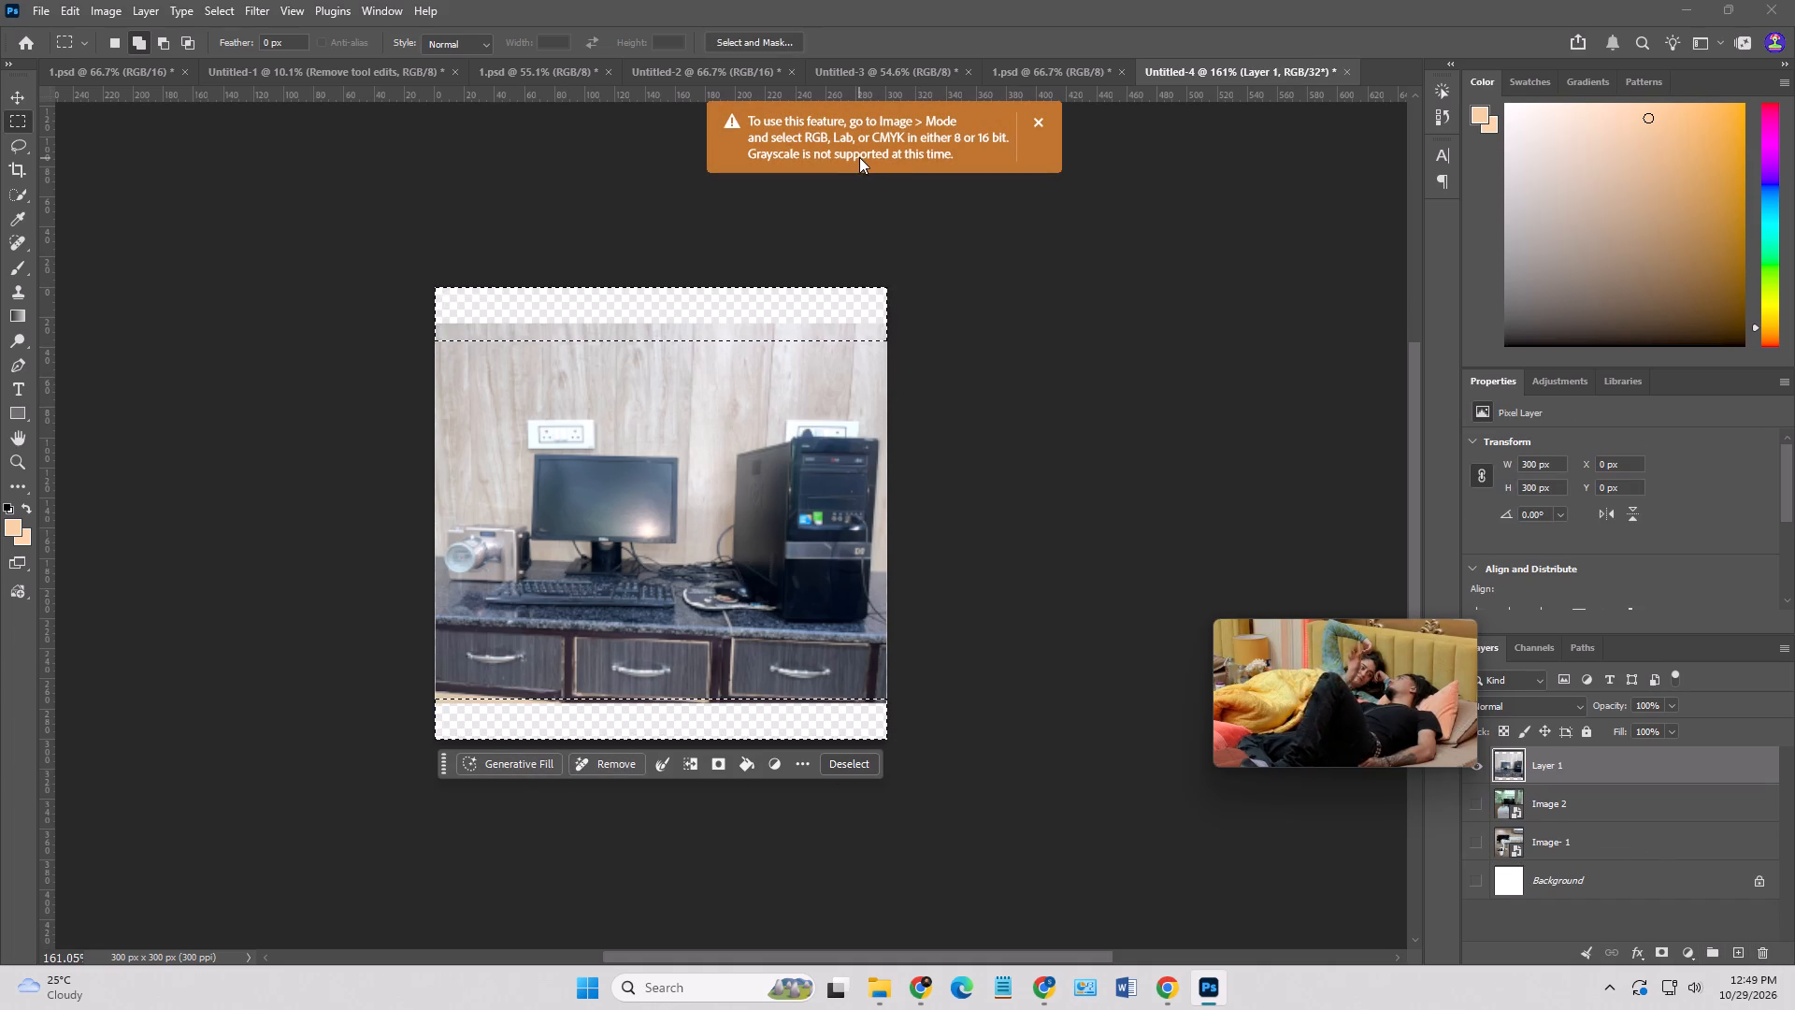
Deselect the strips, then enlarge the computer photo to about 126% and shift it left to cover the whole canvas.
left_click(851, 769)
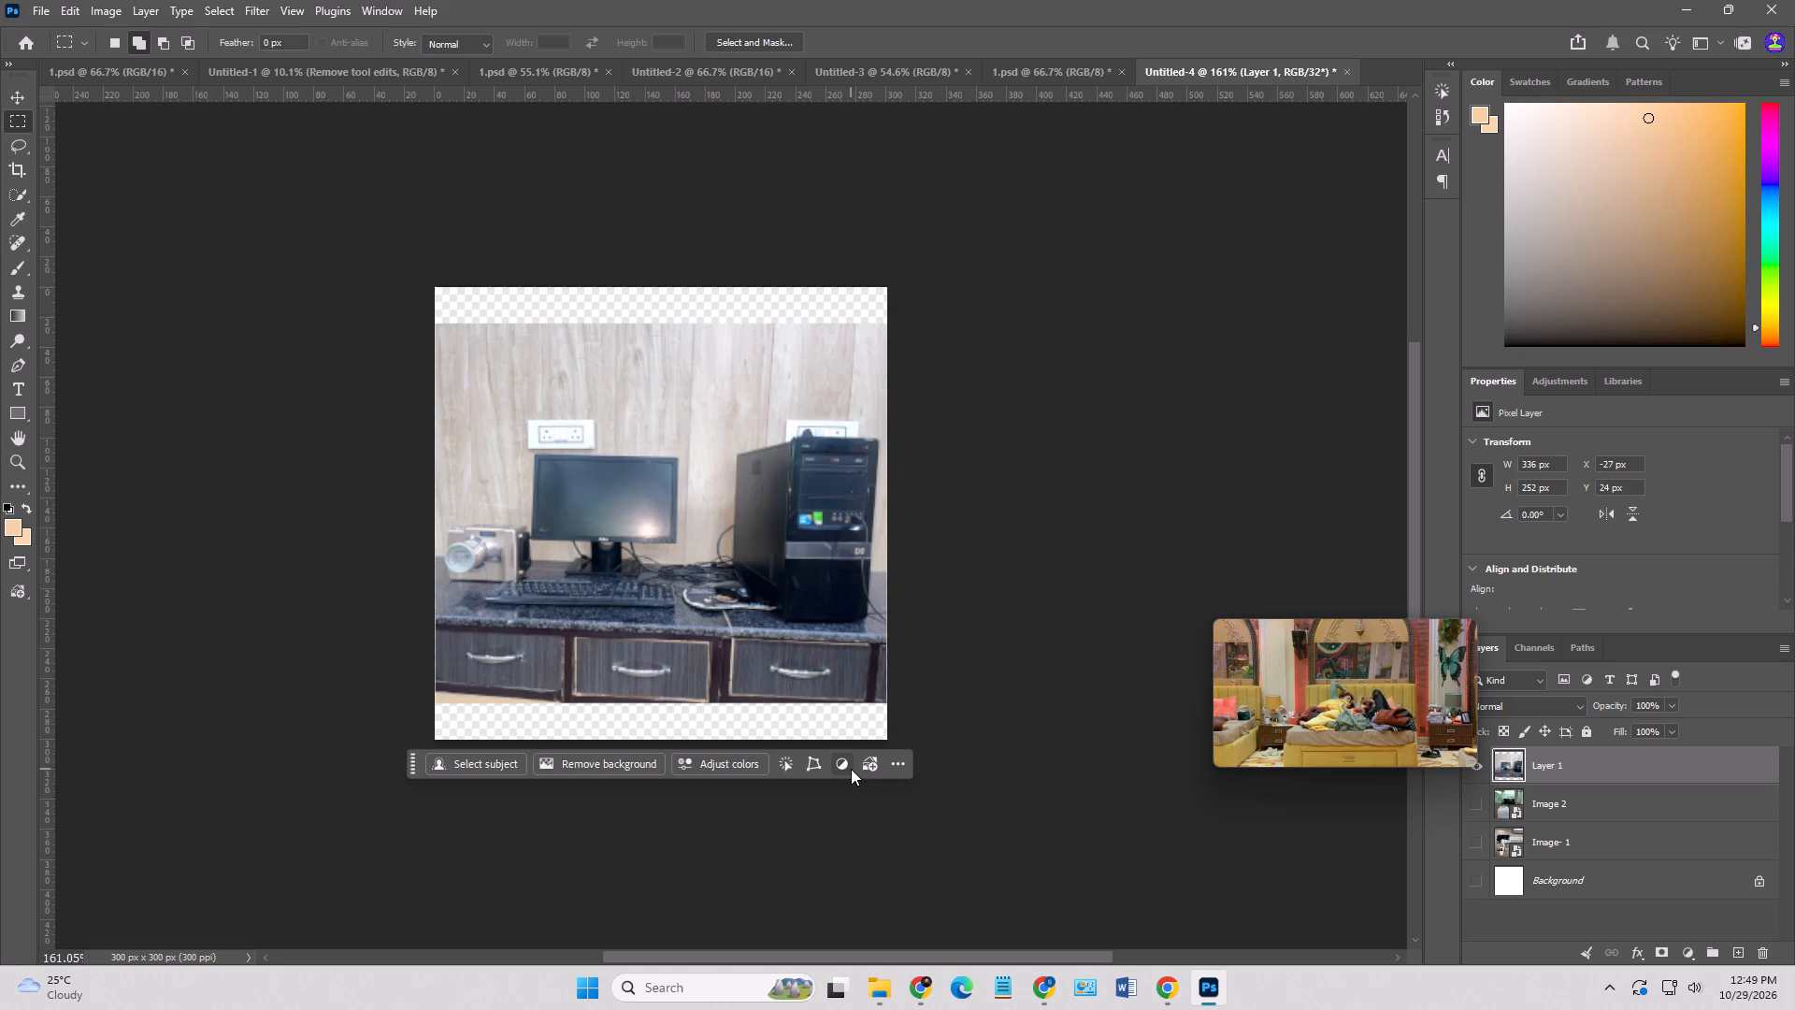
left_click(16, 94)
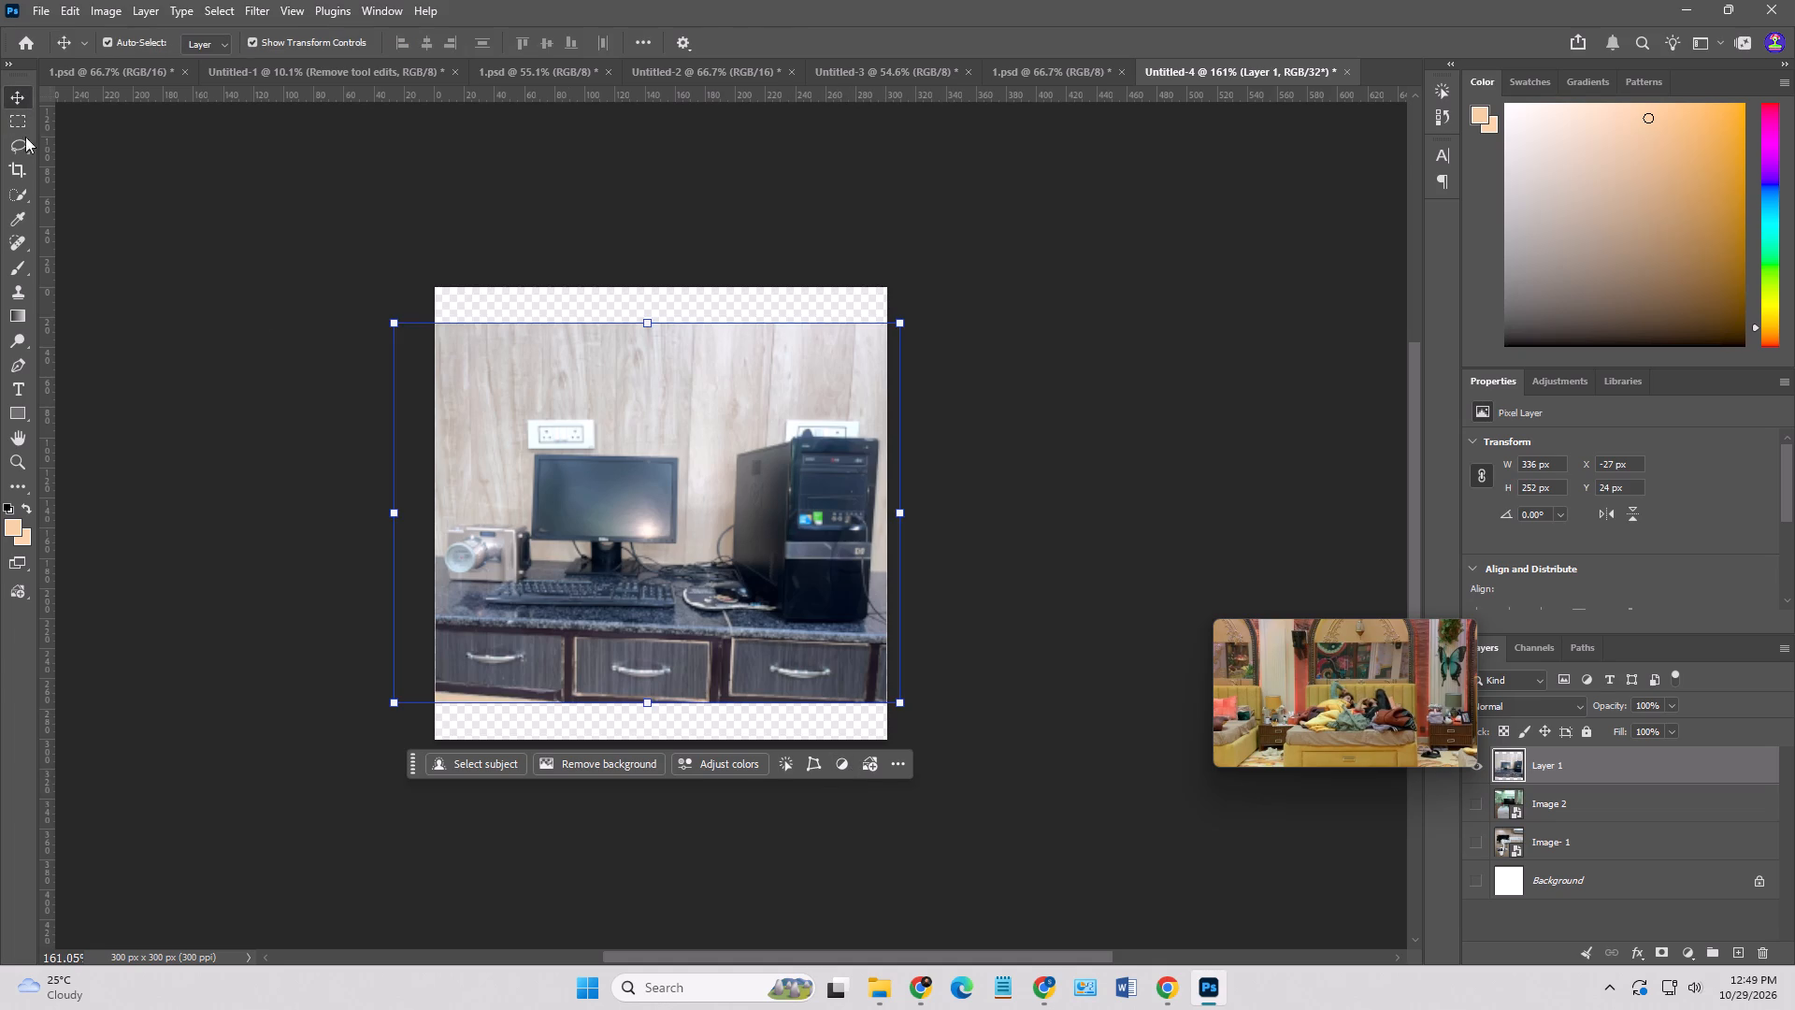
left_click(627, 400)
left_click_drag(387, 323, 368, 281)
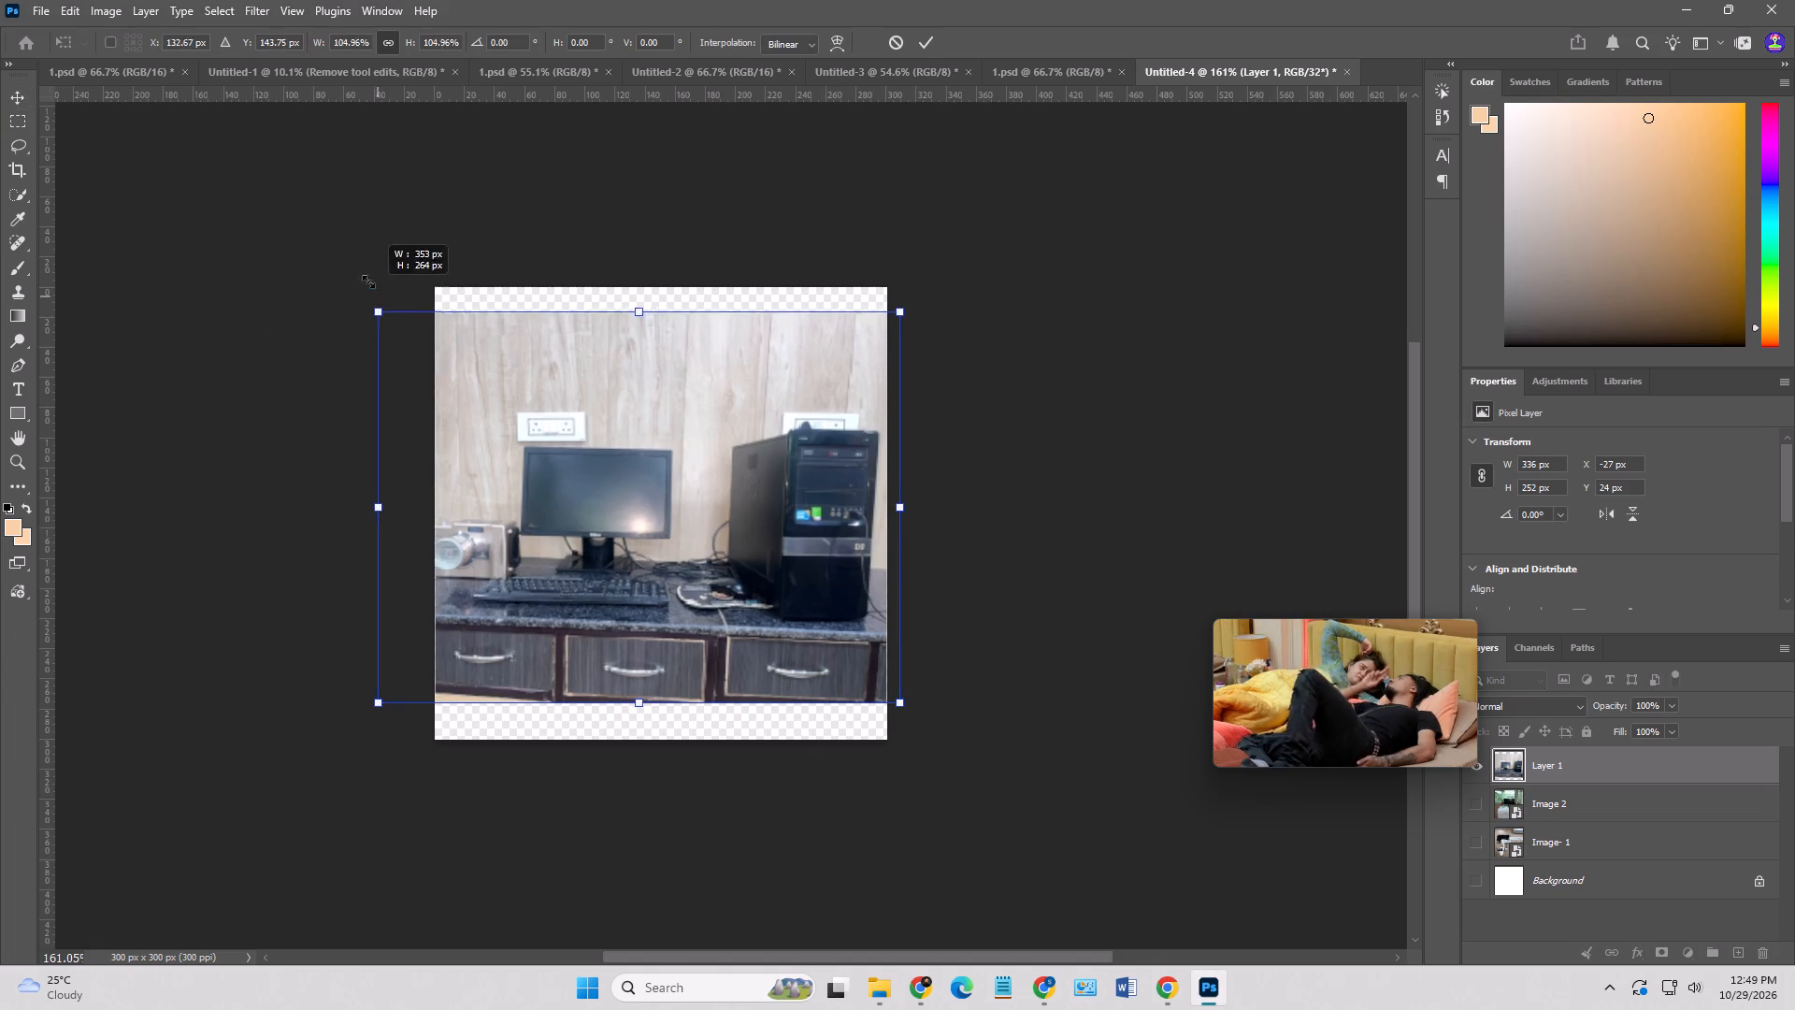
left_click_drag(368, 281, 341, 264)
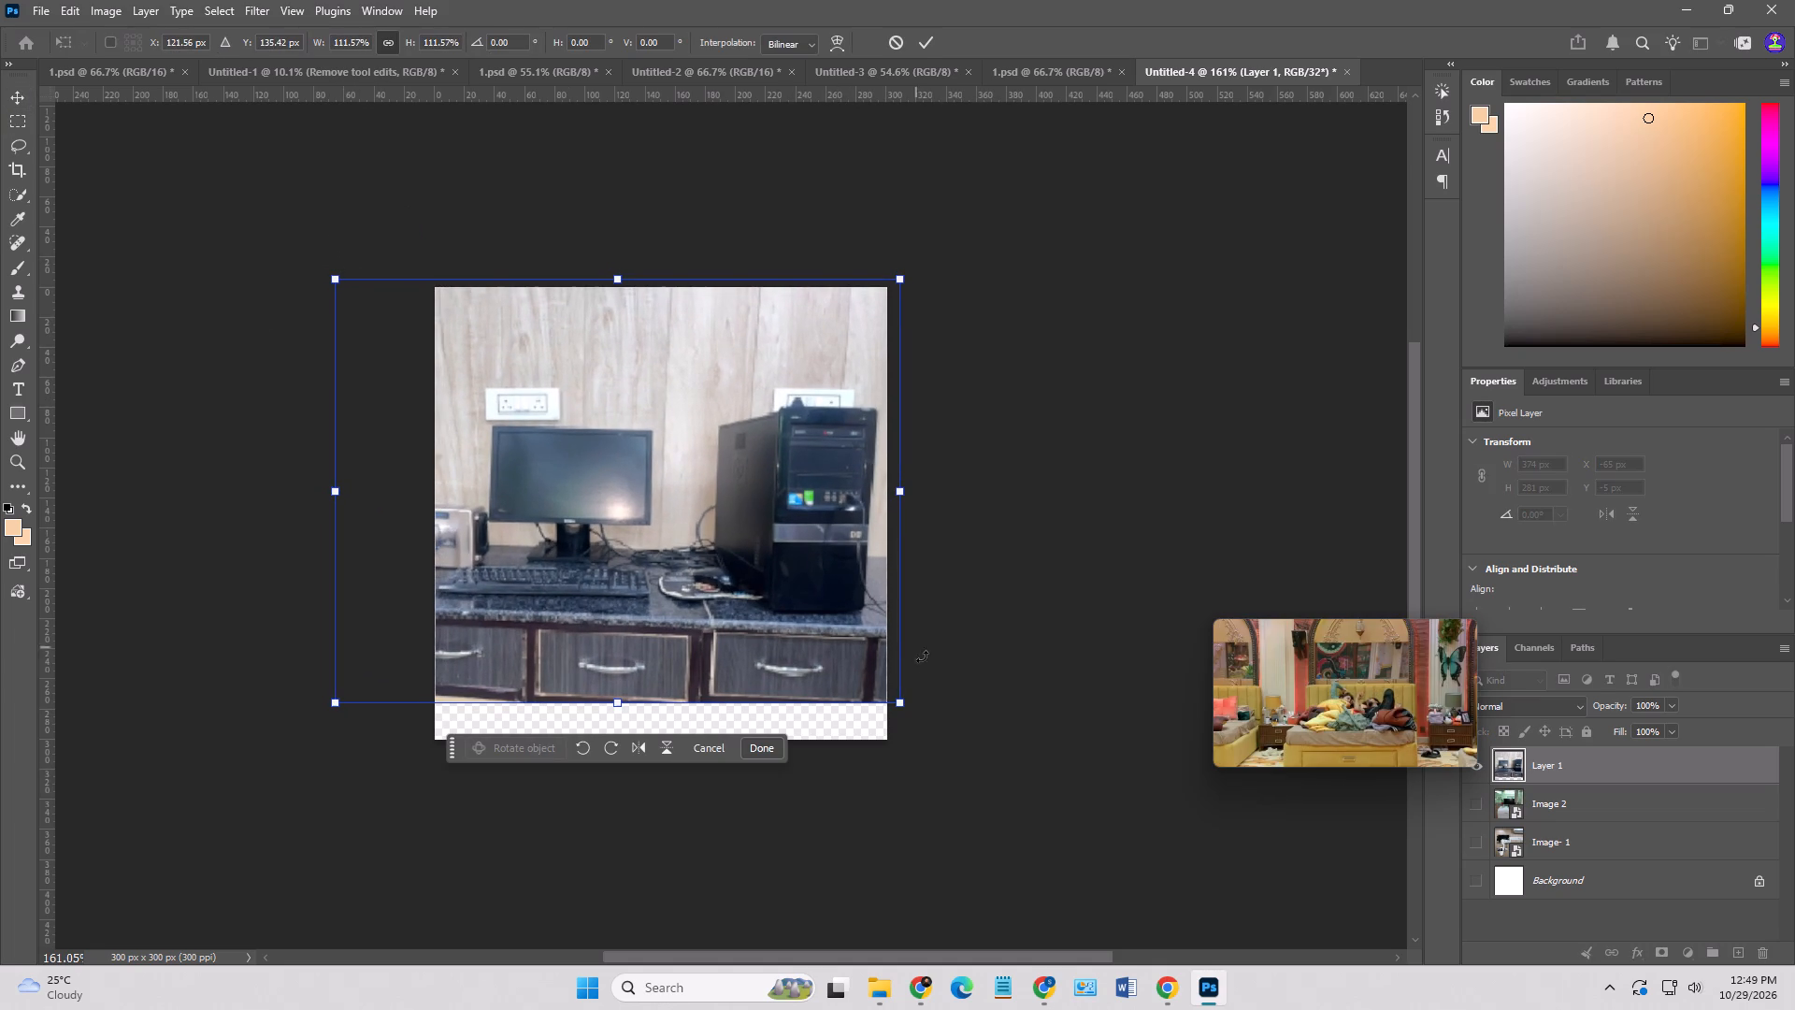
left_click_drag(913, 704, 987, 754)
key("ctrl+z")
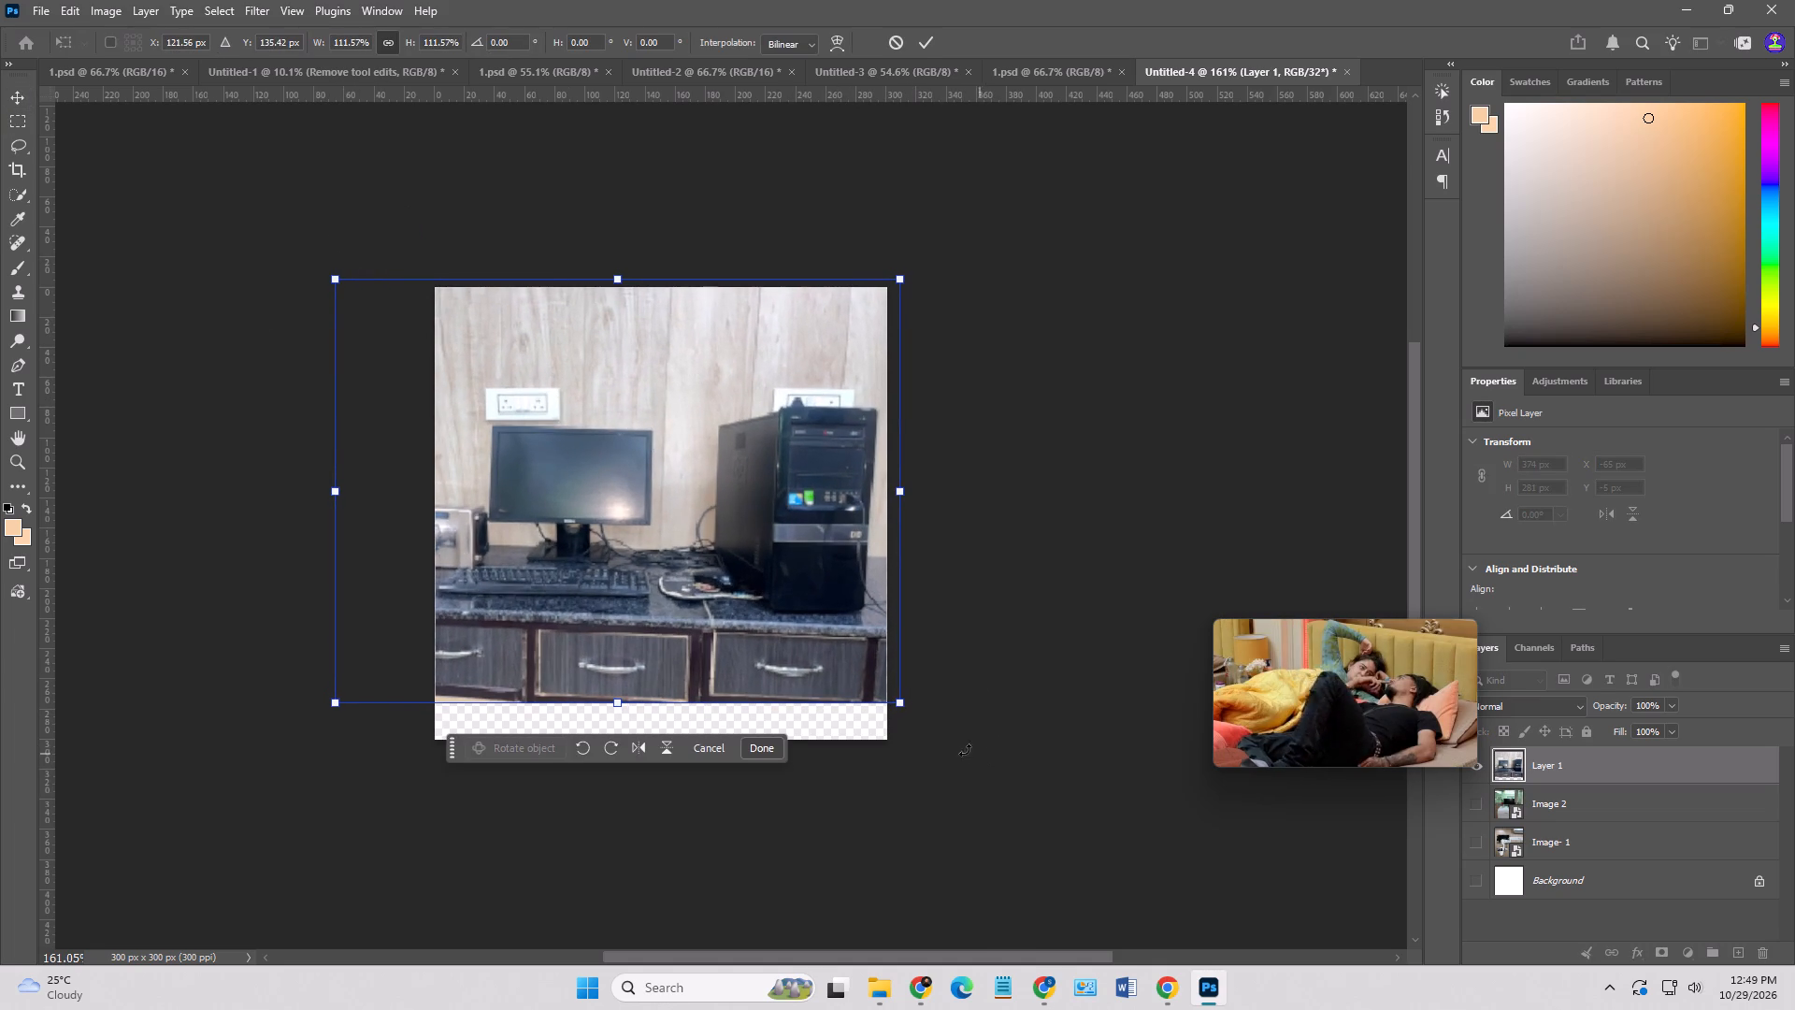
left_click_drag(902, 704, 980, 761)
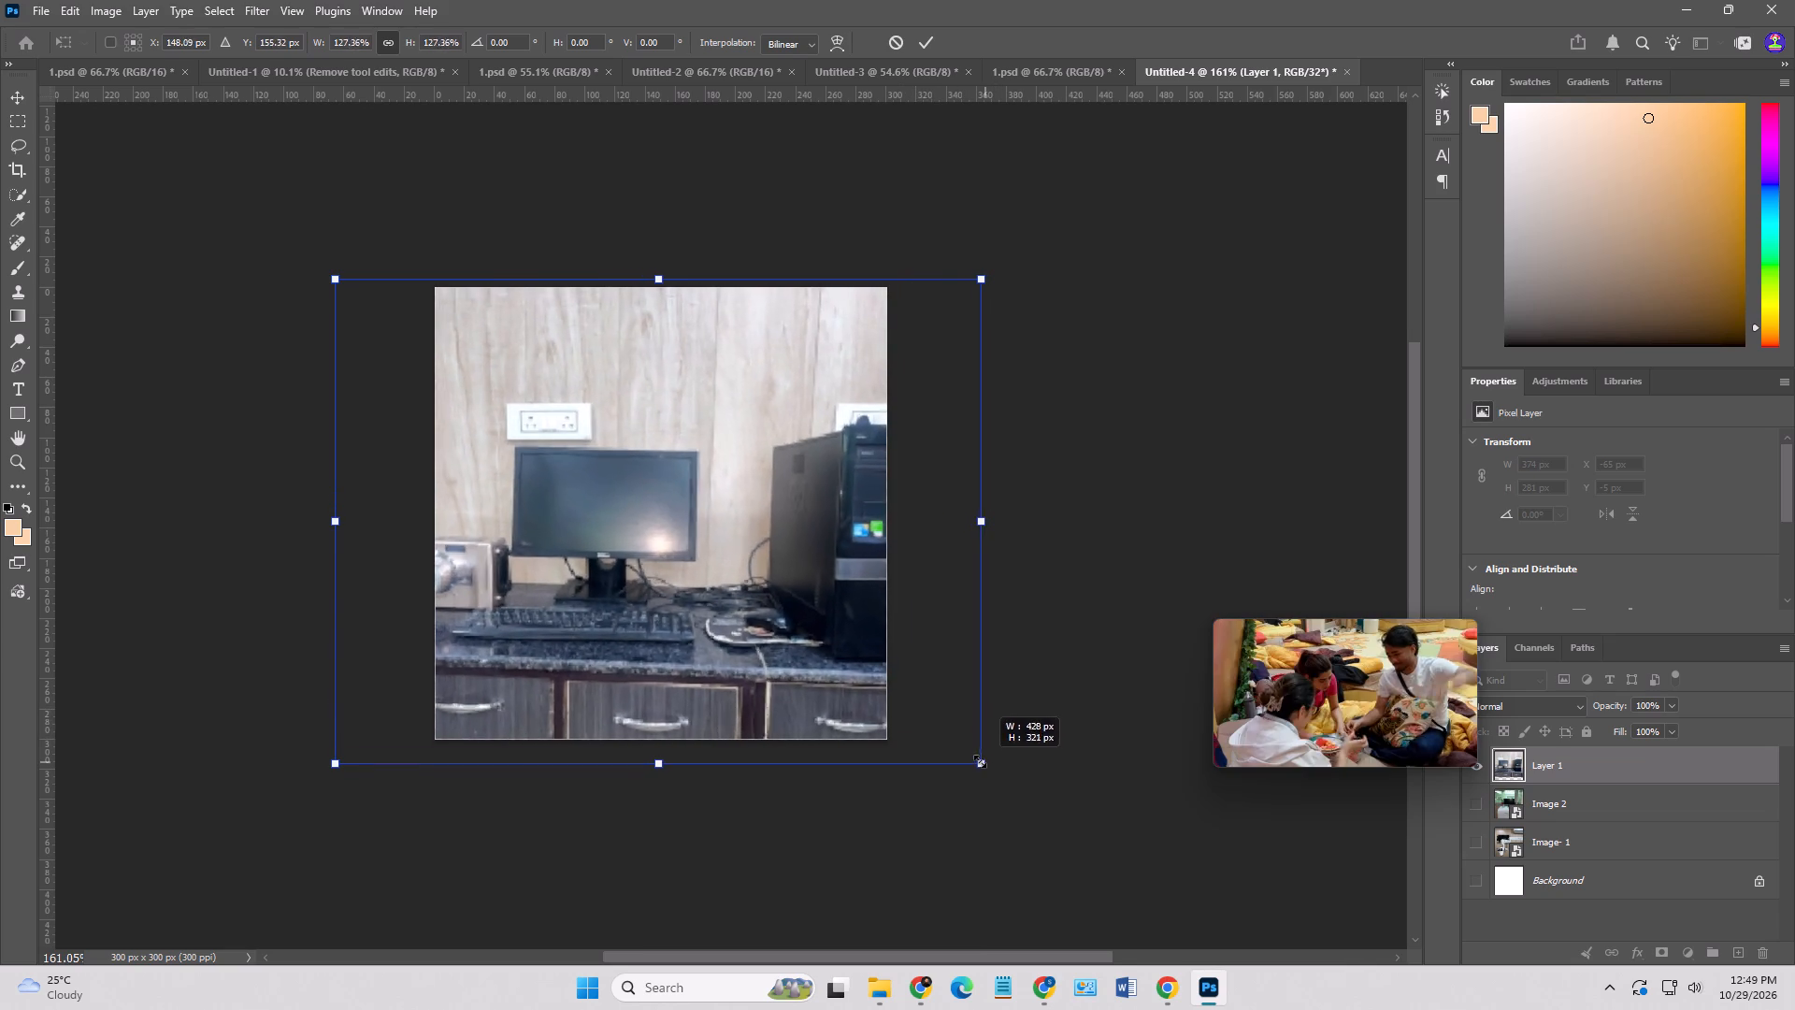
left_click_drag(980, 761, 974, 761)
left_click_drag(912, 720, 847, 722)
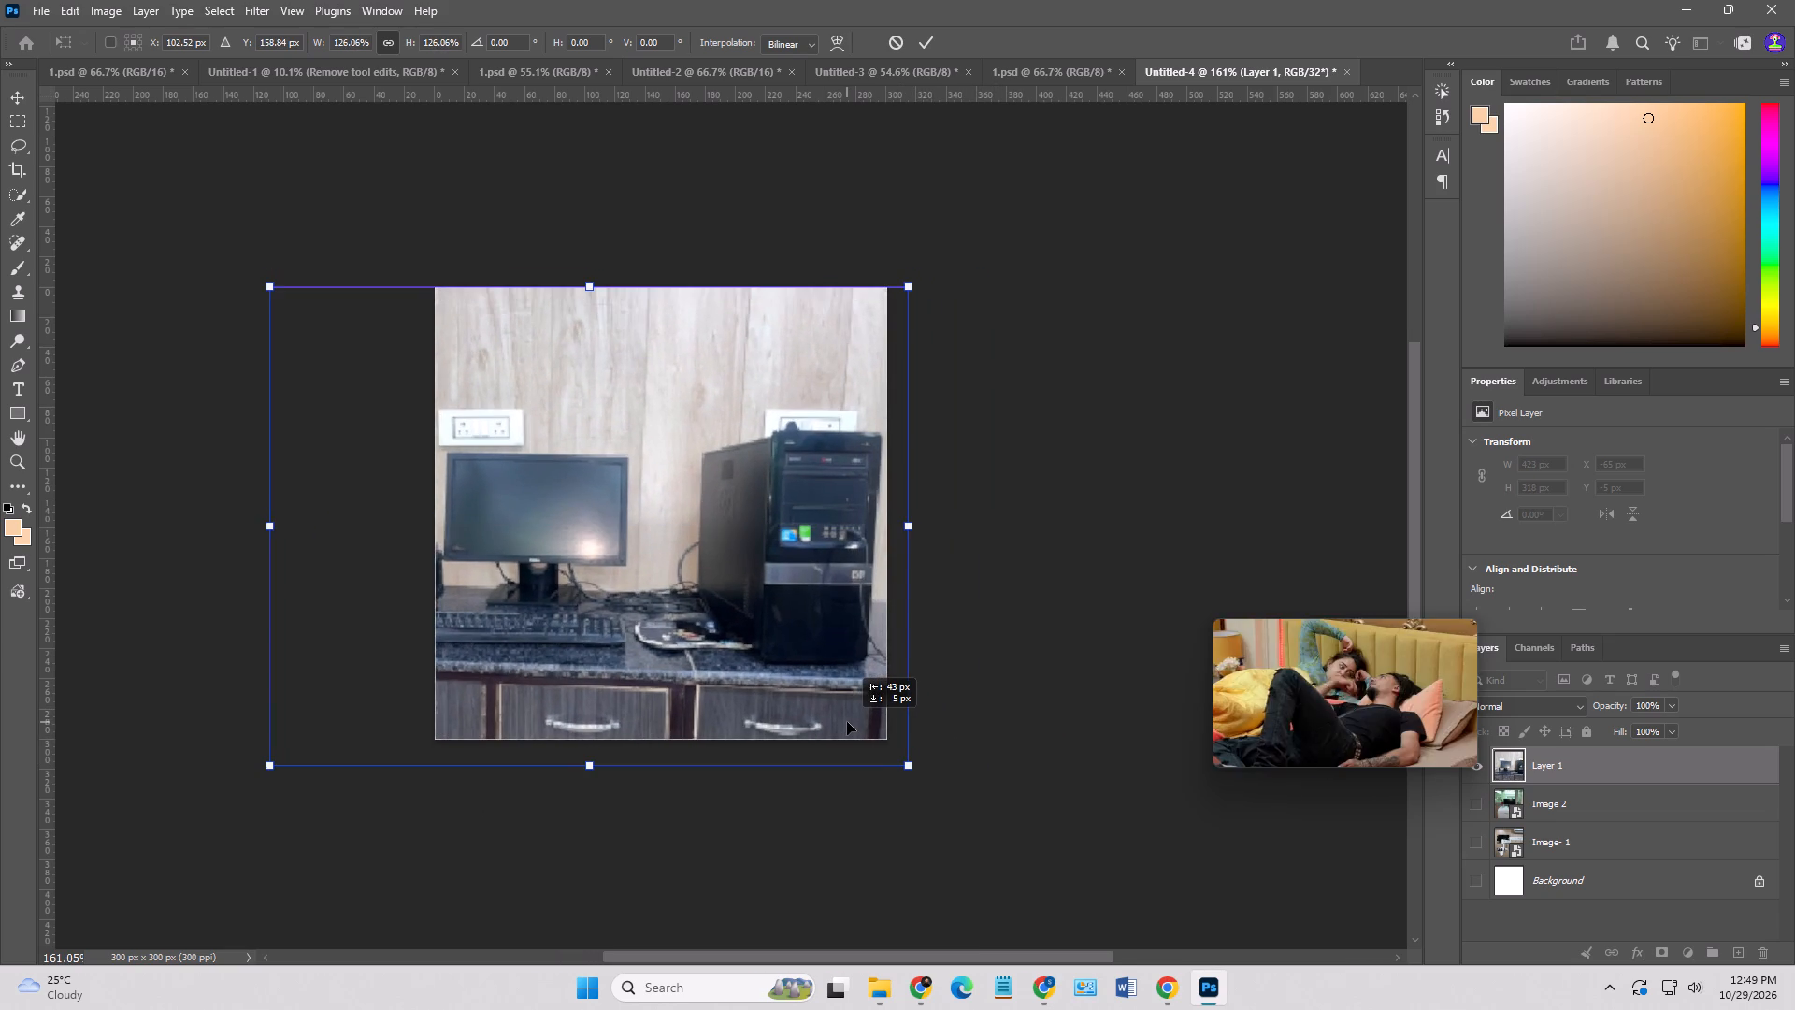
left_click_drag(847, 722, 848, 722)
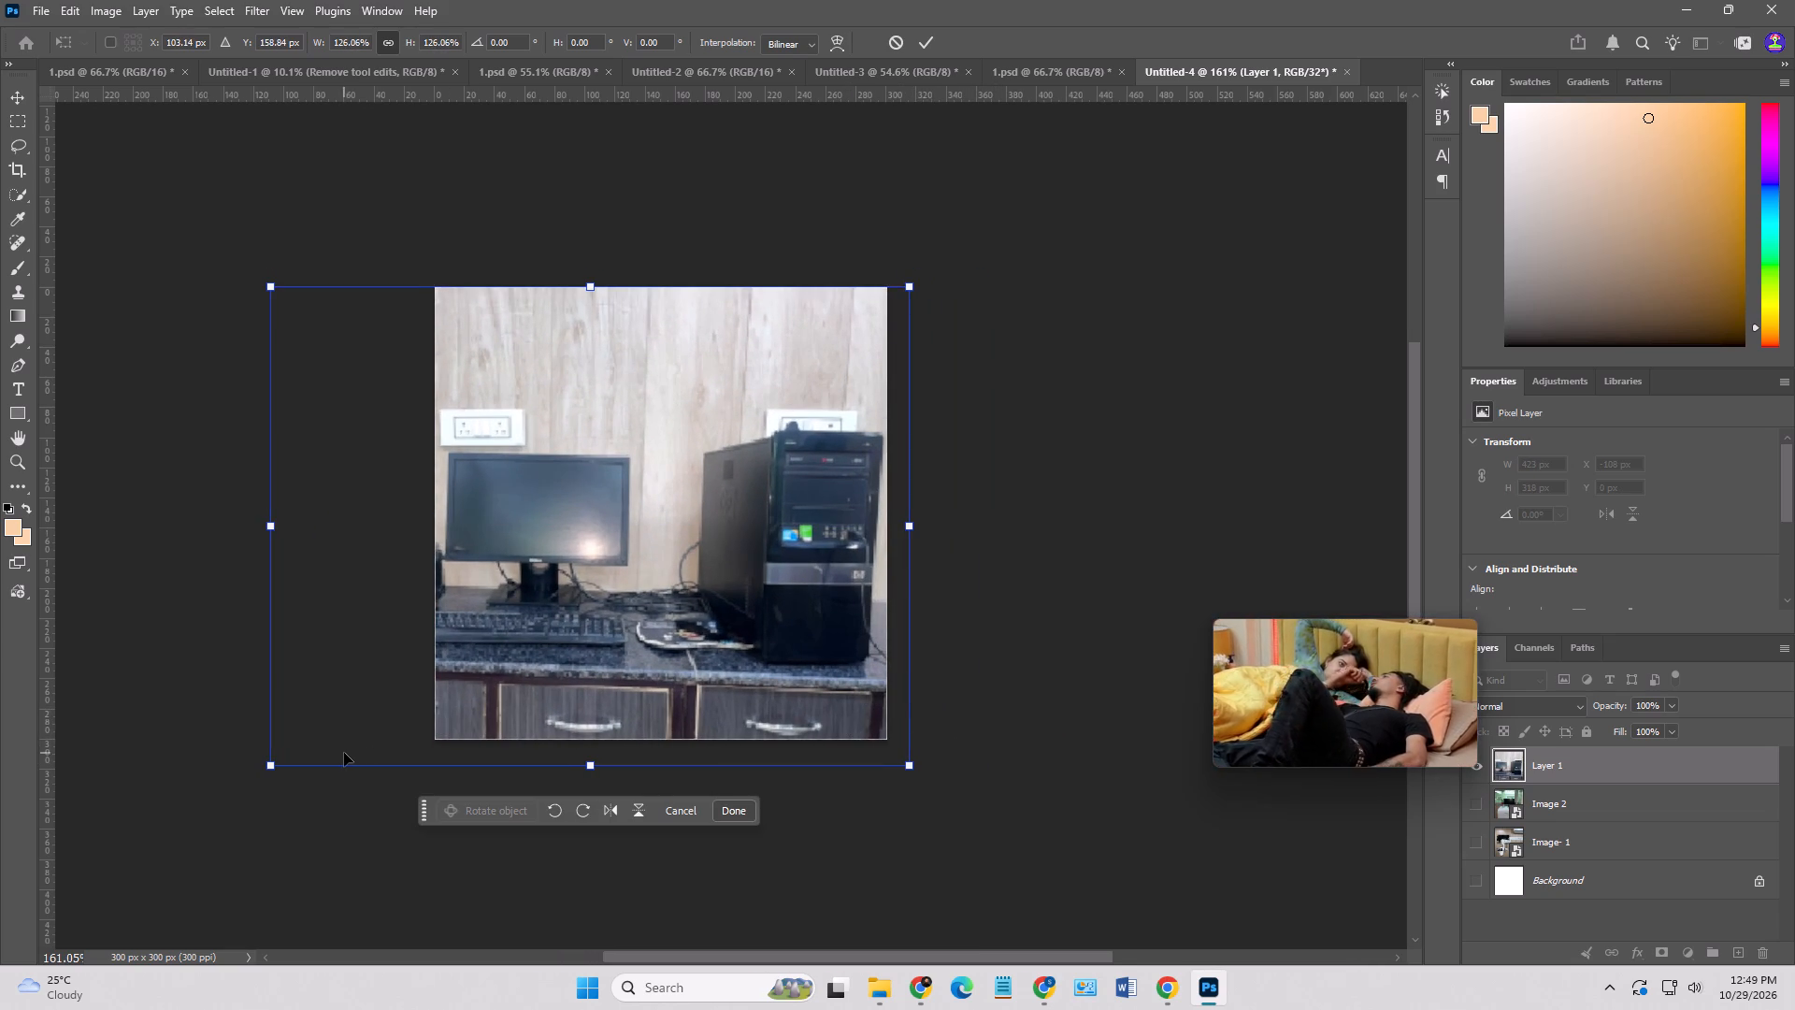
Refine the photo's scale to about 120% so its height just covers the canvas, and apply the transform.
left_click_drag(270, 768, 300, 754)
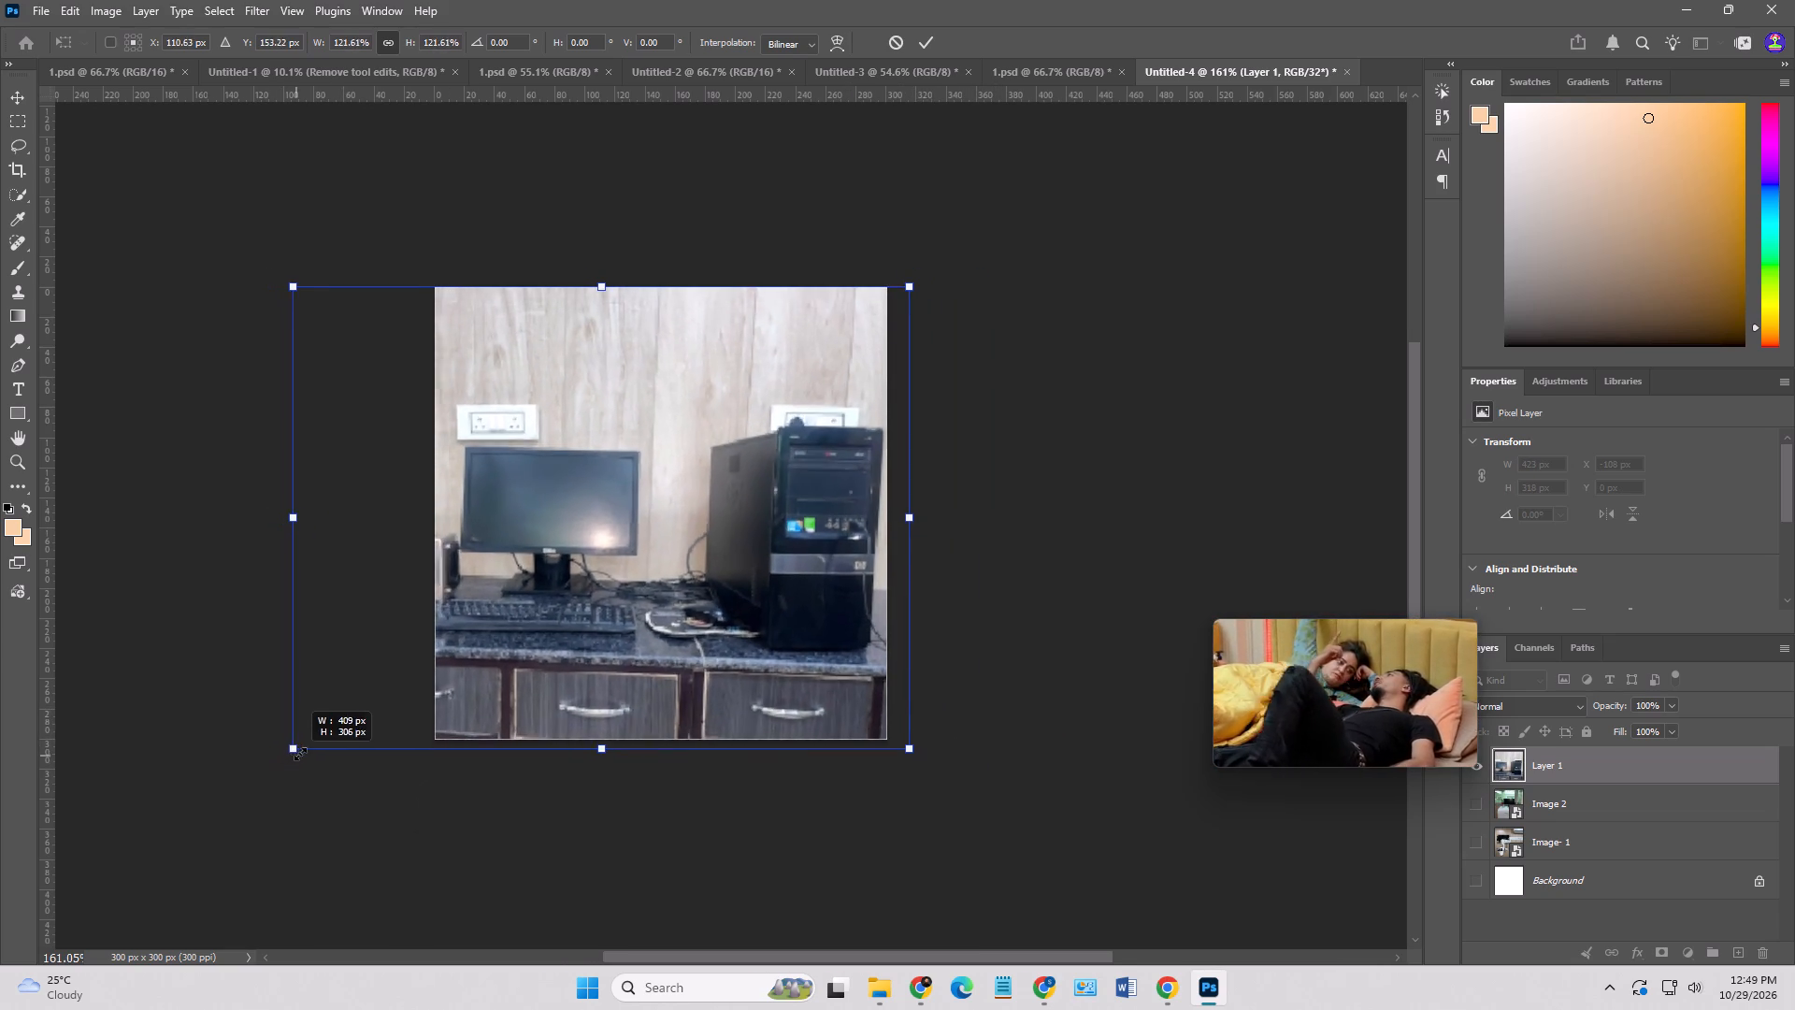
left_click_drag(300, 754, 312, 753)
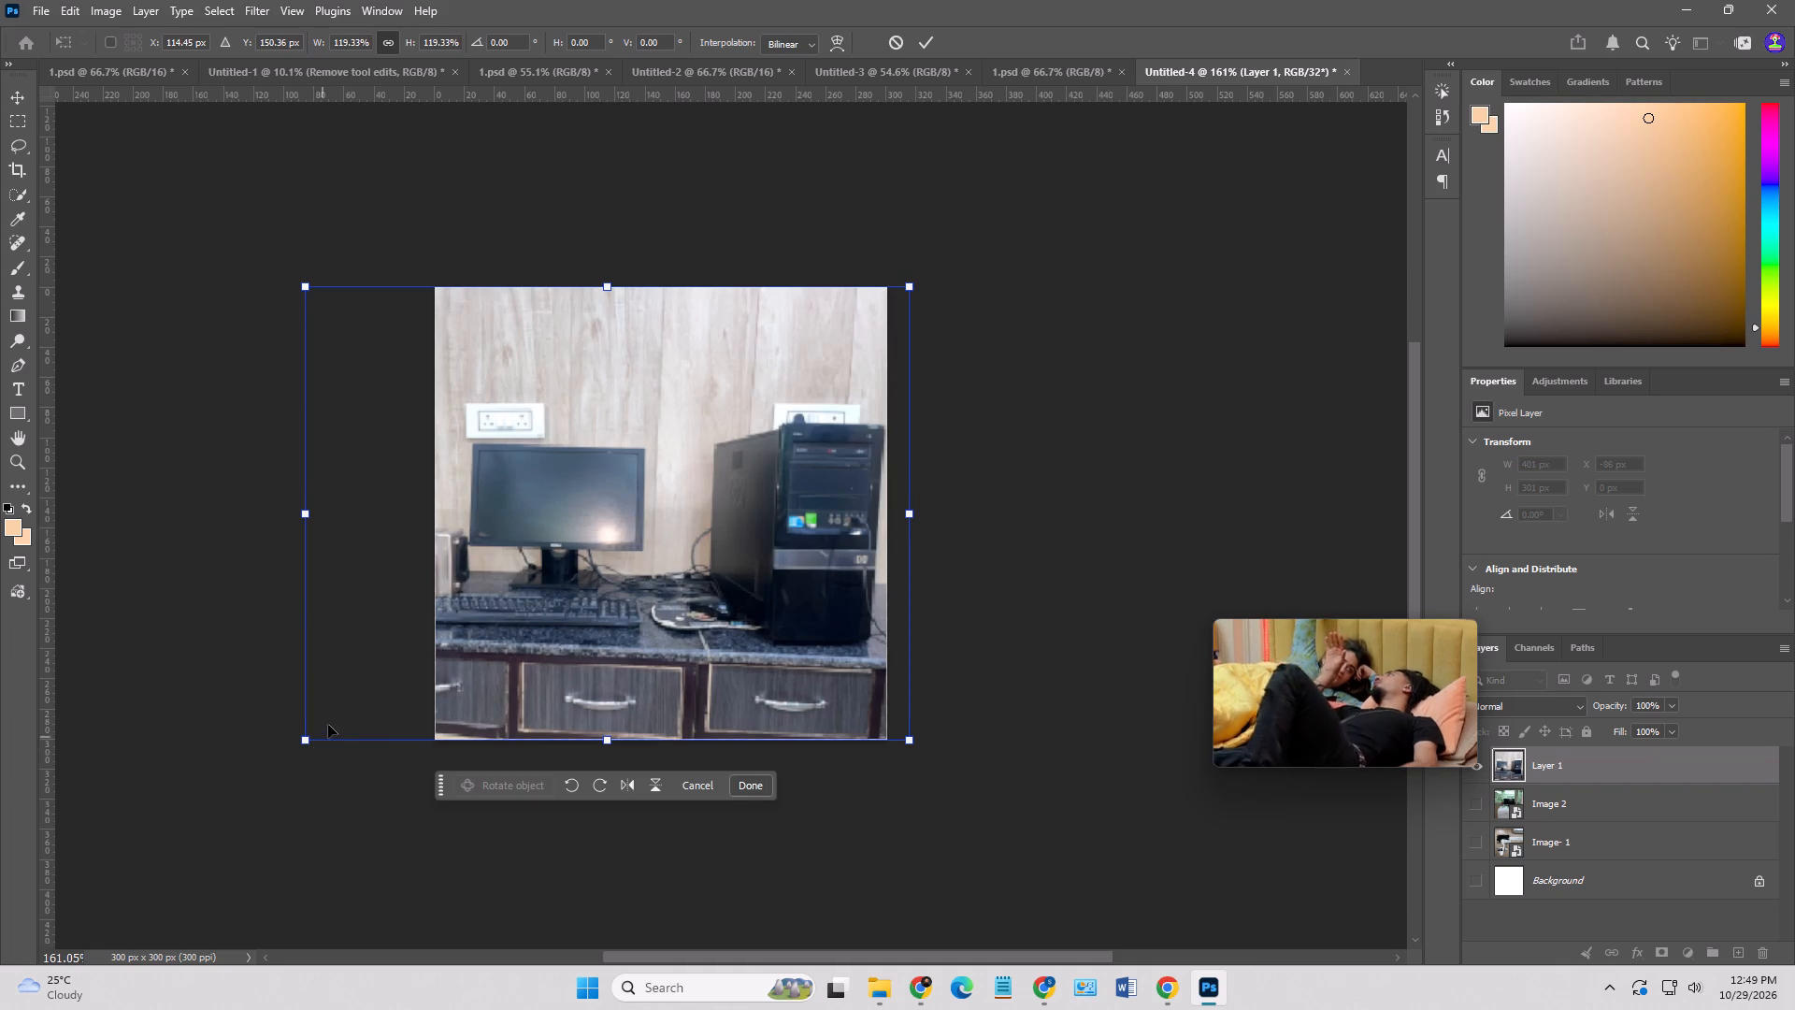
left_click(912, 289)
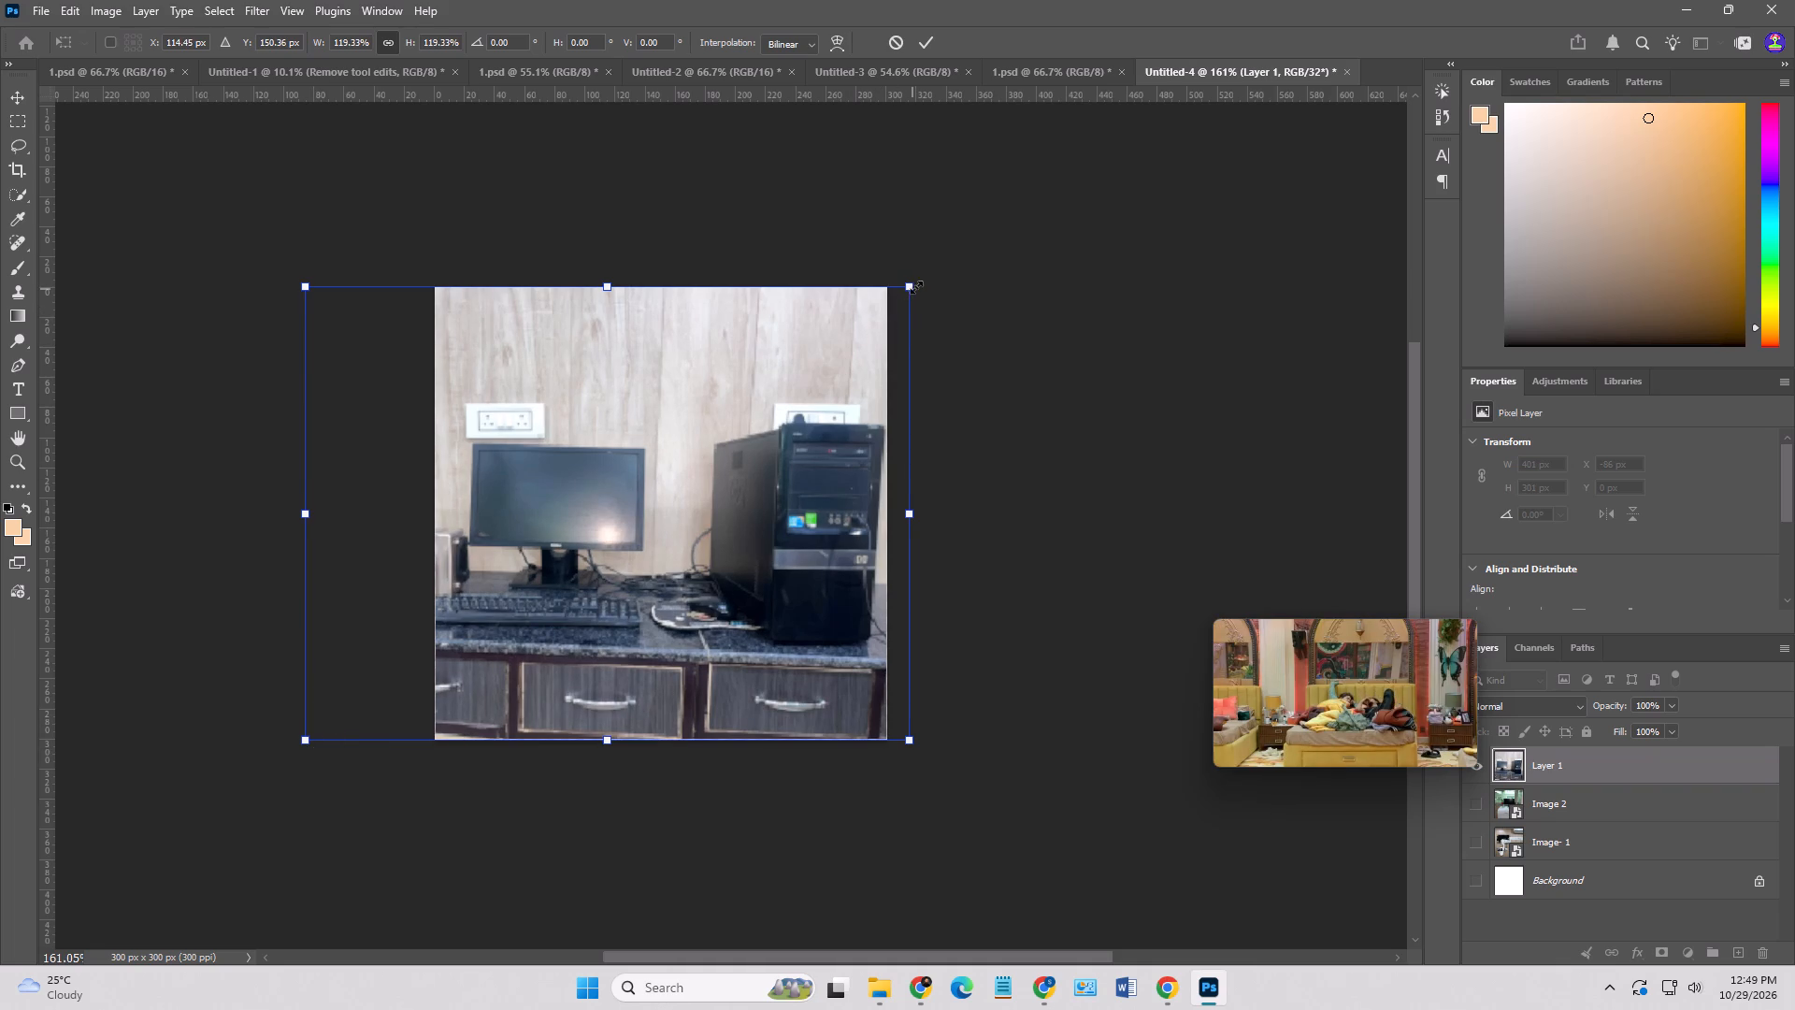
key("Left")
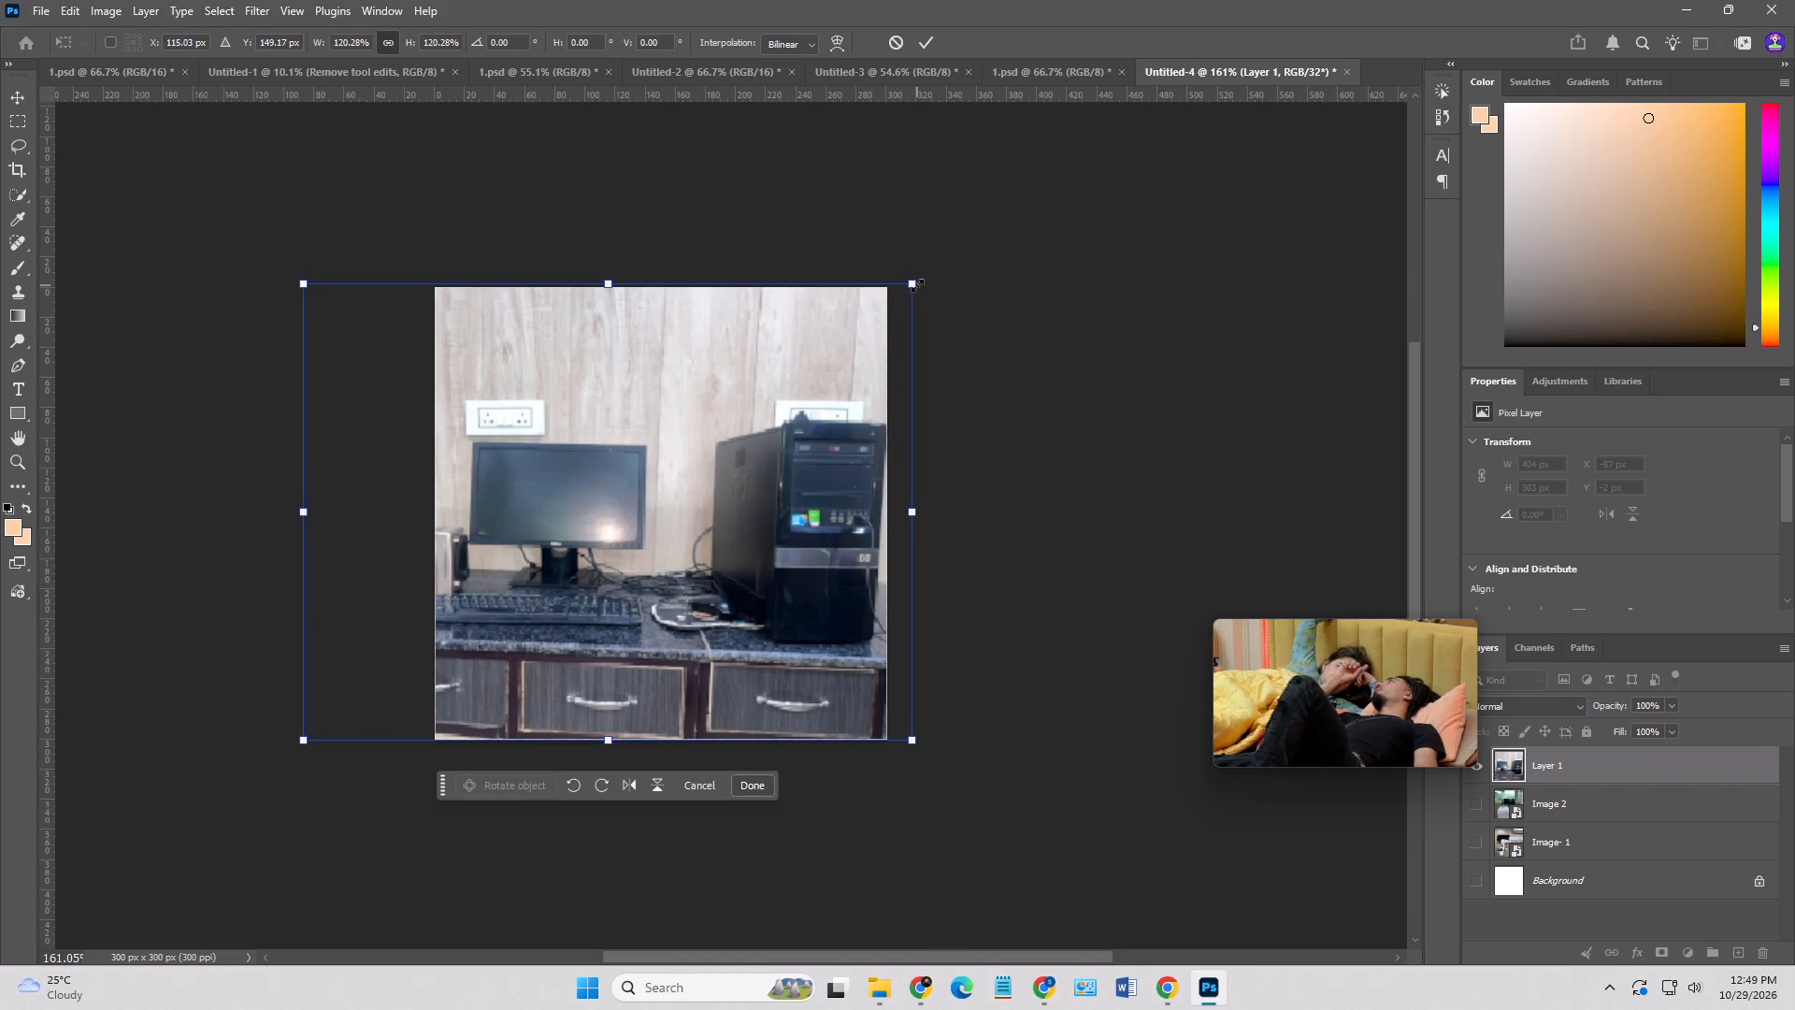
key("Down")
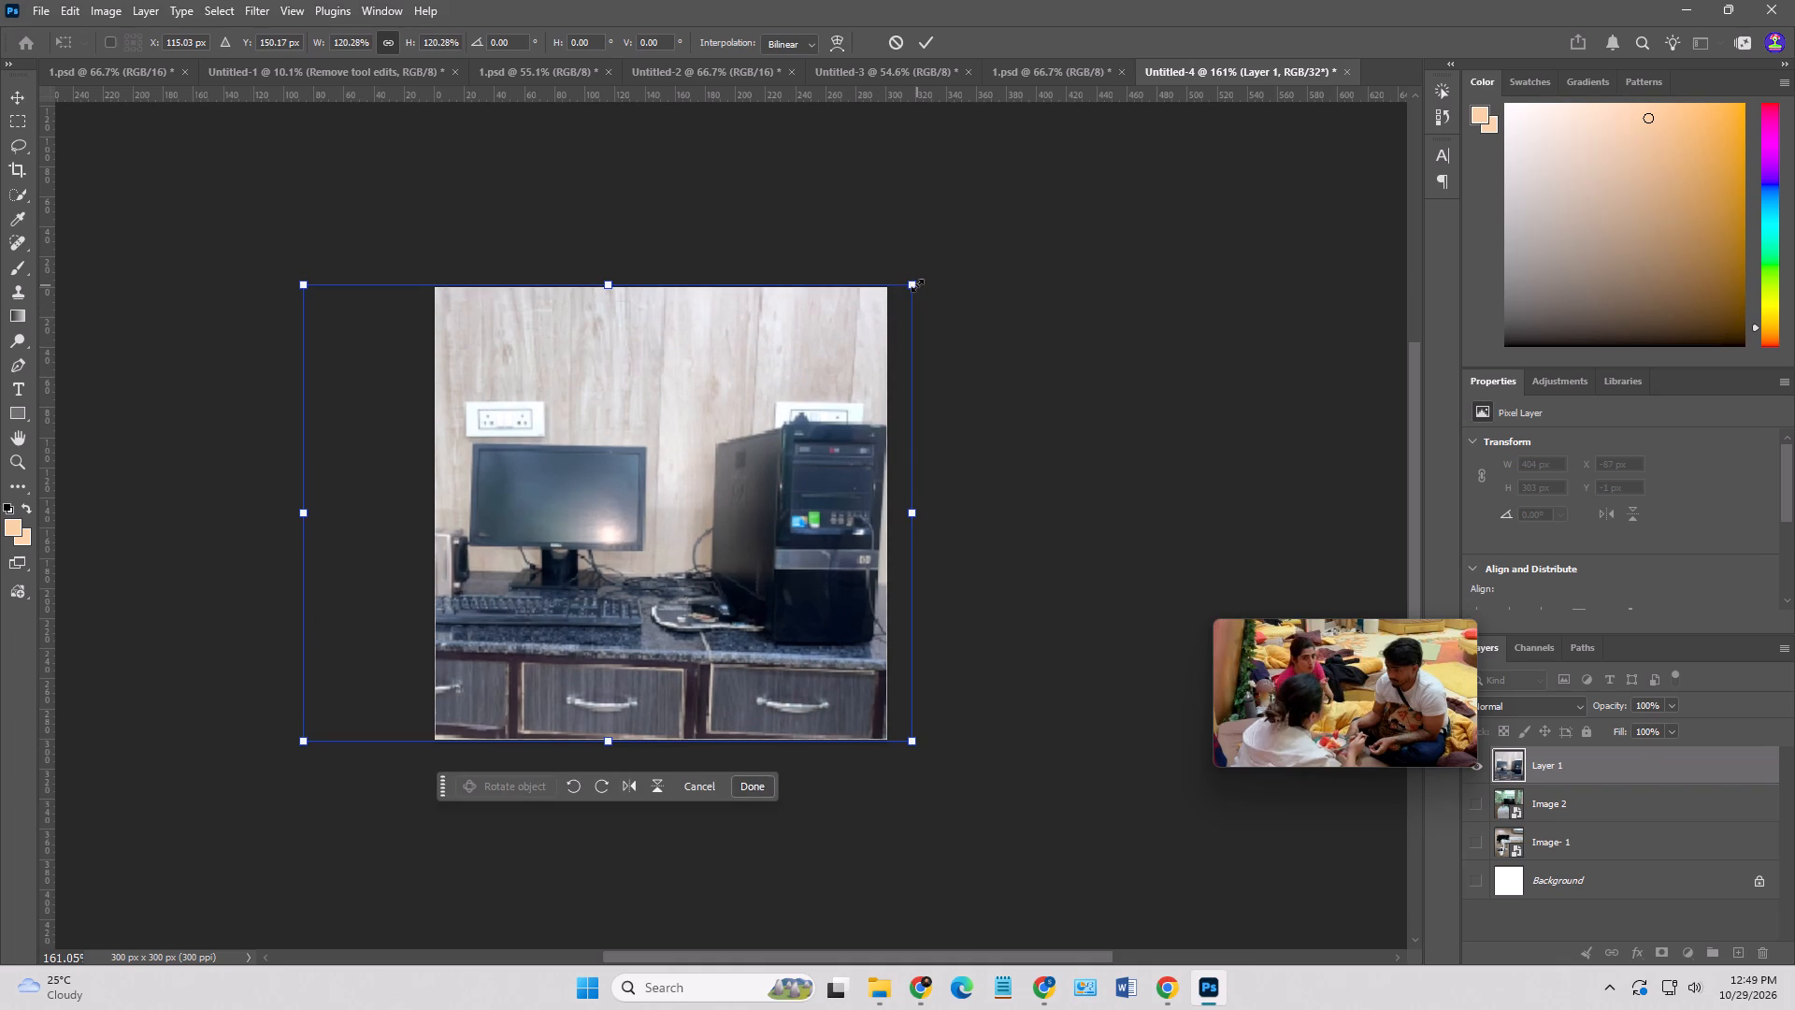
left_click(1032, 399)
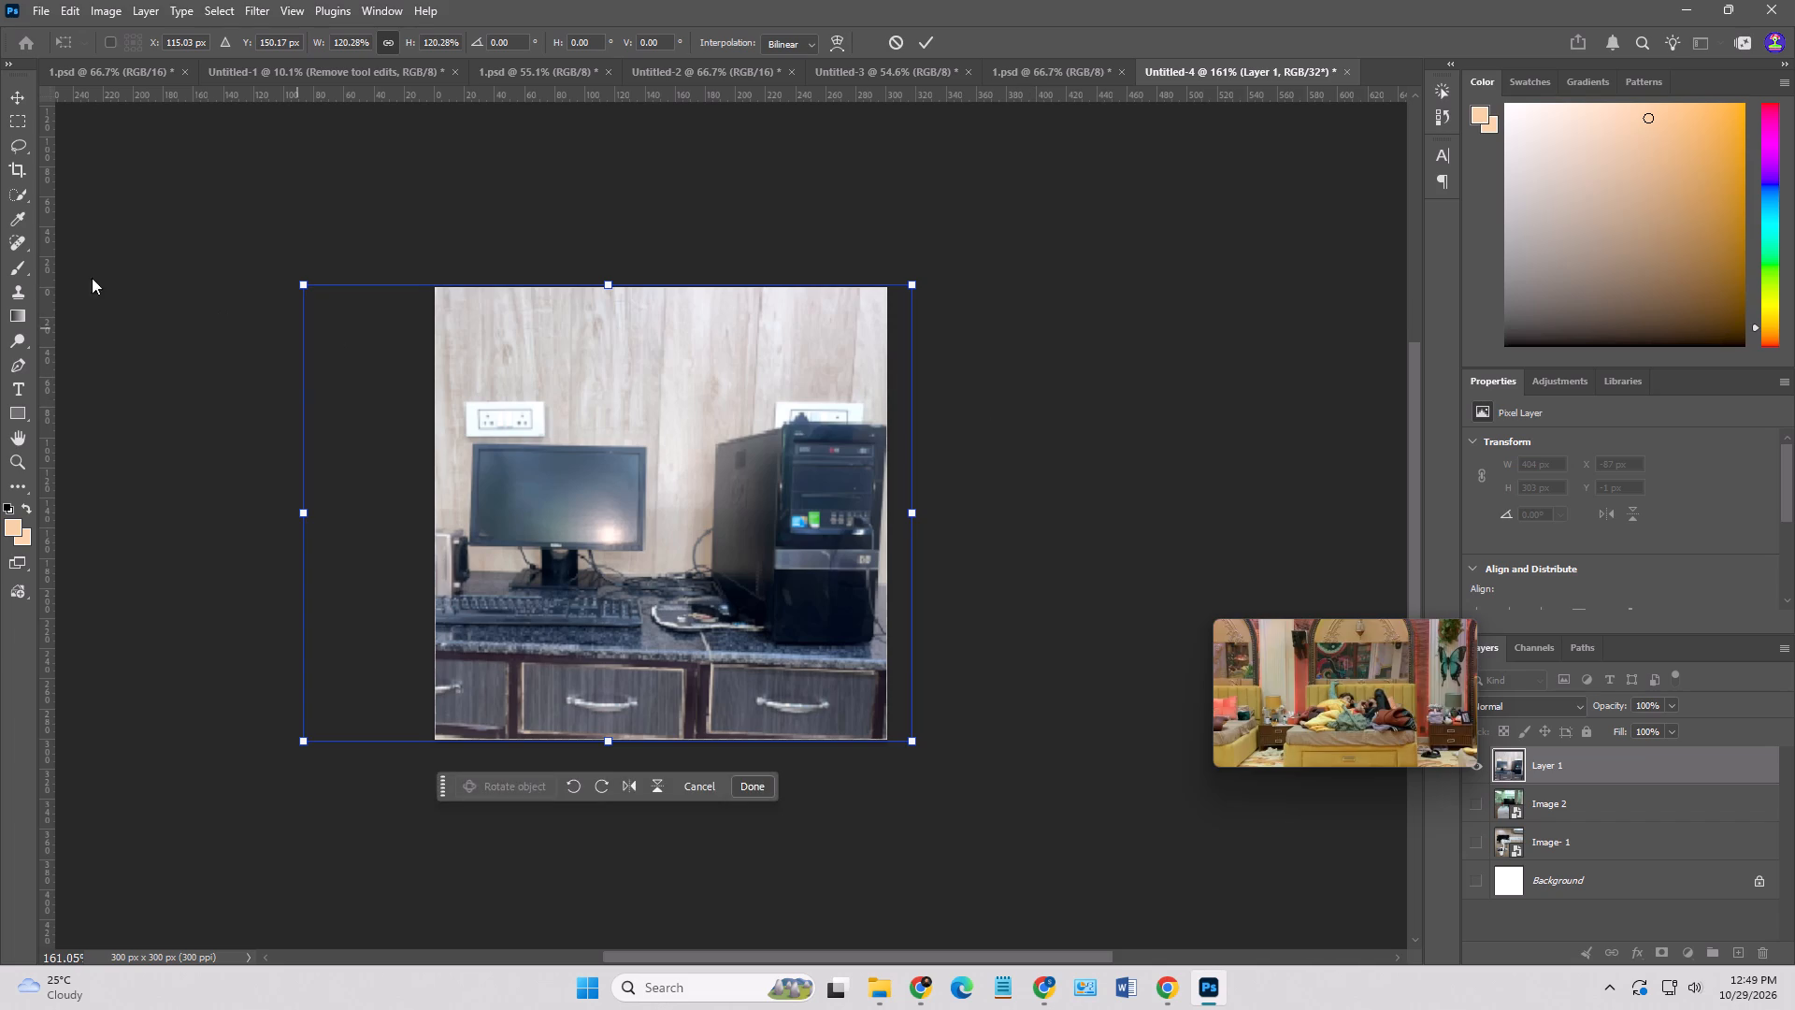
left_click(155, 284)
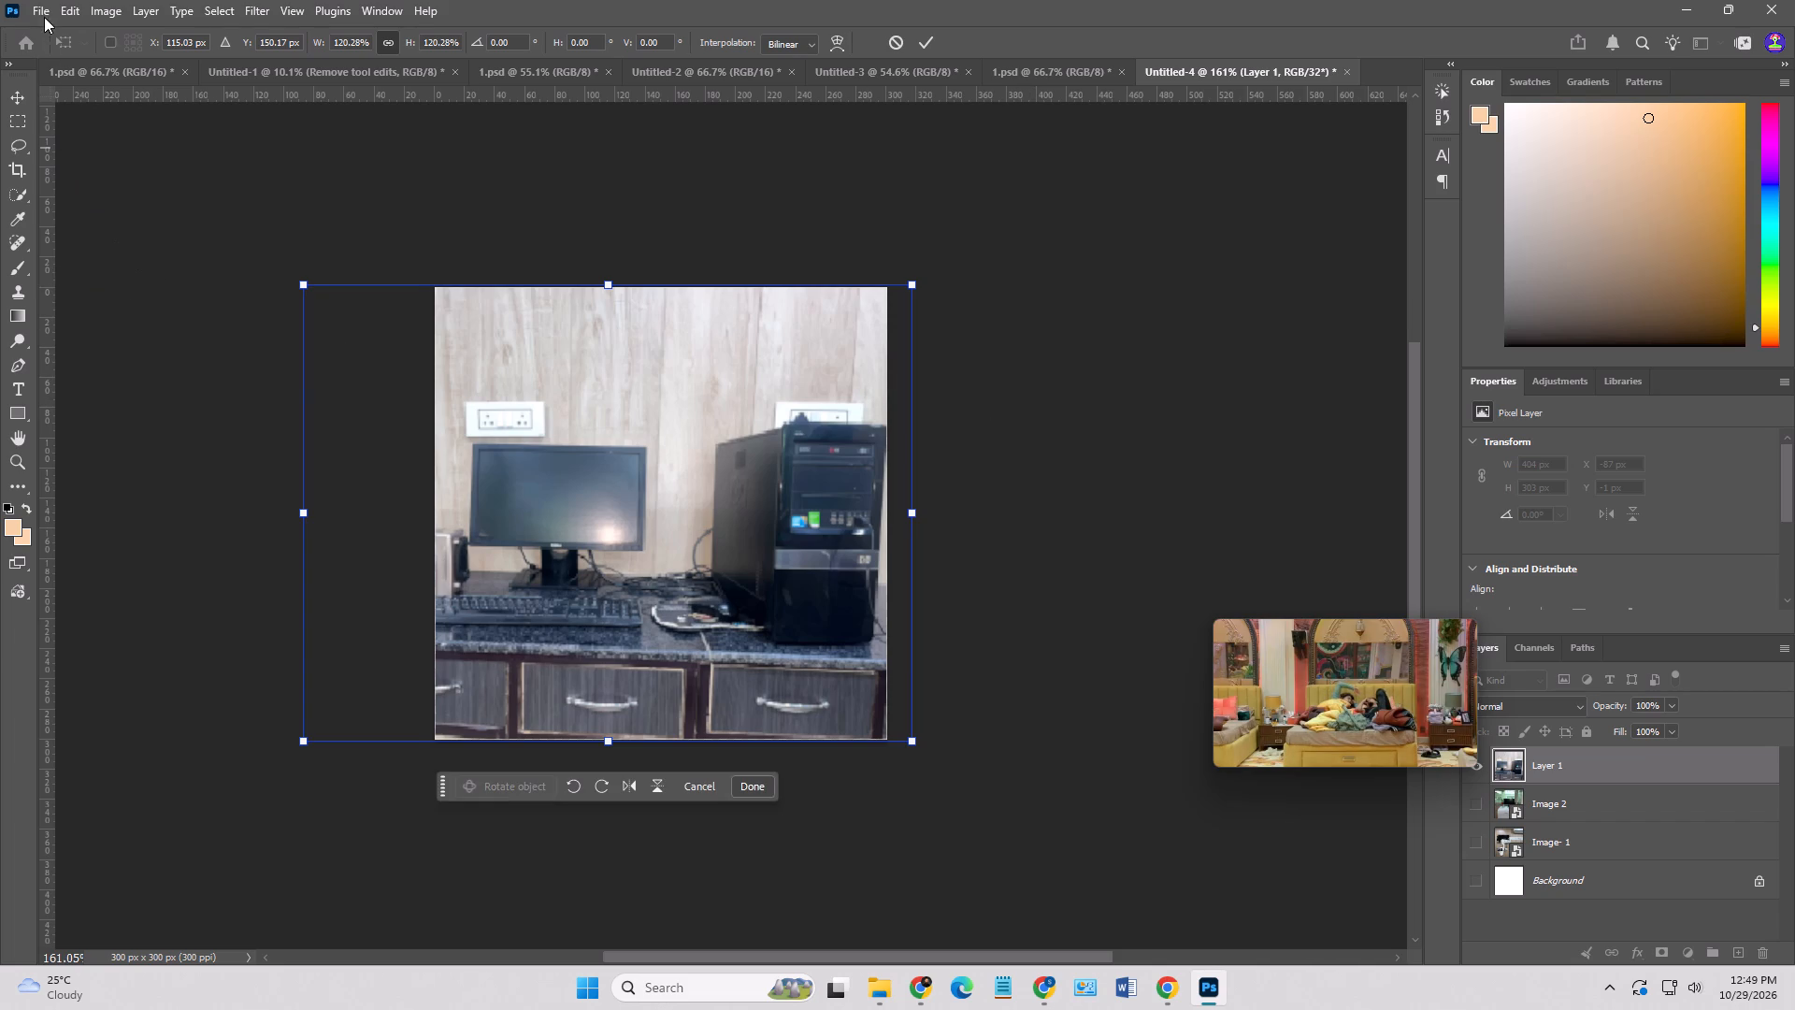
left_click(43, 9)
left_click(116, 337)
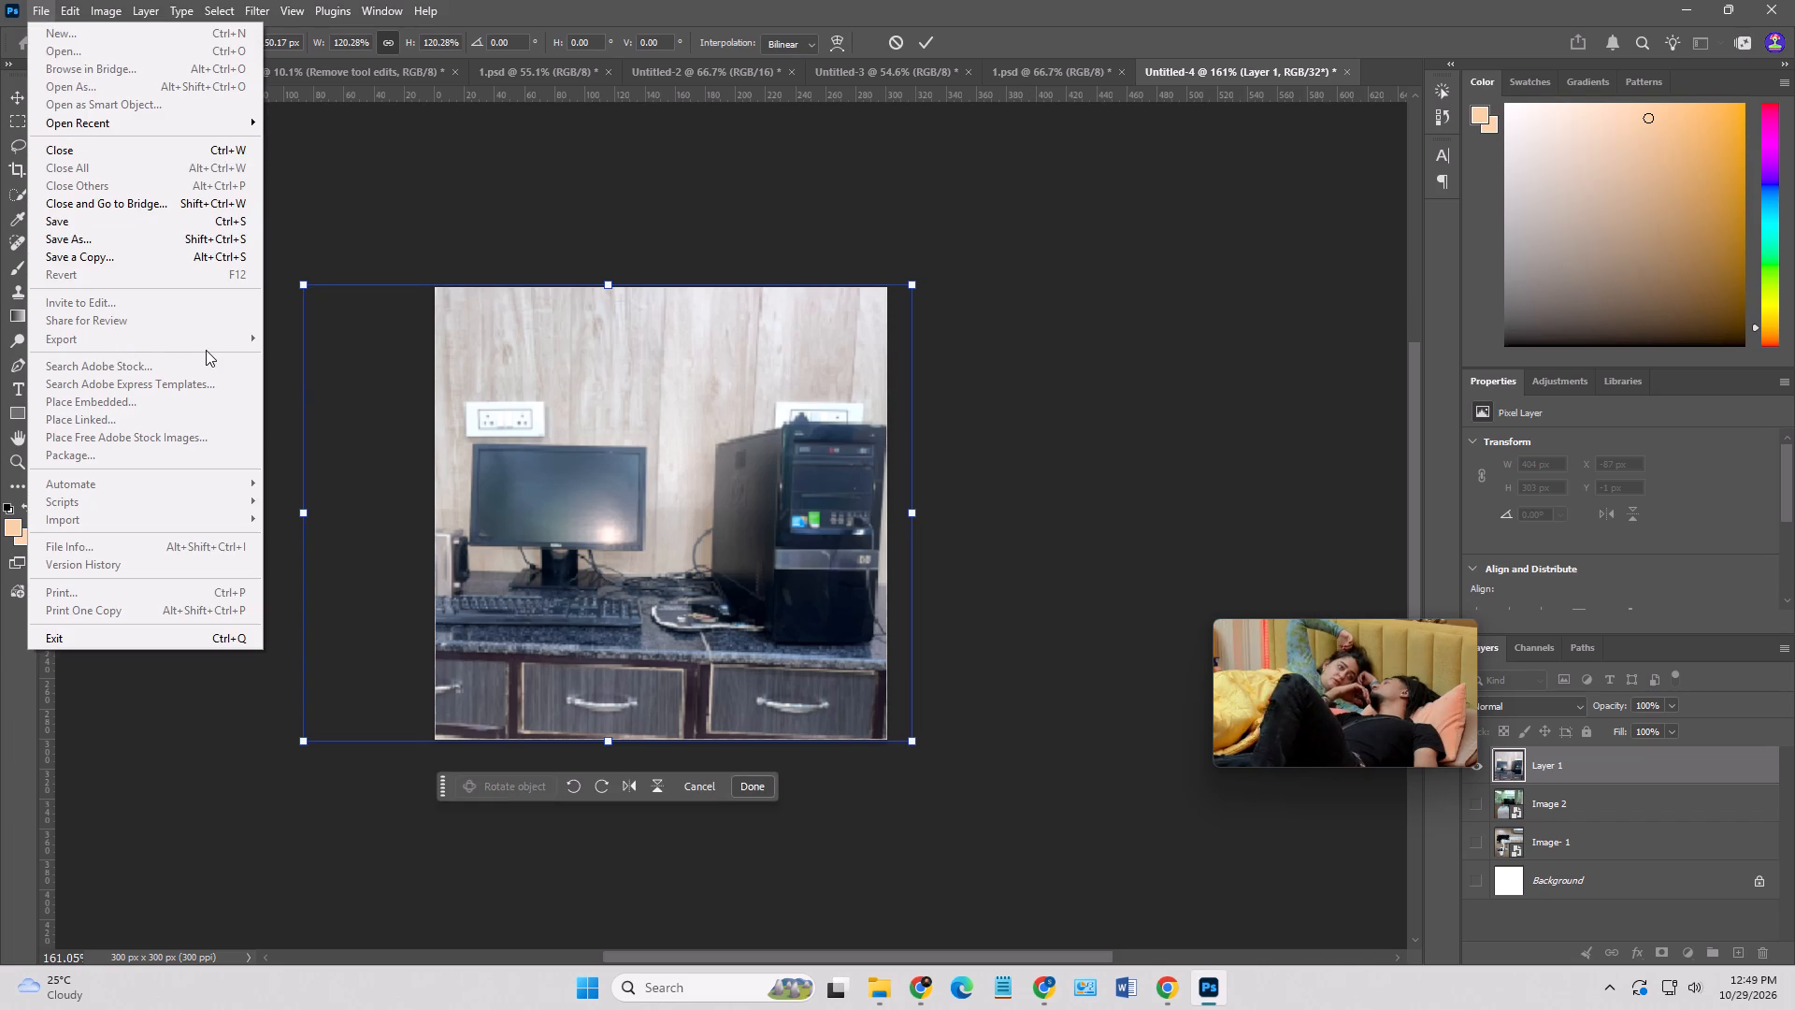
key("Return")
left_click(126, 199)
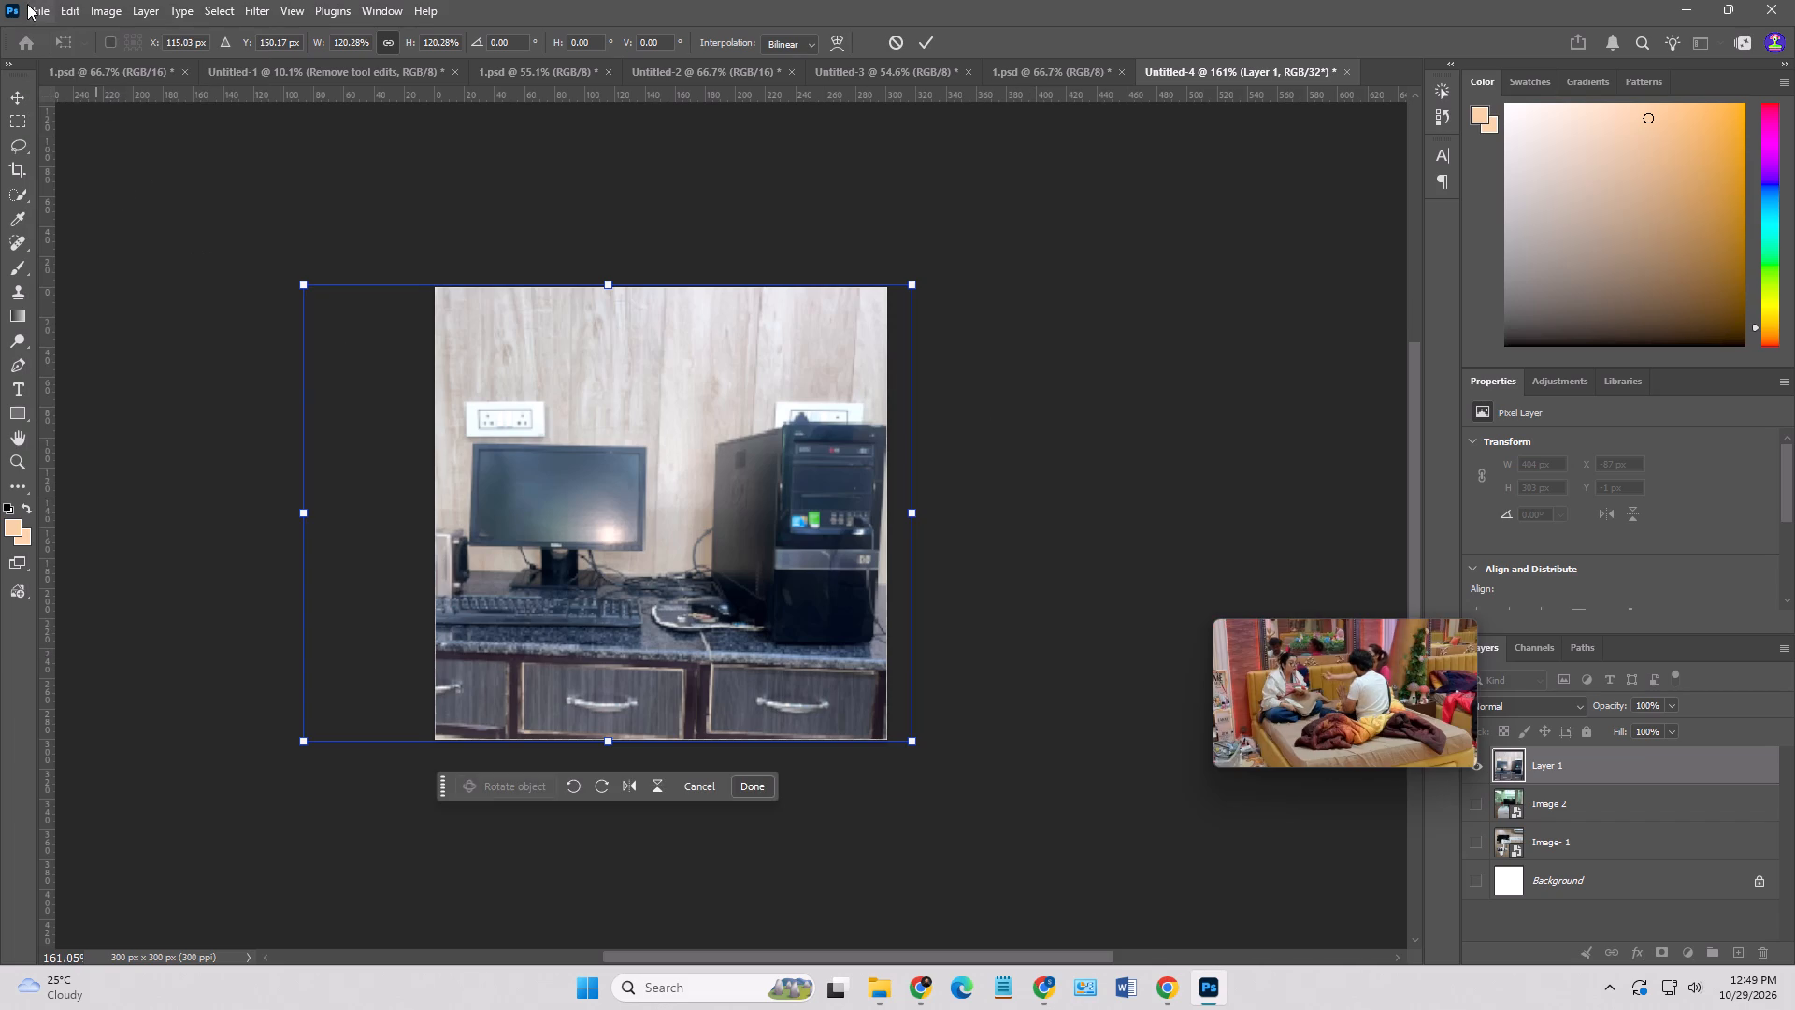
left_click(28, 5)
left_click(118, 337)
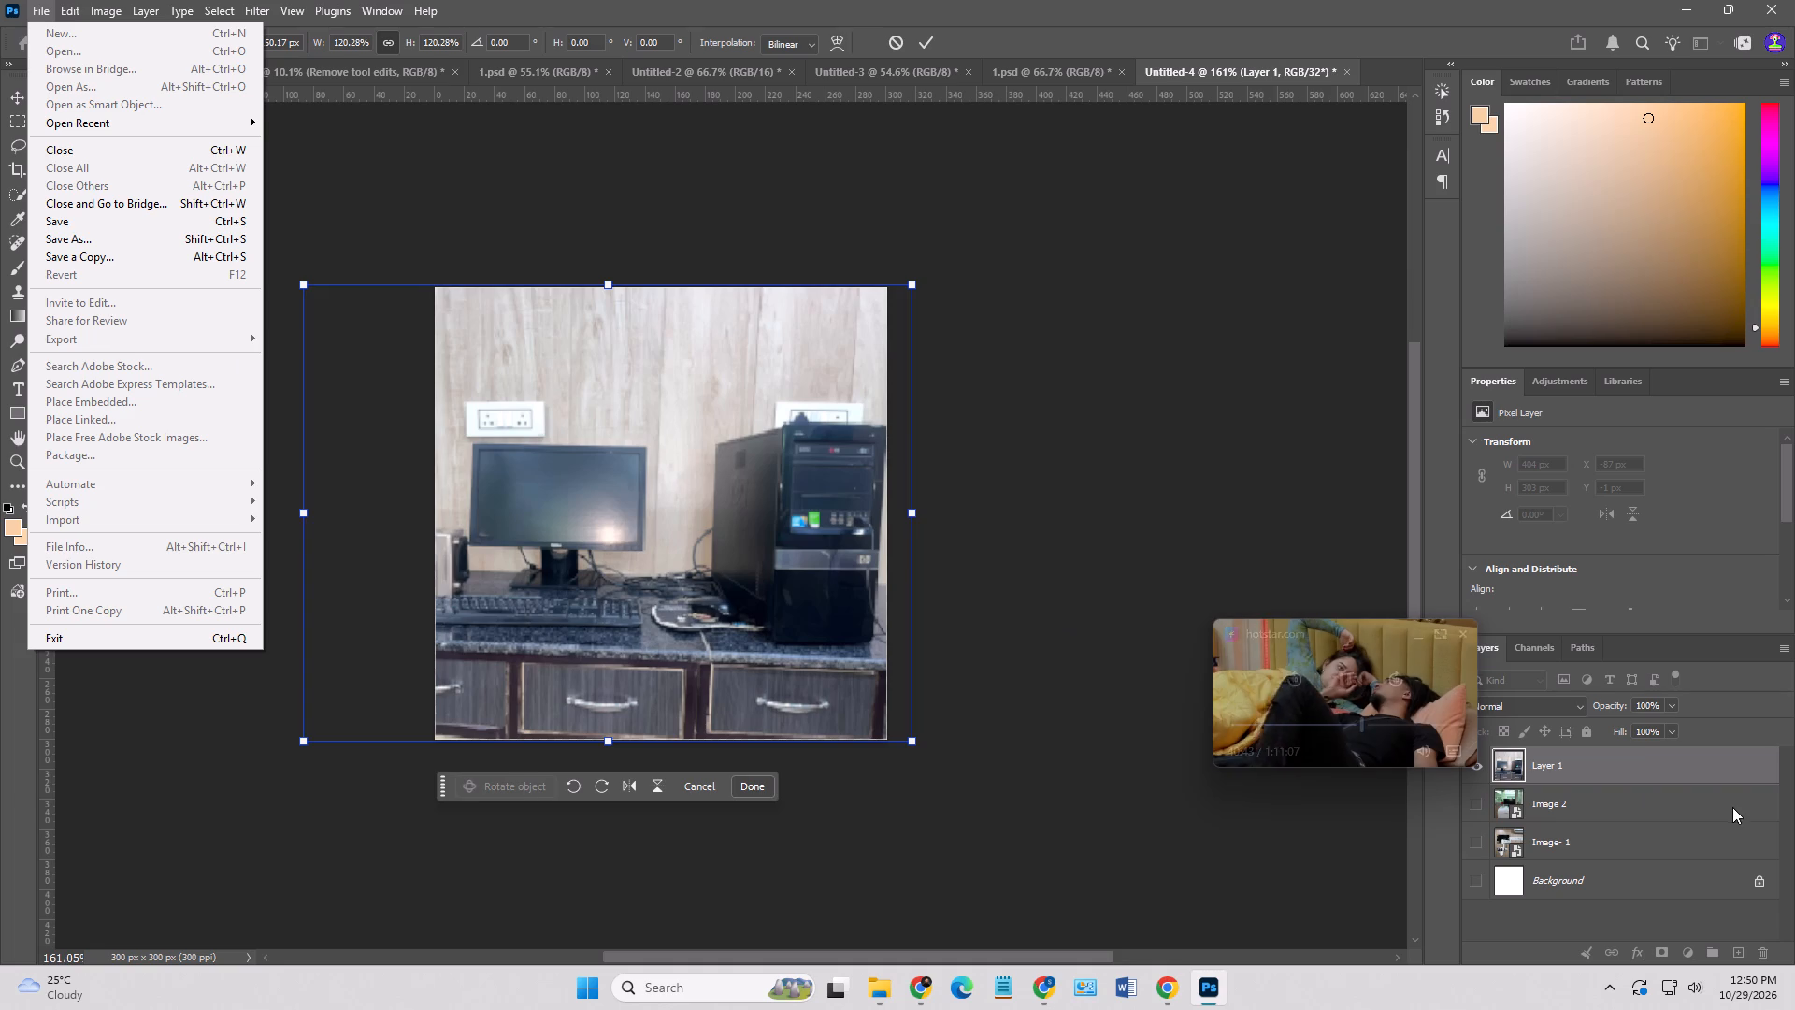
left_click(1732, 807)
Export the canvas as a 300 × 300 px JPG named 3 into the Image 300x300 folder.
left_click(42, 14)
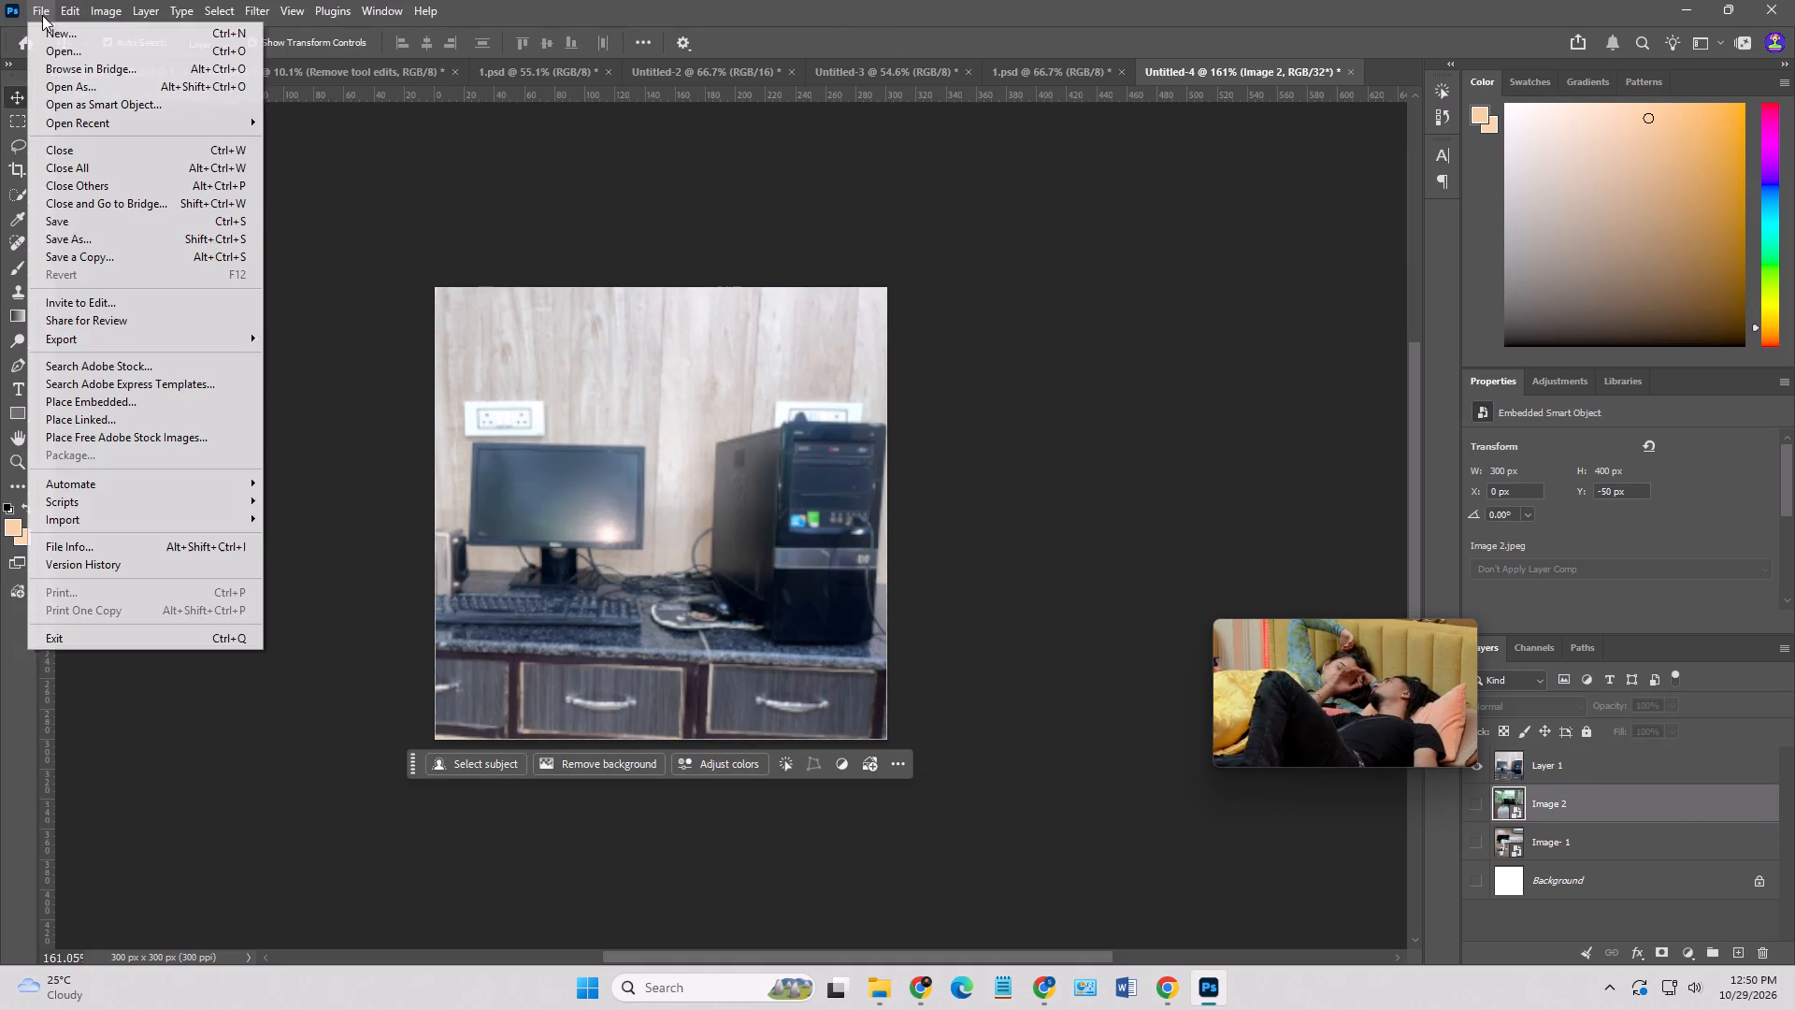
left_click(187, 344)
left_click(334, 359)
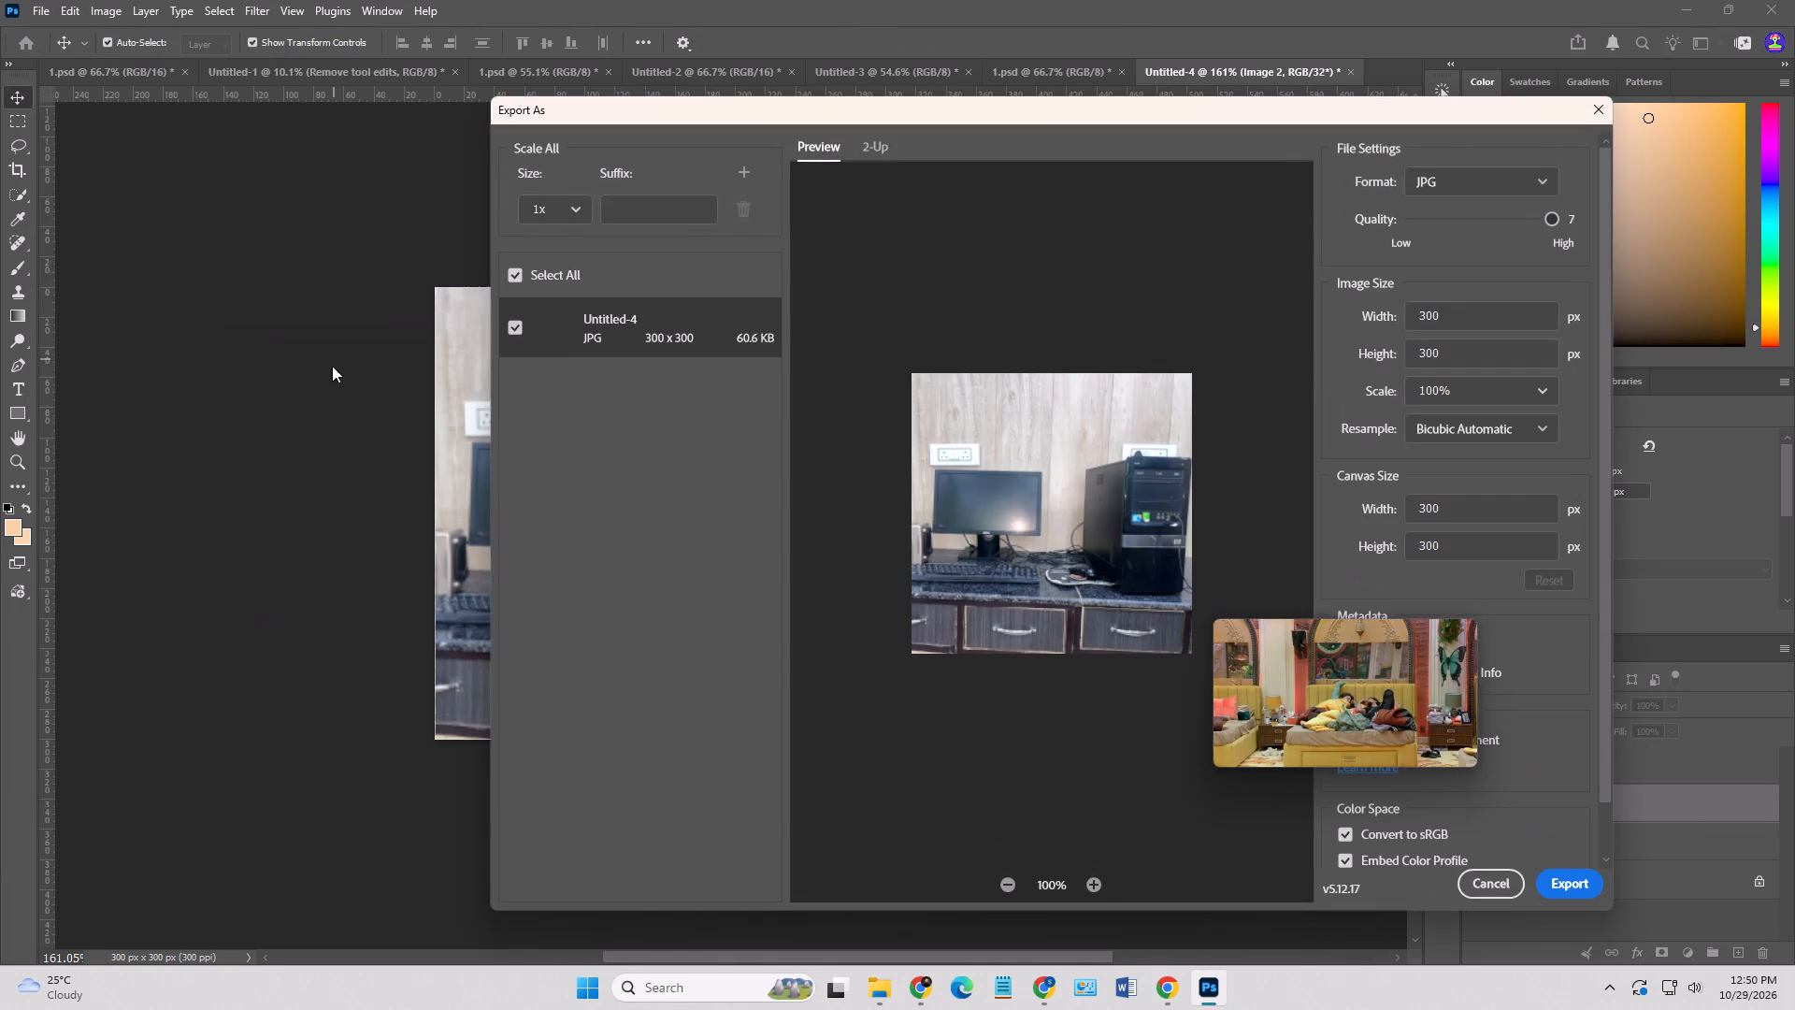
left_click(1555, 881)
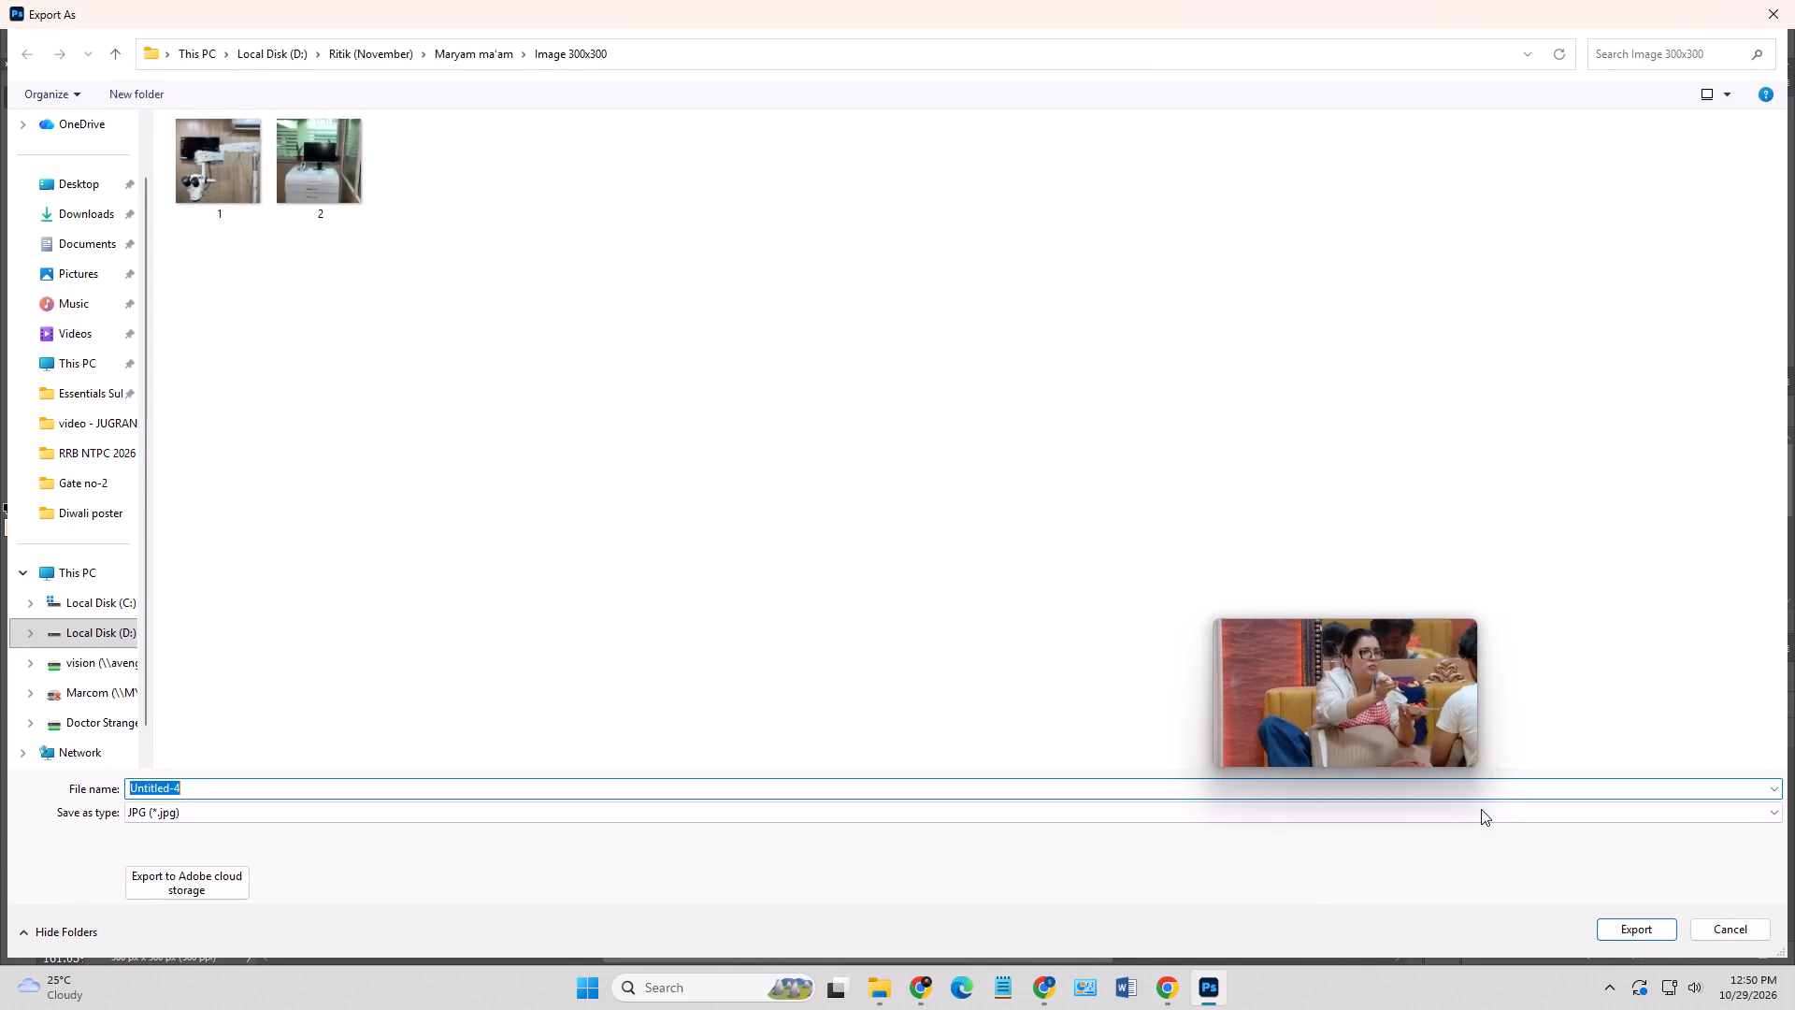
key("3")
key("Return")
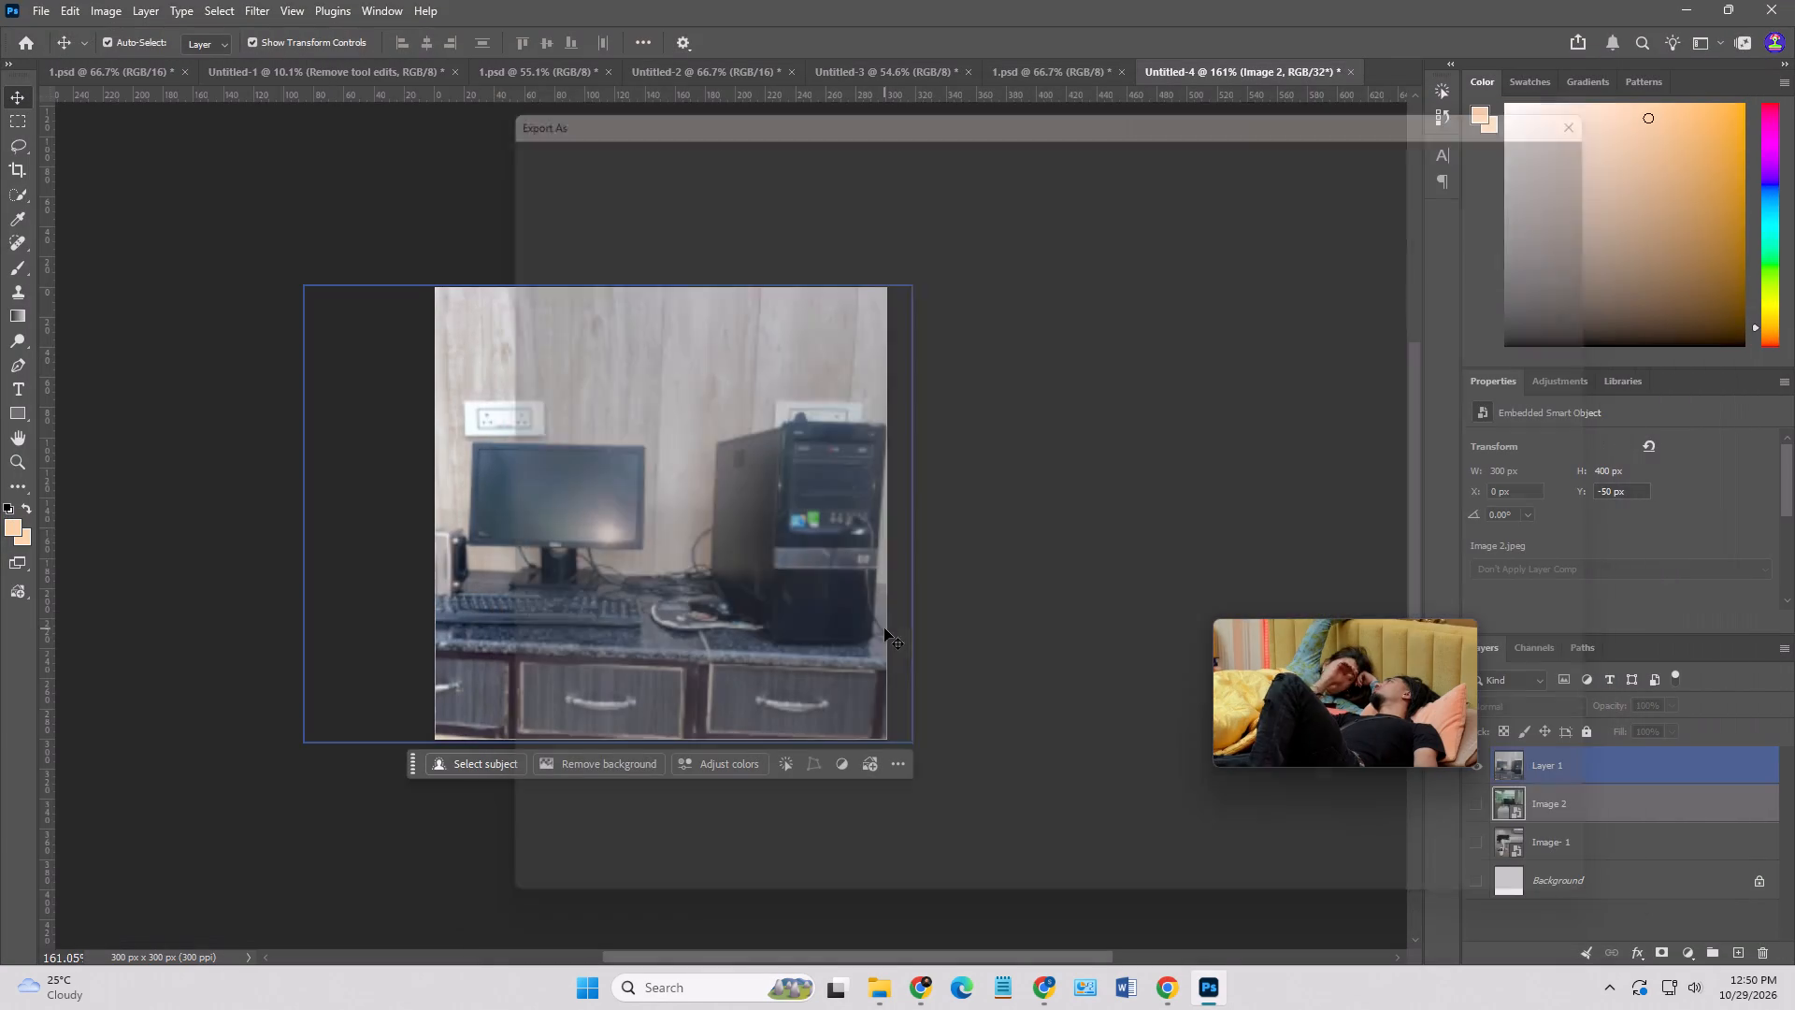
Move the floating video clear of the layer list and hide the exported Layer 1 photo.
left_click_drag(1422, 668, 1107, 826)
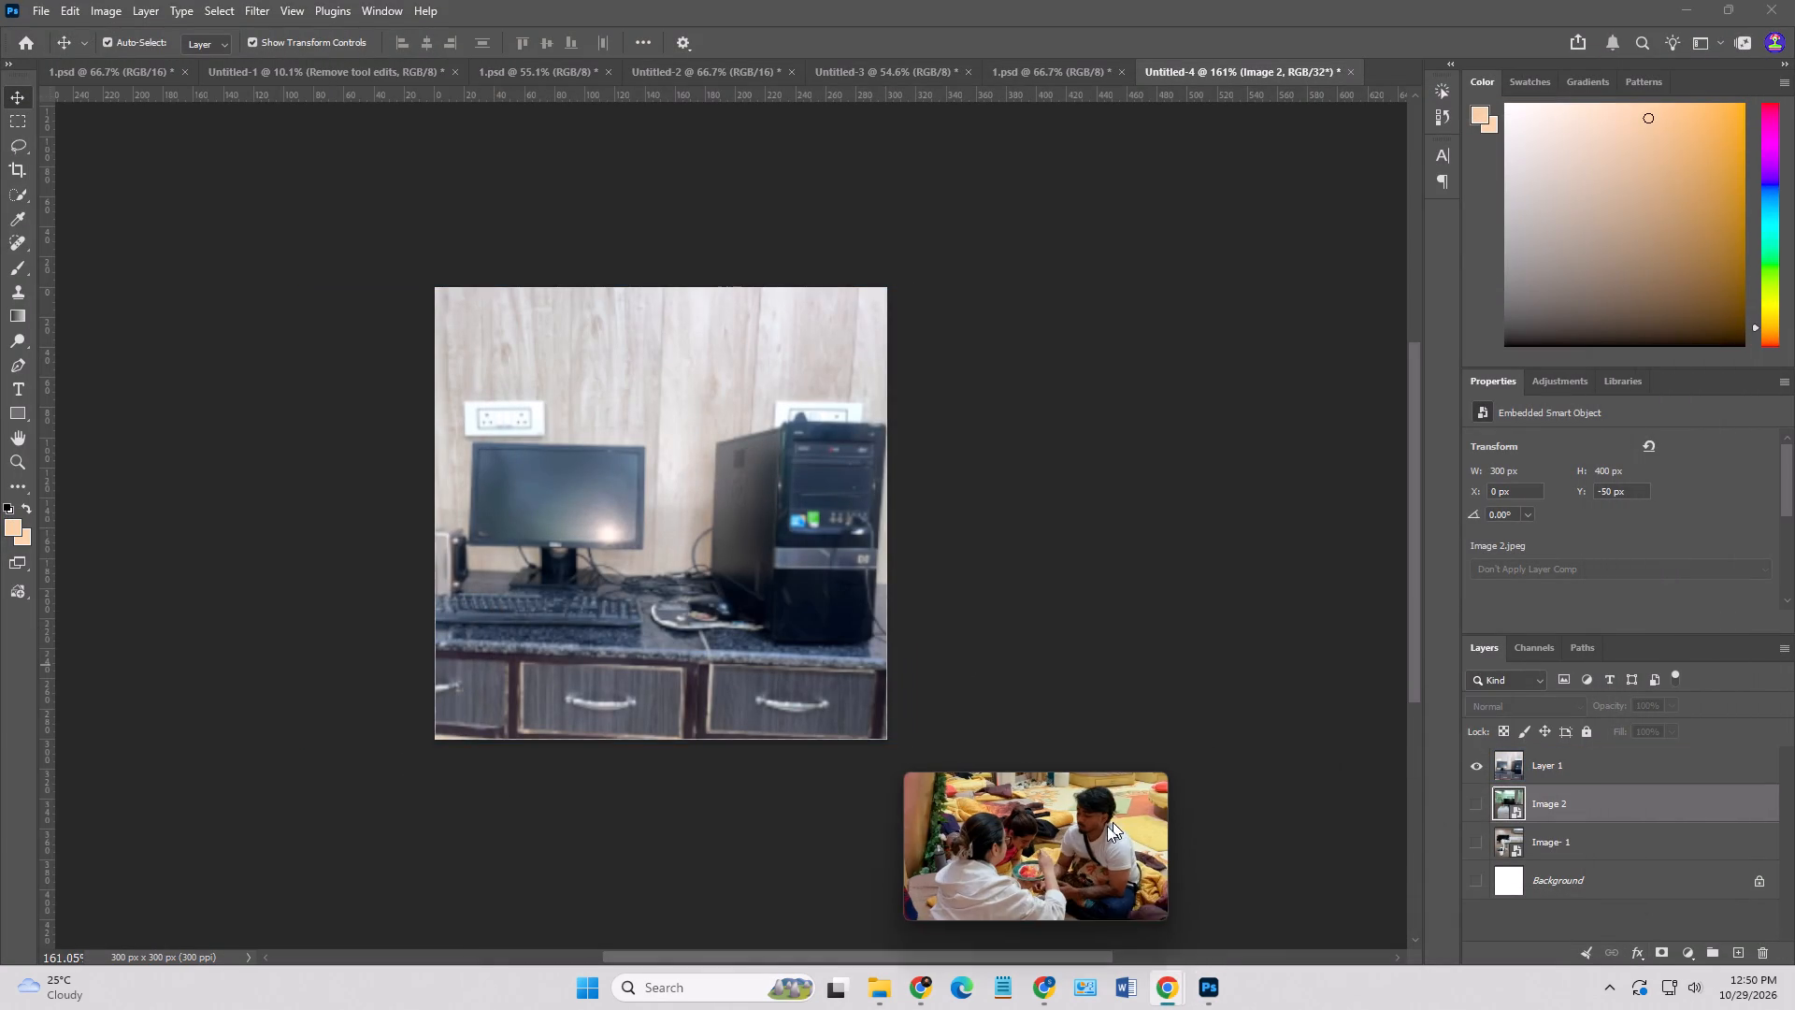
left_click_drag(1107, 826, 763, 914)
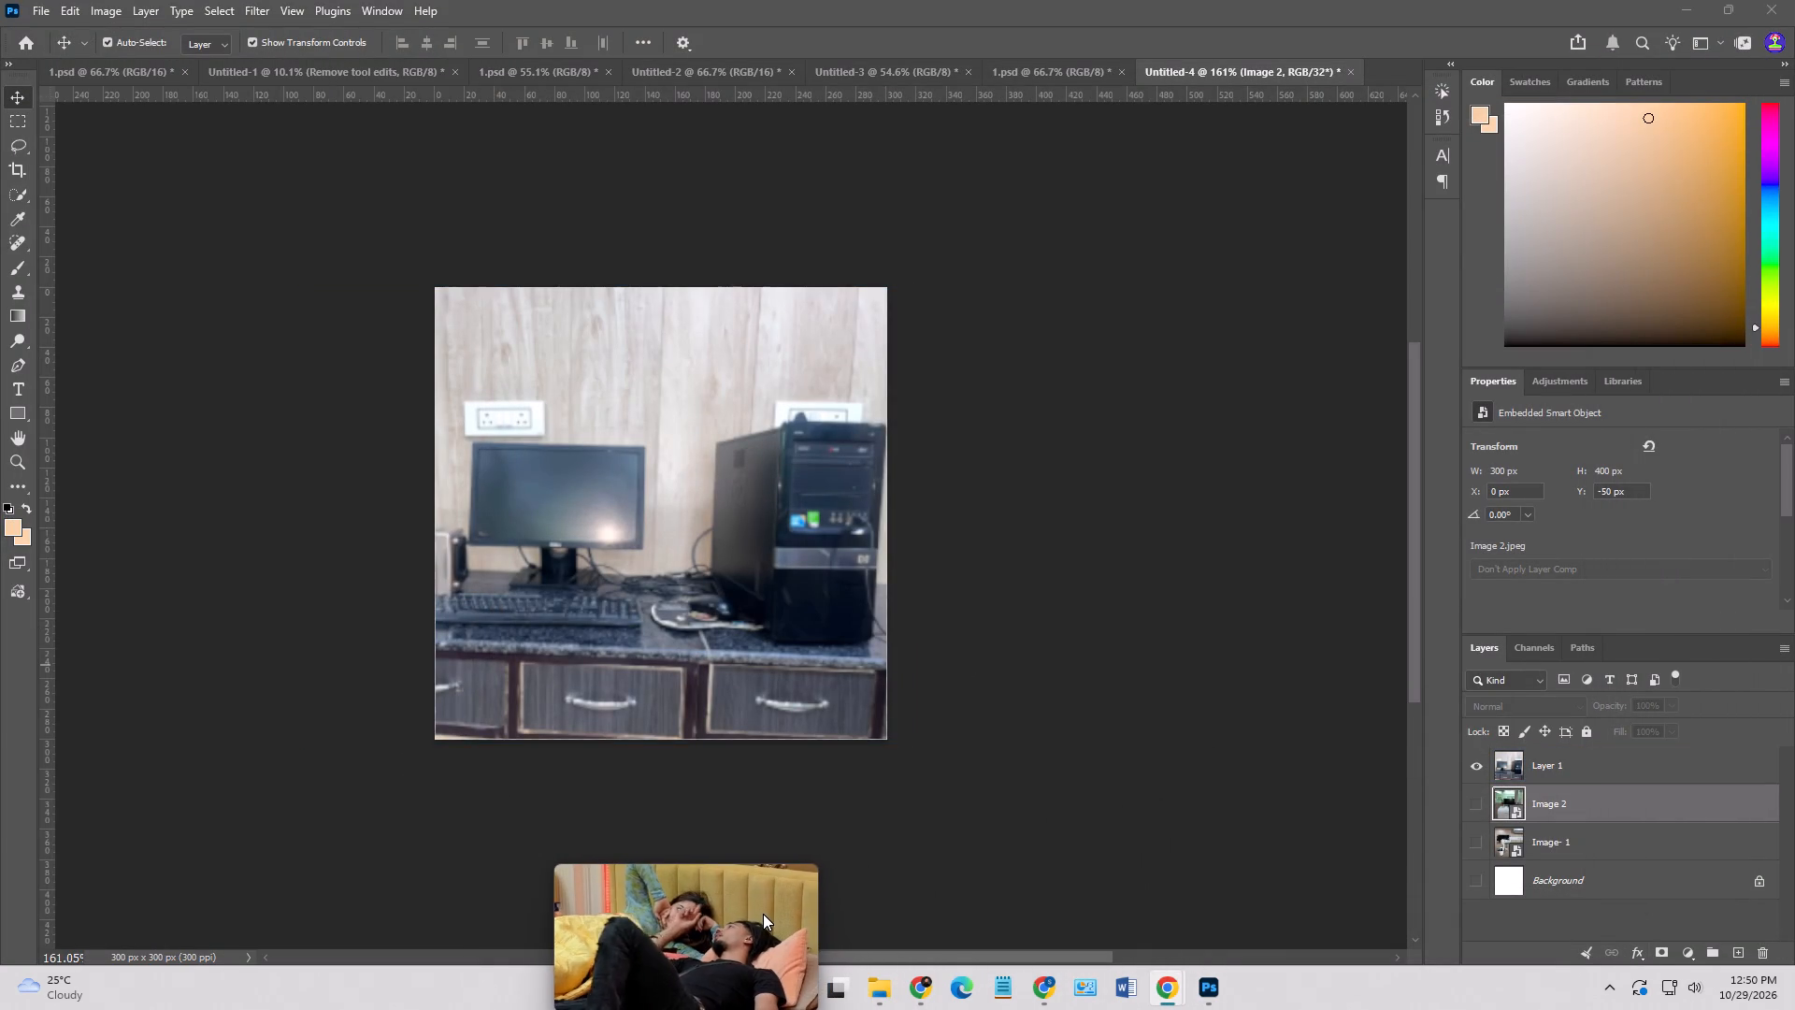
left_click_drag(763, 914, 762, 916)
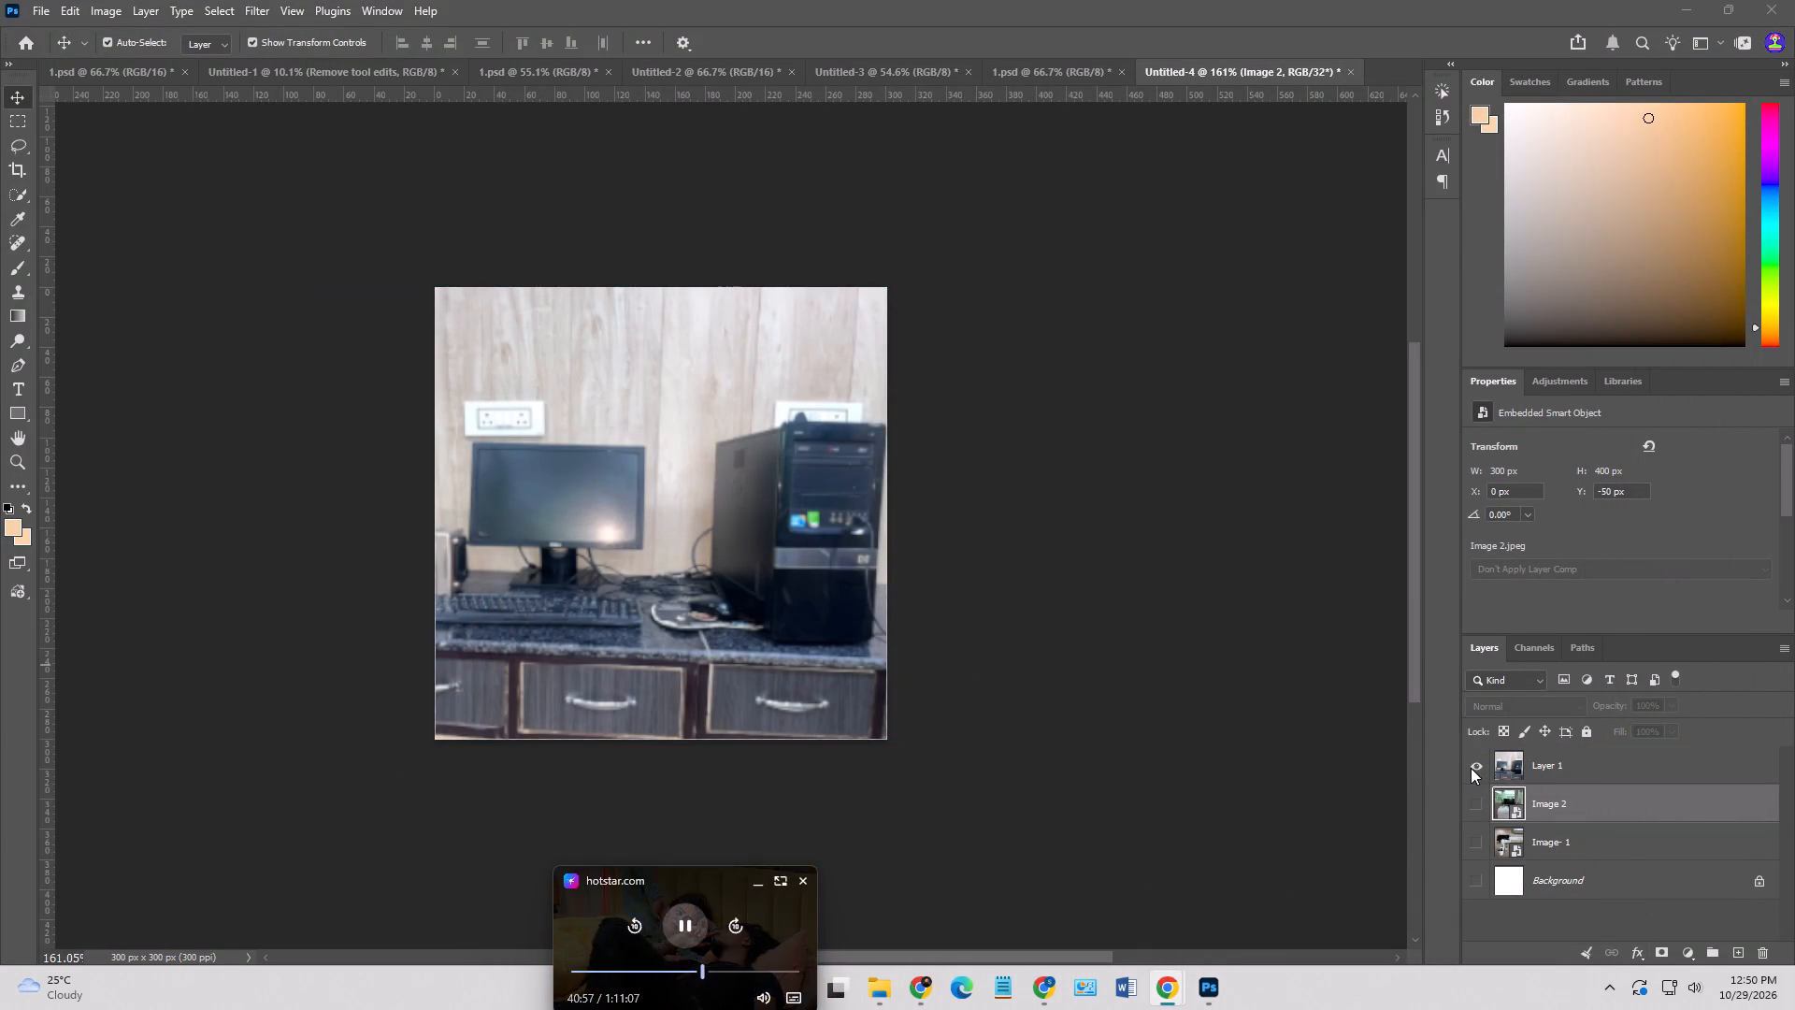
left_click(1471, 768)
left_click(1291, 766)
left_click(1480, 768)
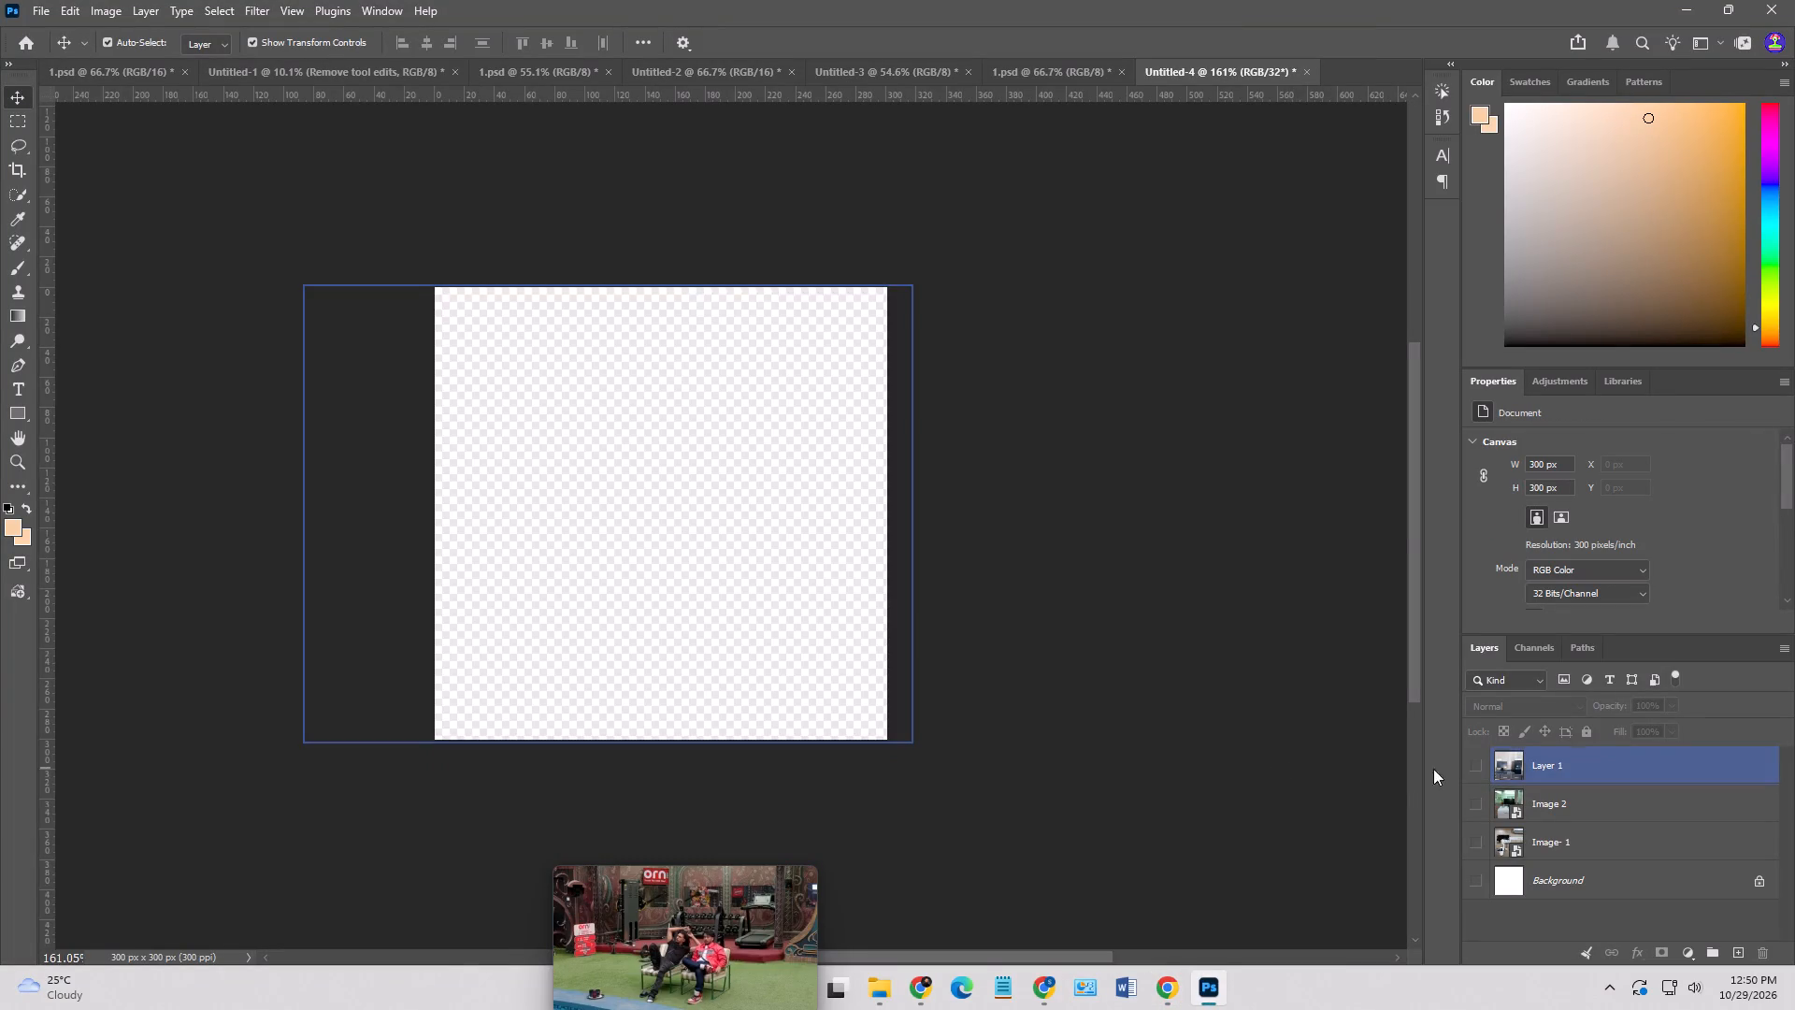
left_click(1261, 753)
Place Image 4 from the Downloads folder onto the 300 × 300 px canvas at its fitted size.
left_click(885, 988)
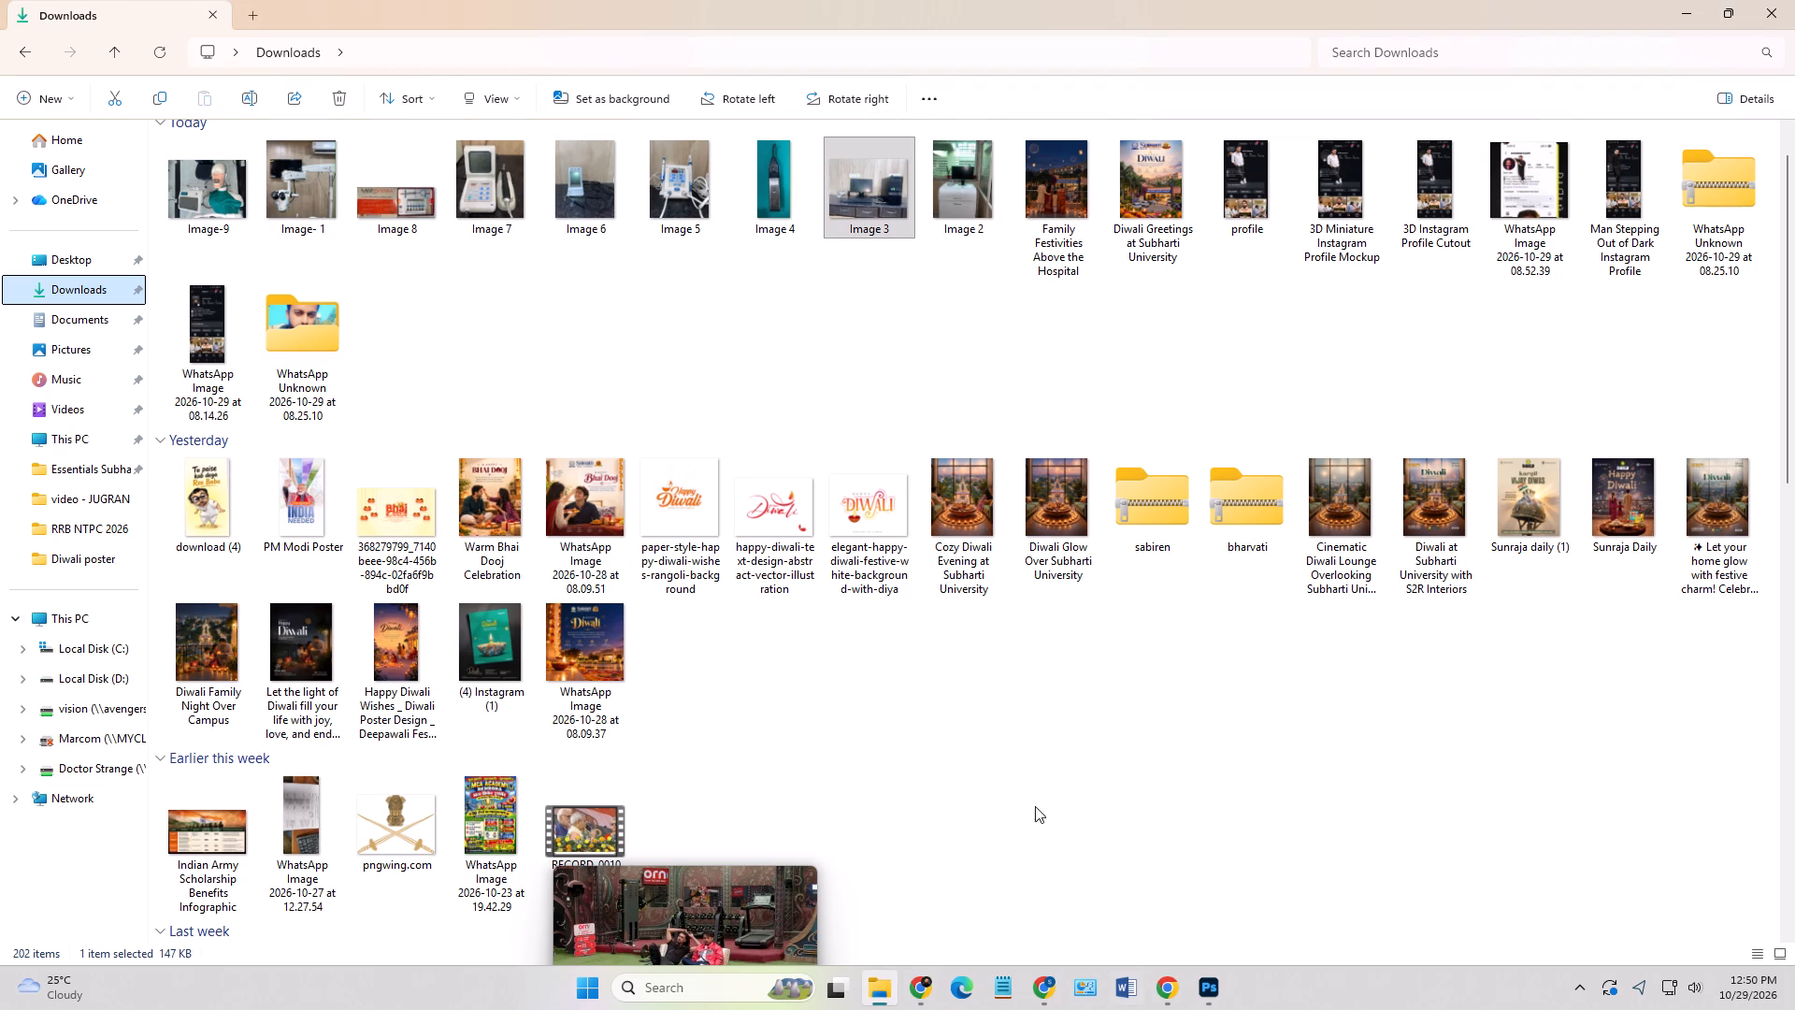
left_click_drag(782, 206, 1205, 973)
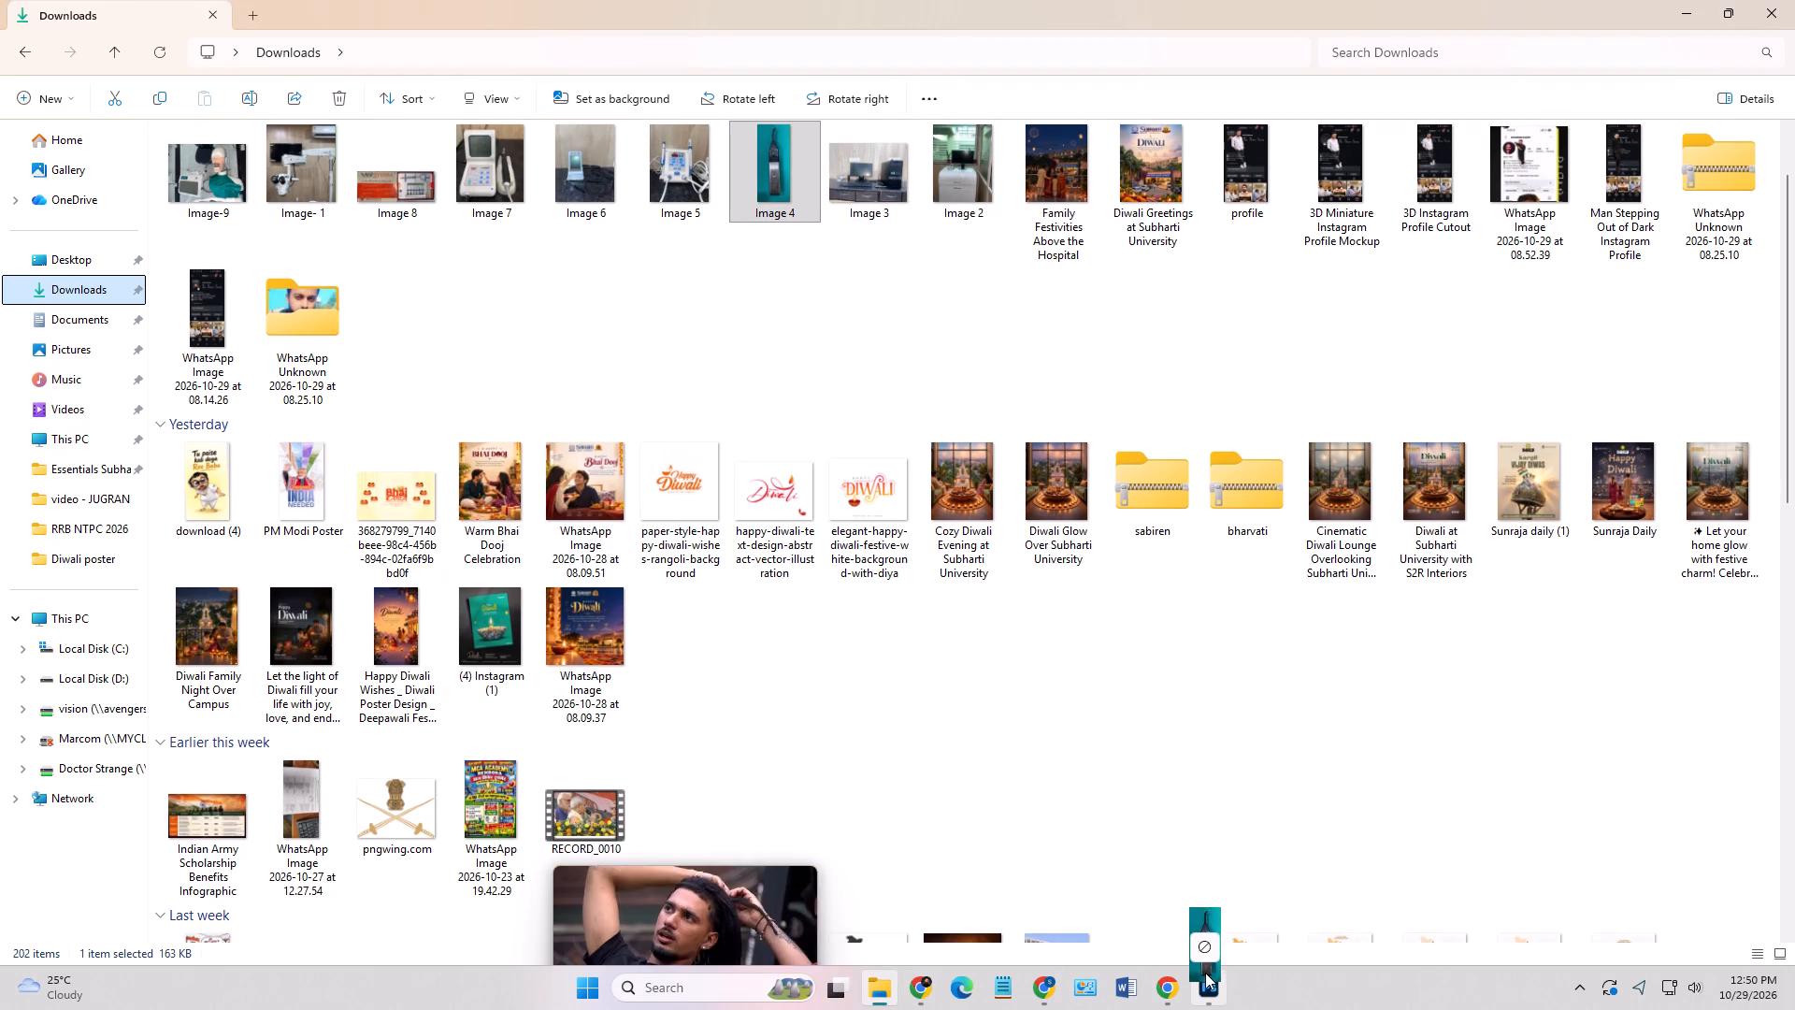
left_click_drag(1205, 973, 666, 577)
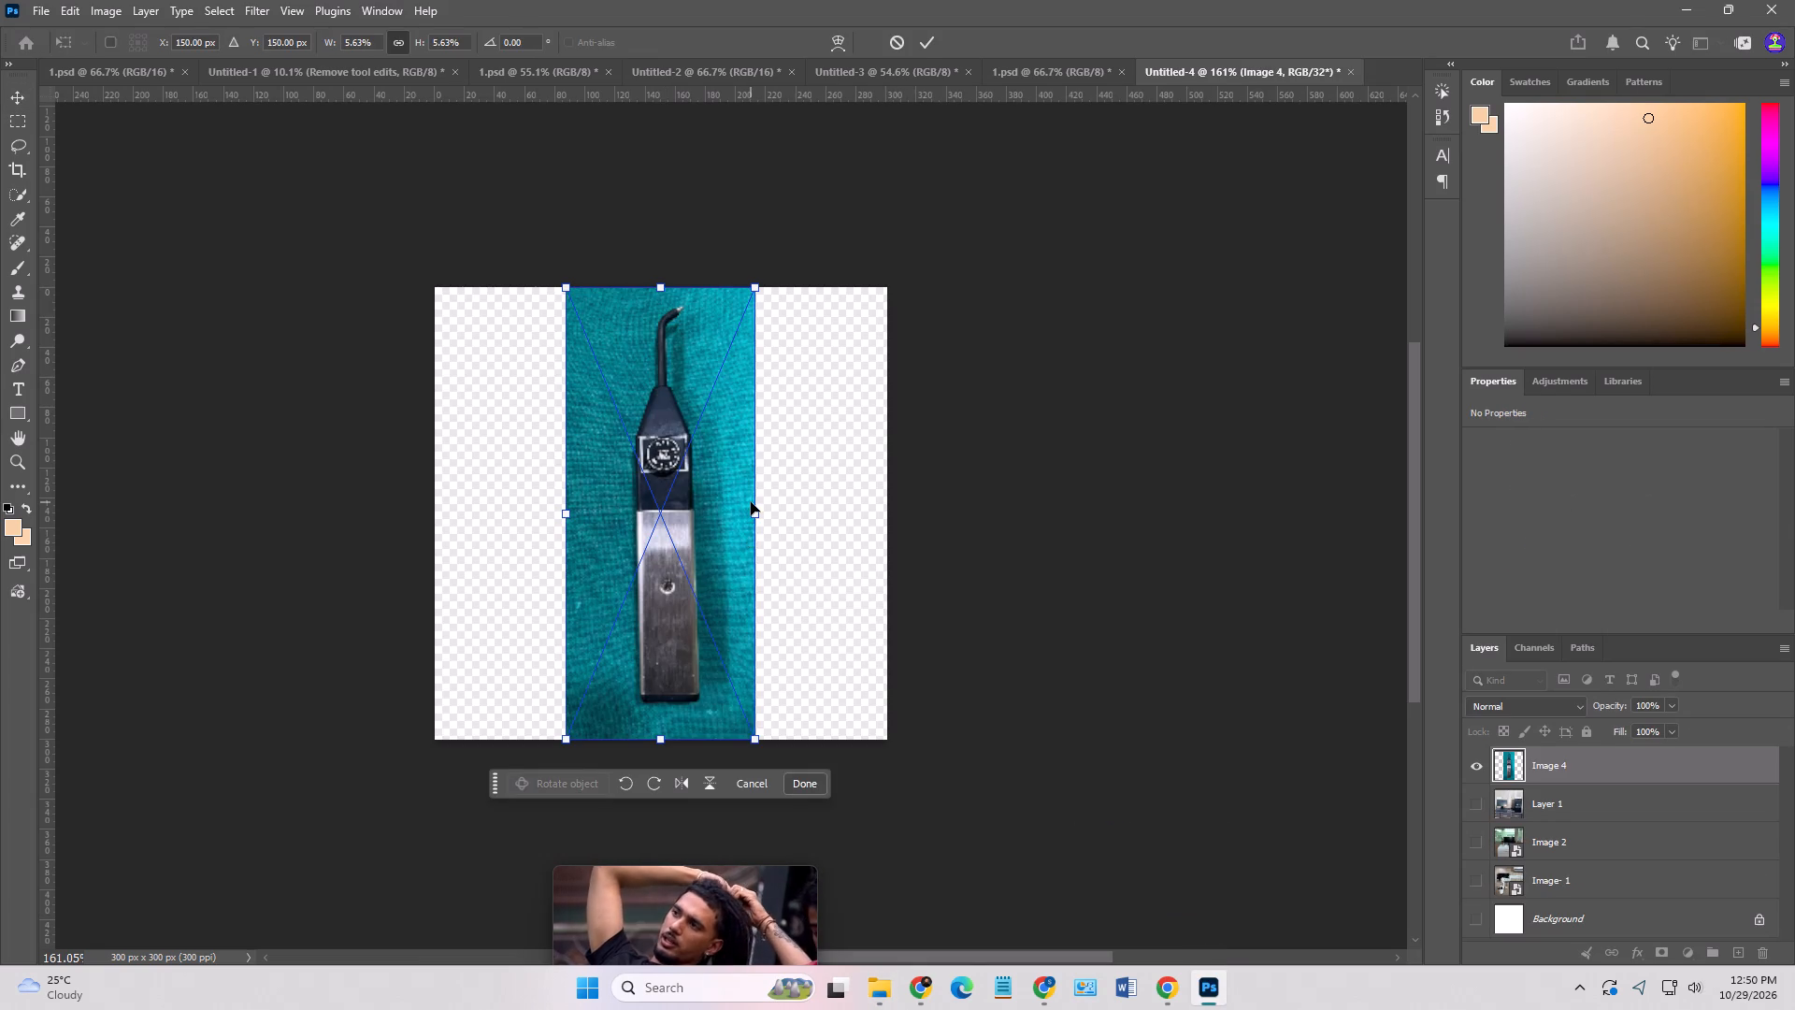
key("Return")
left_click(1190, 630)
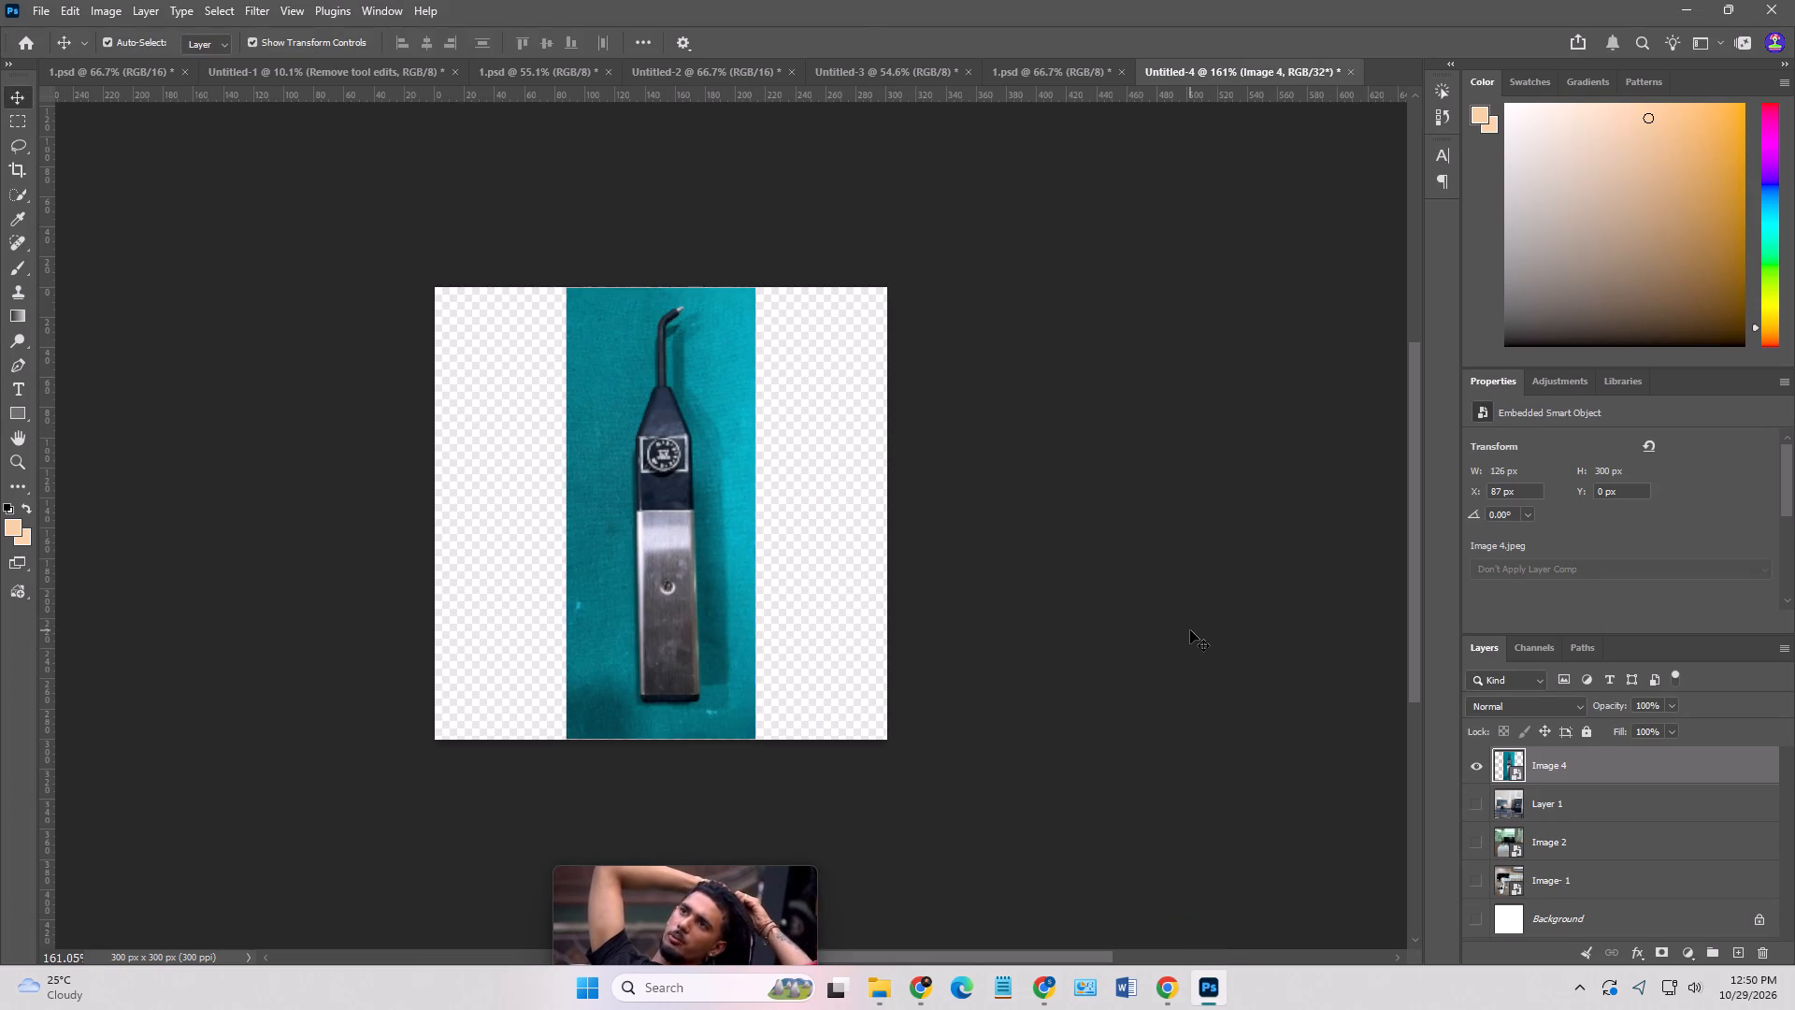
Select the blank strips on both sides of the Image 4 photo with the Rectangular Marquee, slightly overlapping its edges.
left_click(1587, 771)
left_click(12, 114)
left_click_drag(412, 262, 416, 281)
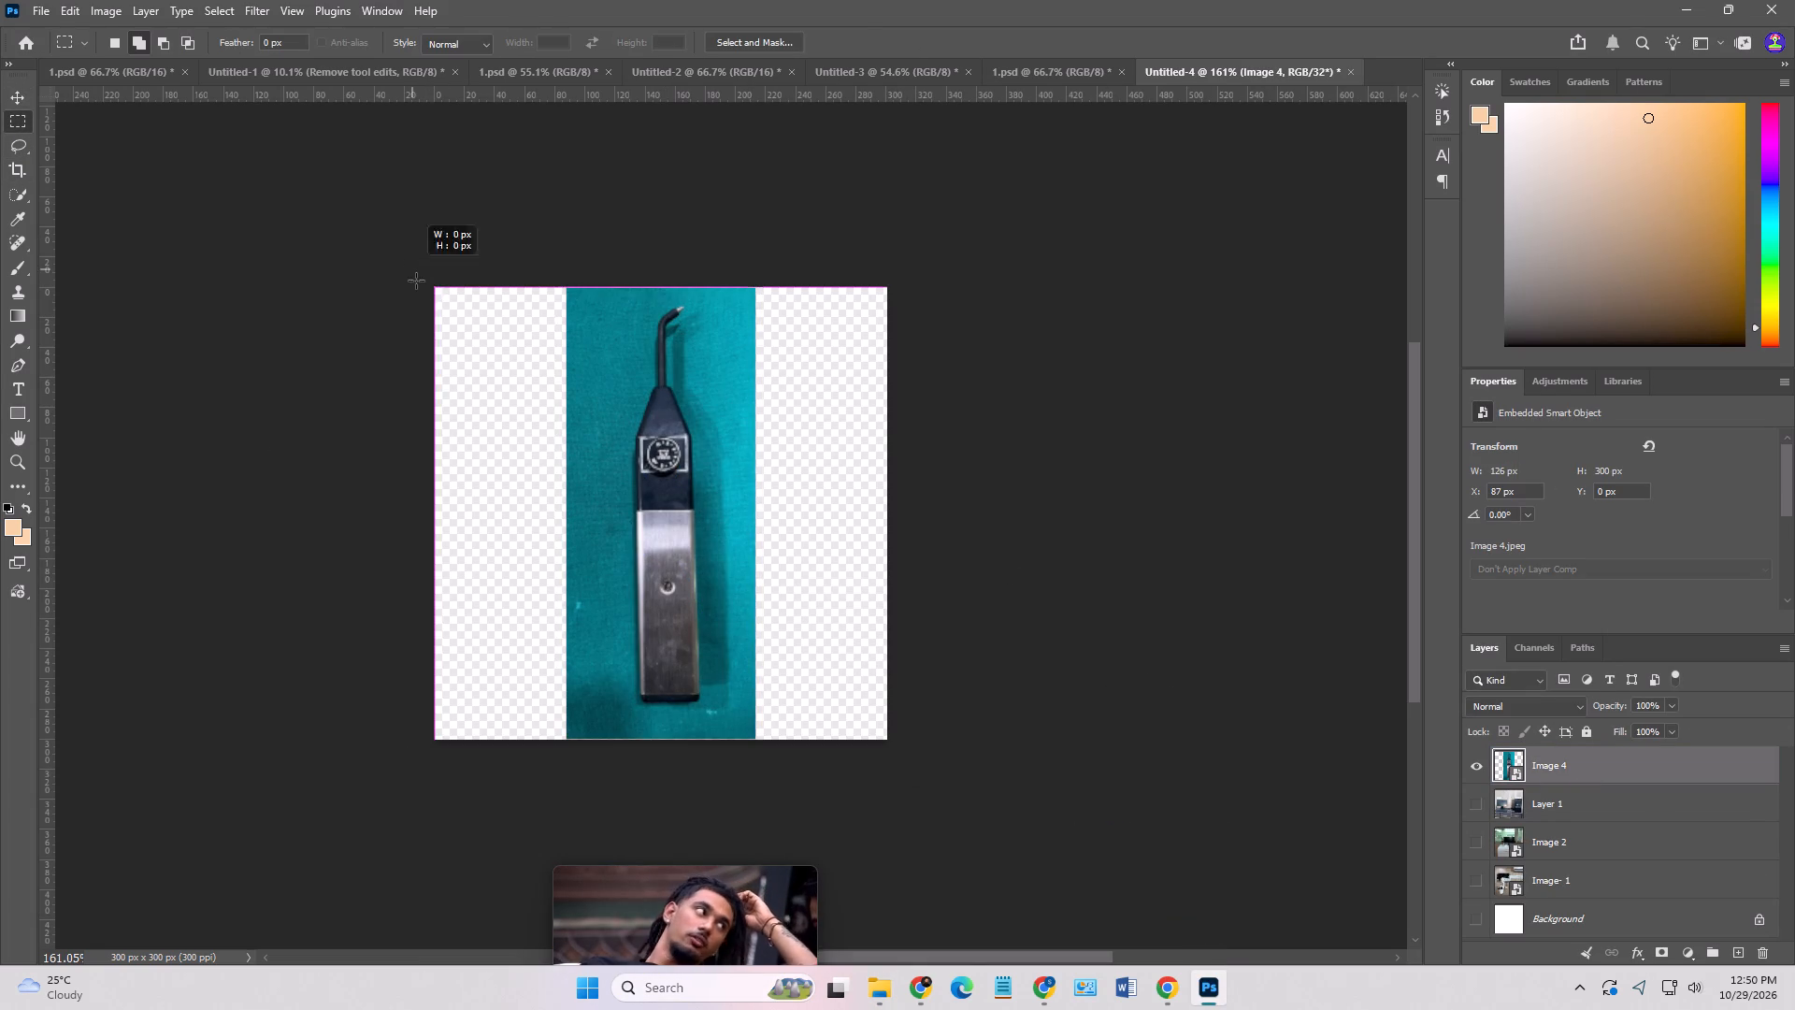
left_click_drag(416, 281, 578, 757)
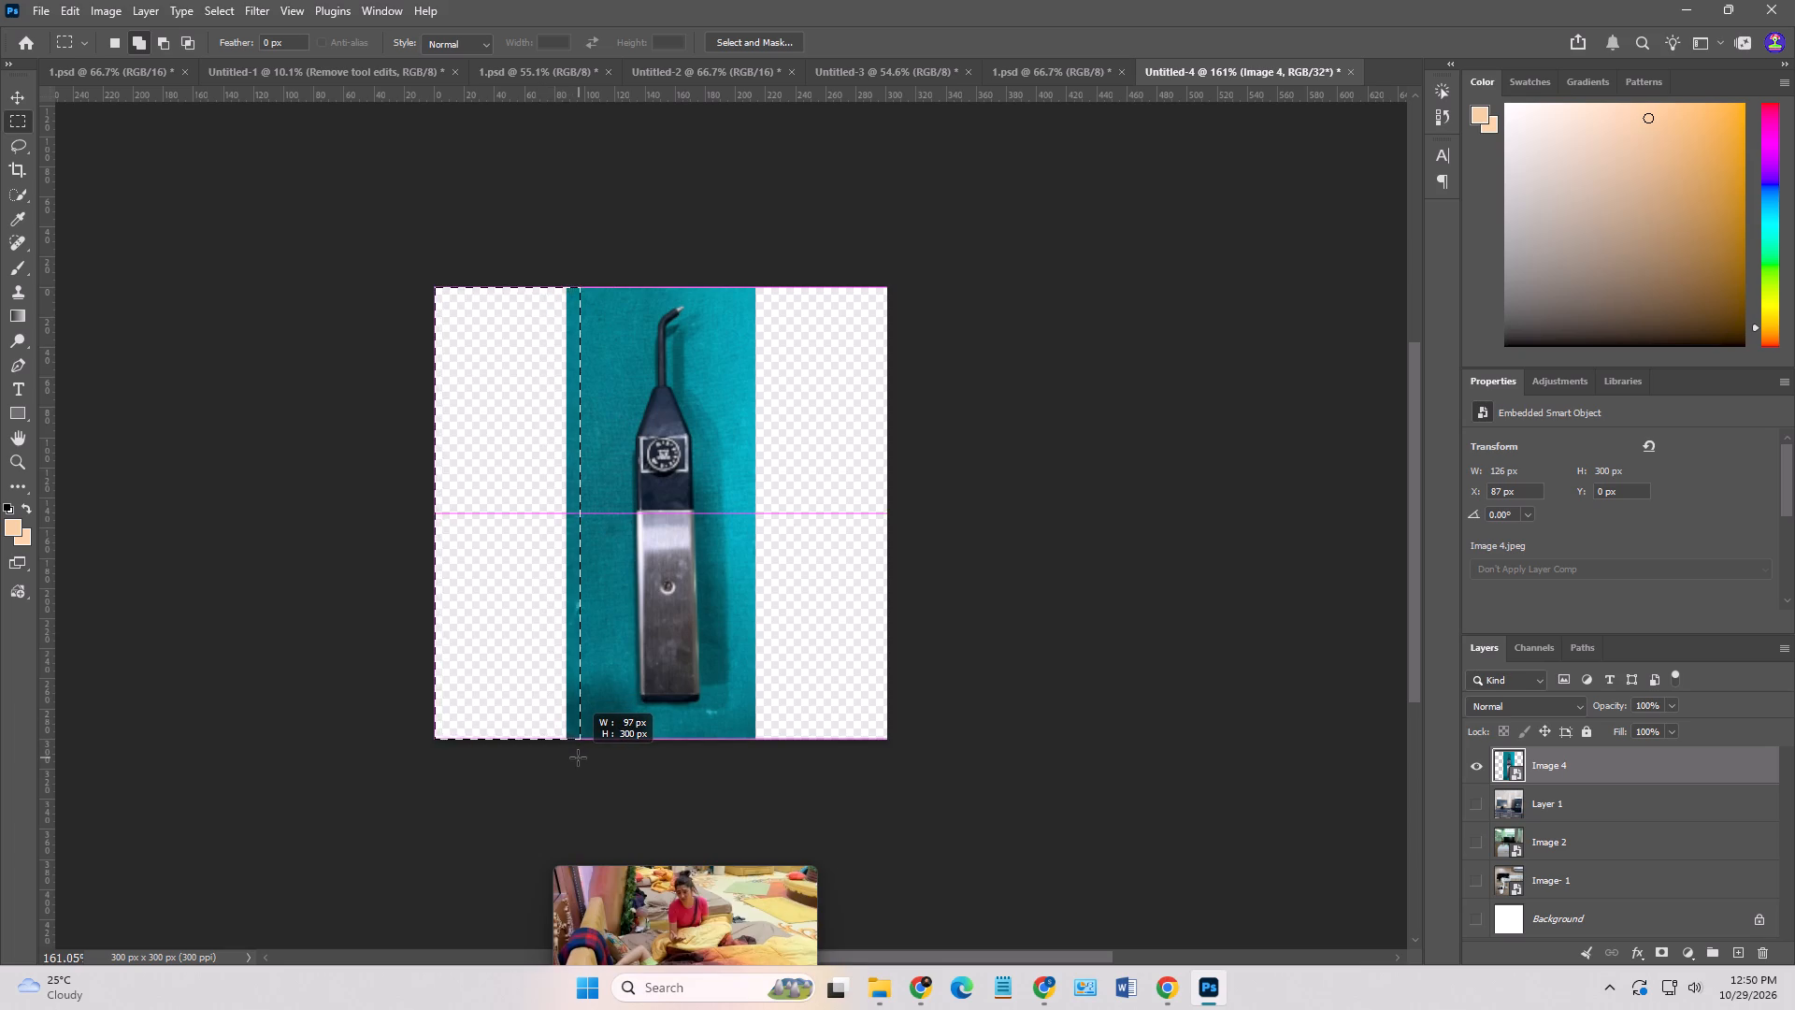
left_click_drag(578, 757, 590, 759)
left_click_drag(740, 278, 926, 740)
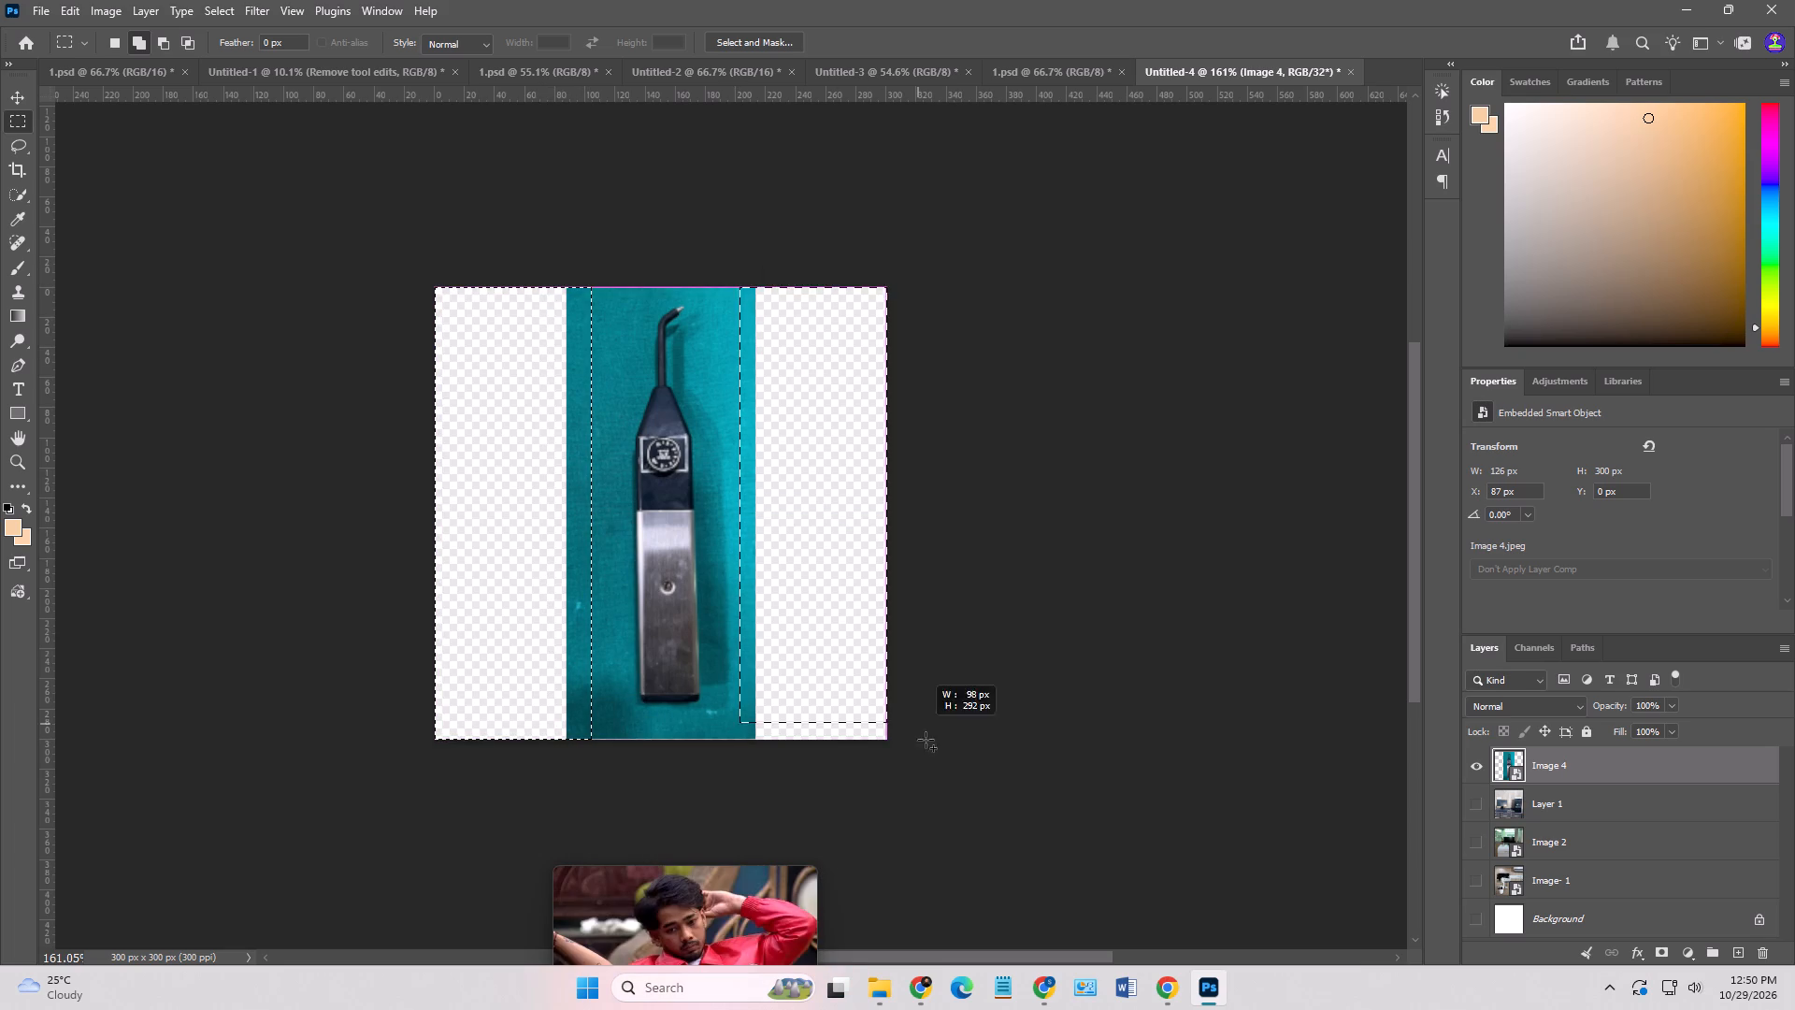
left_click_drag(926, 740, 951, 777)
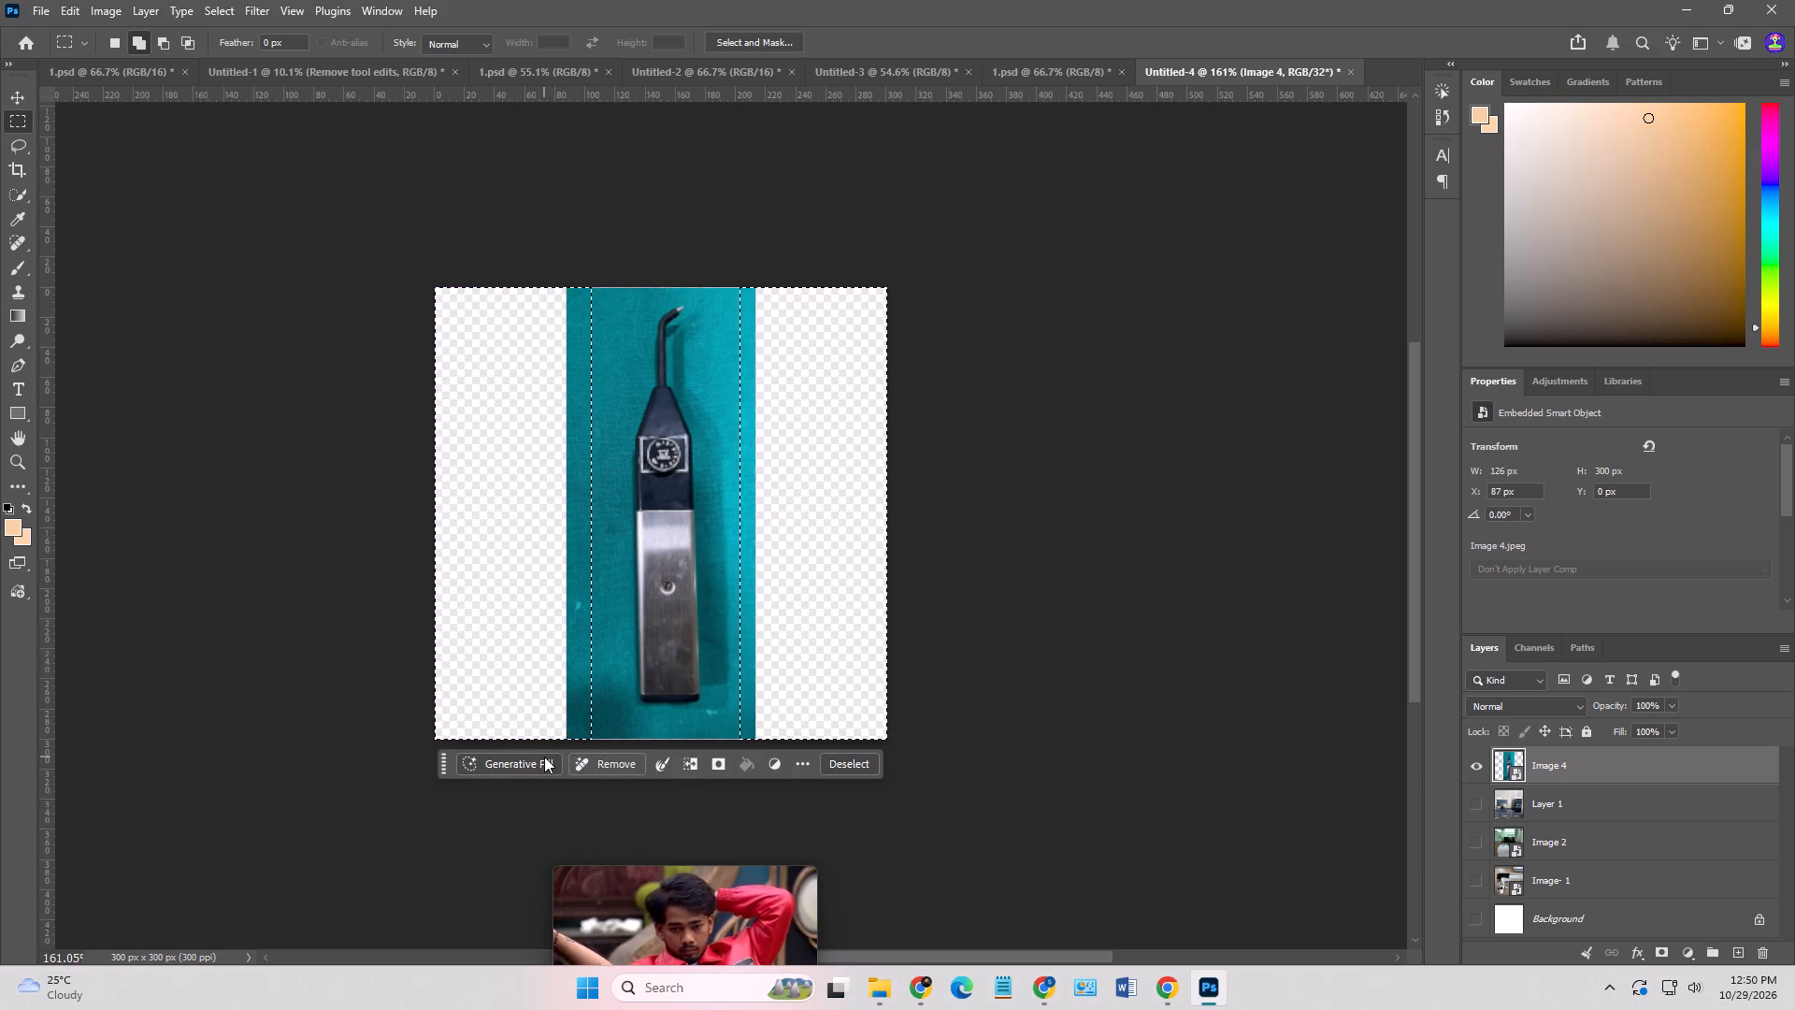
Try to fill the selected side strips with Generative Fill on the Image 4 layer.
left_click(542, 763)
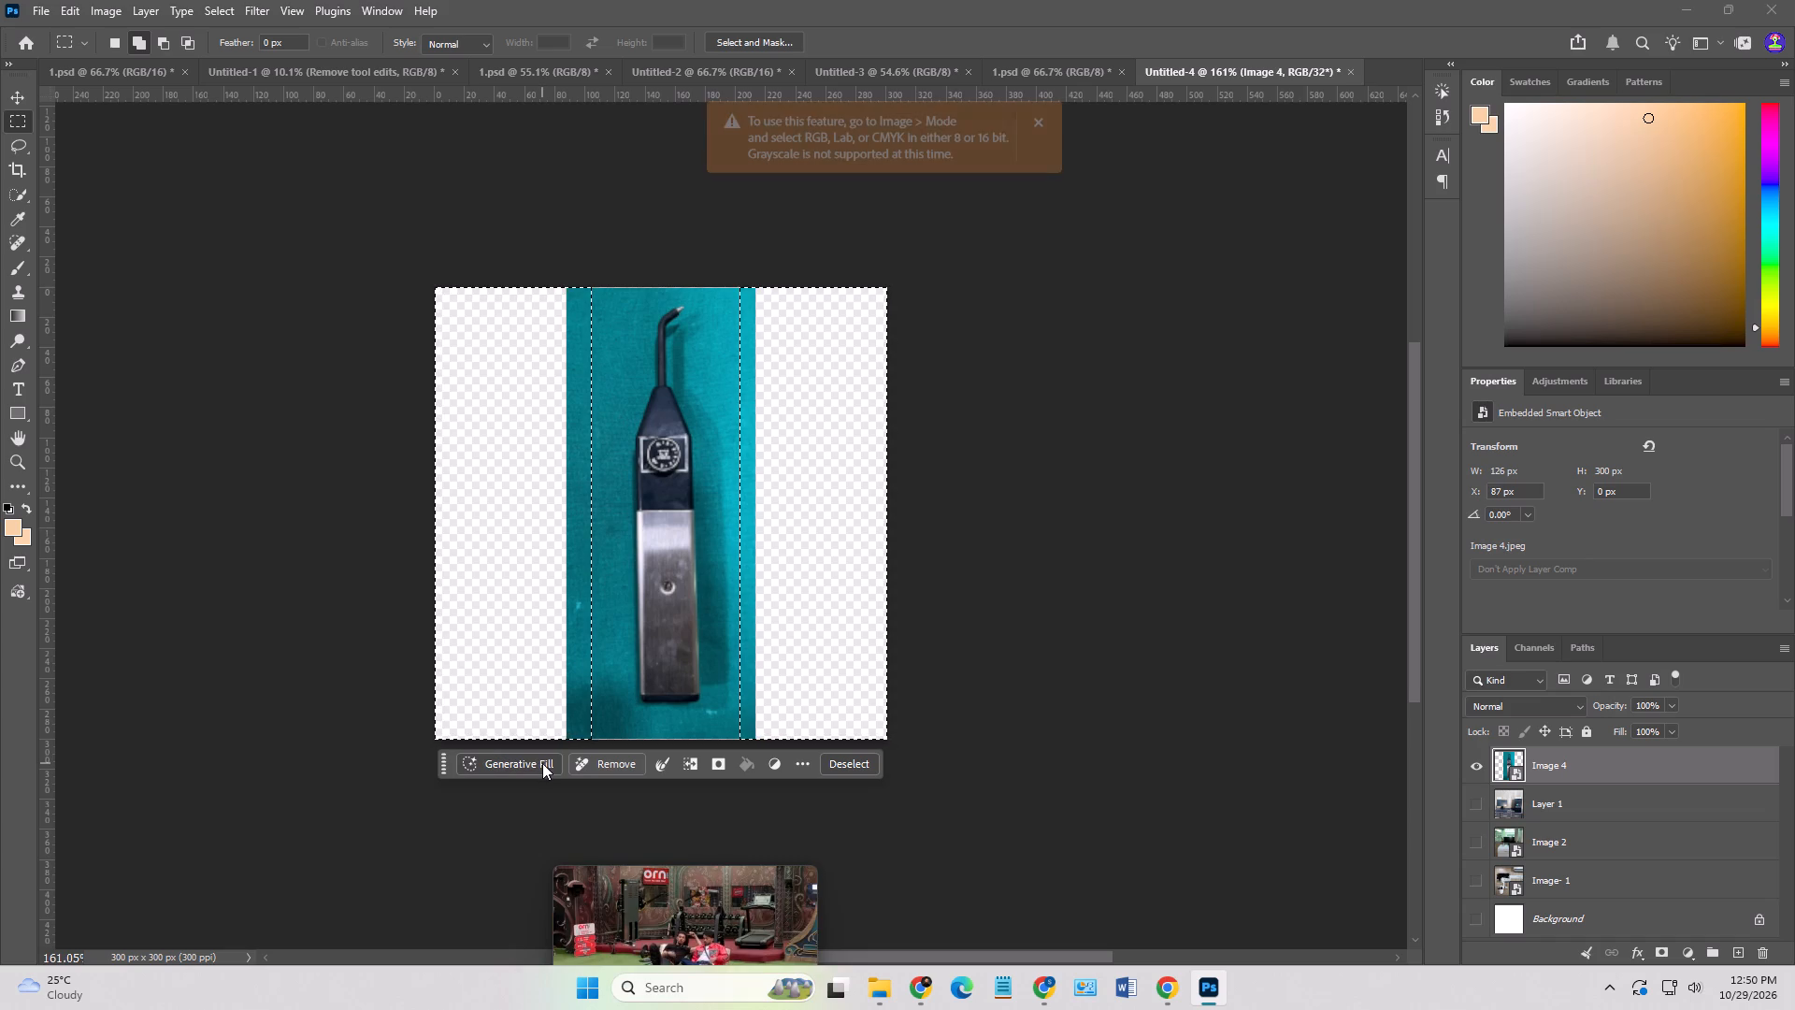
Create a new 300 × 300 px document at 300 ppi with the color depth set to 16 bit.
left_click(1039, 121)
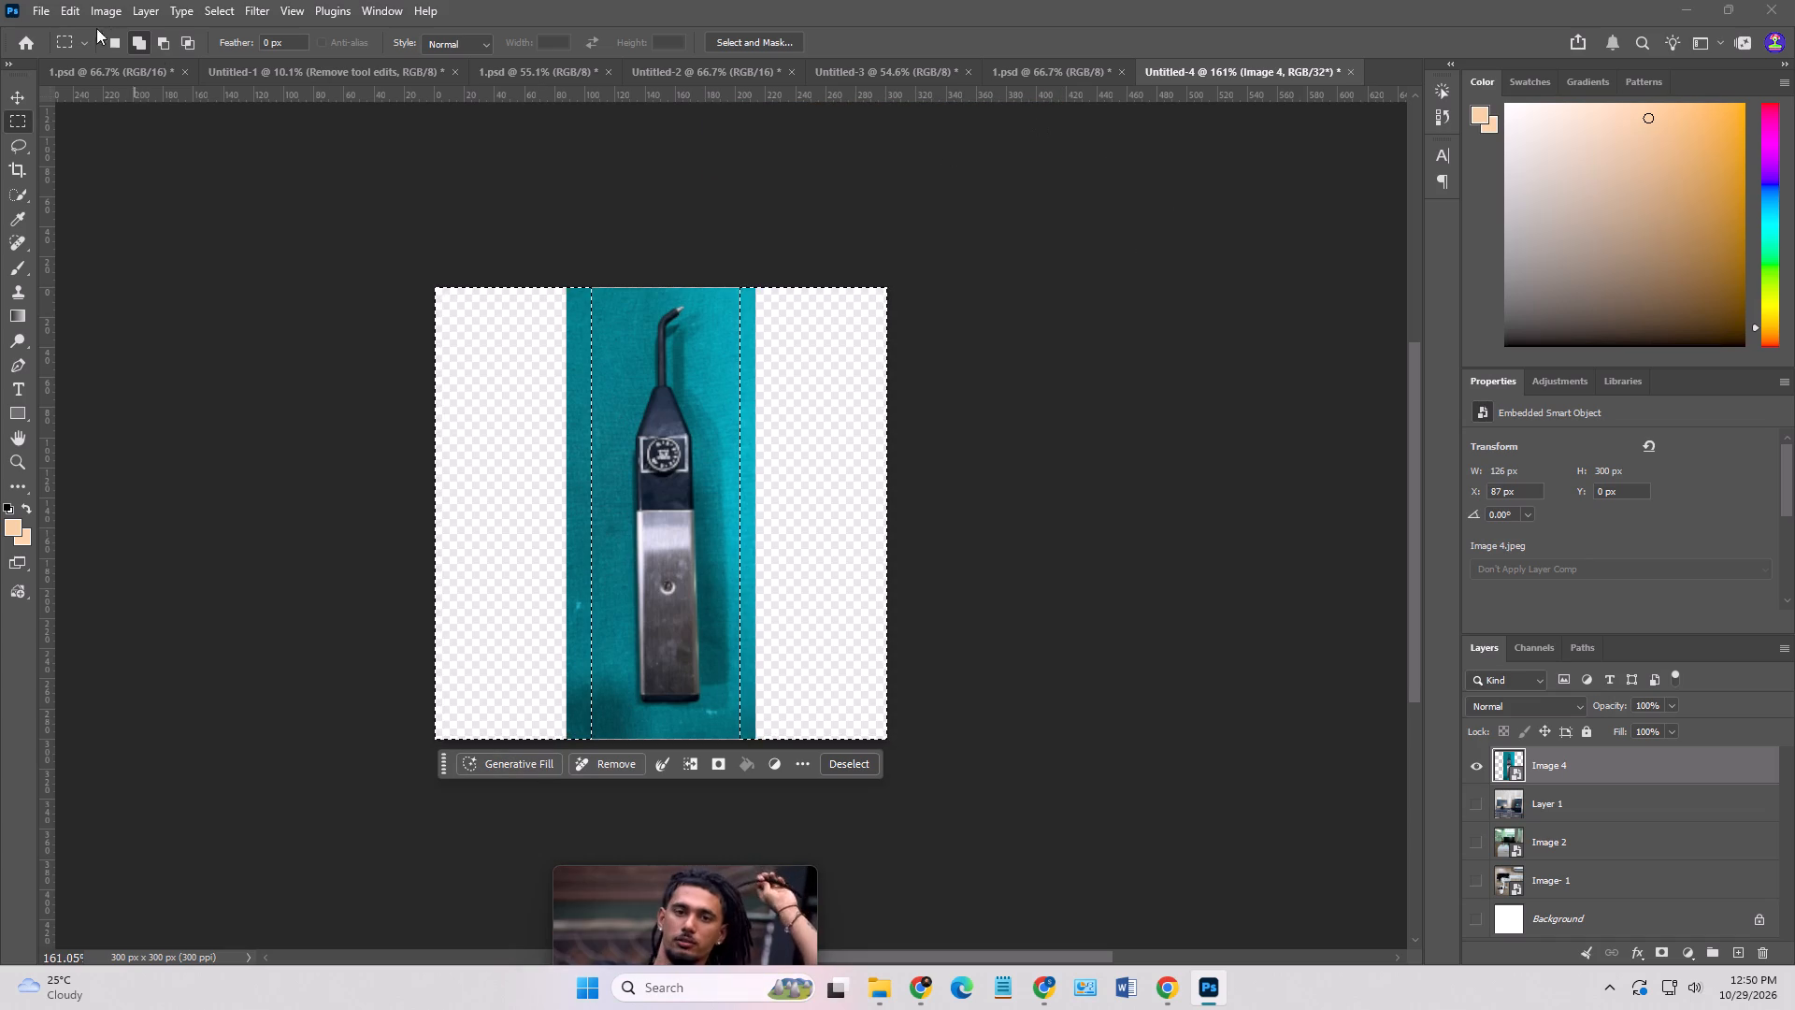
left_click(47, 10)
left_click(50, 34)
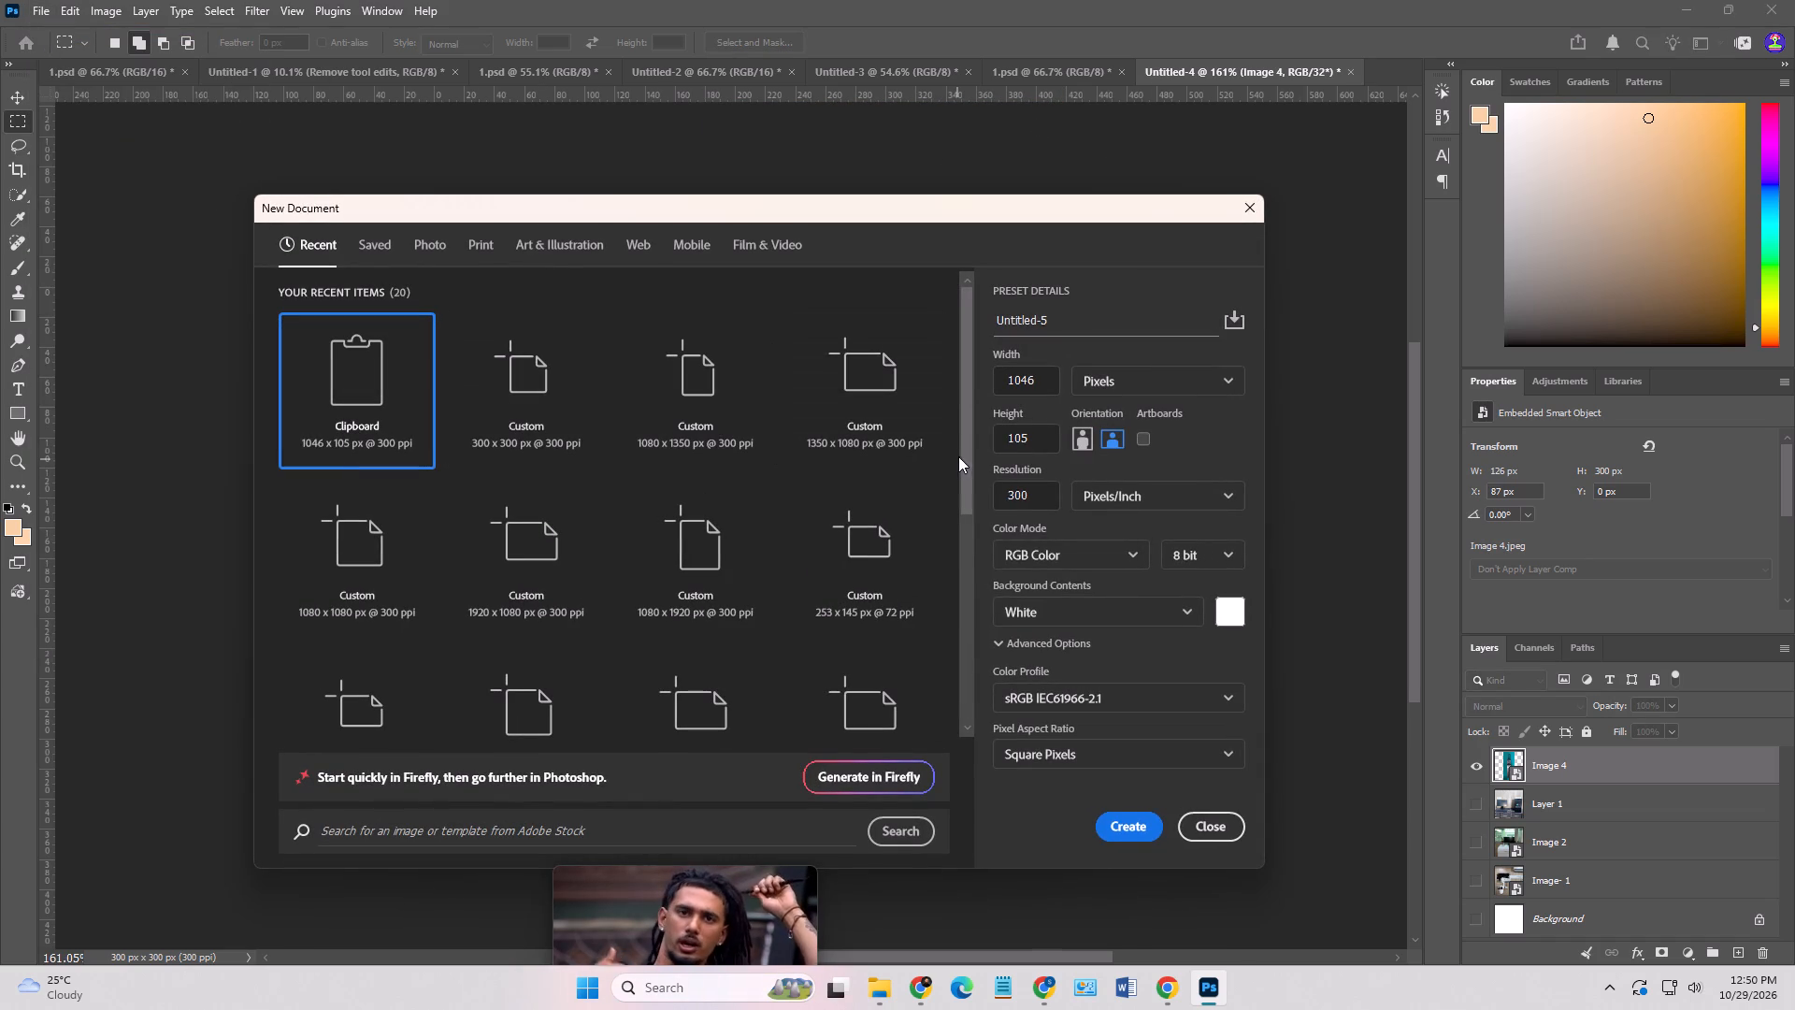
left_click(524, 411)
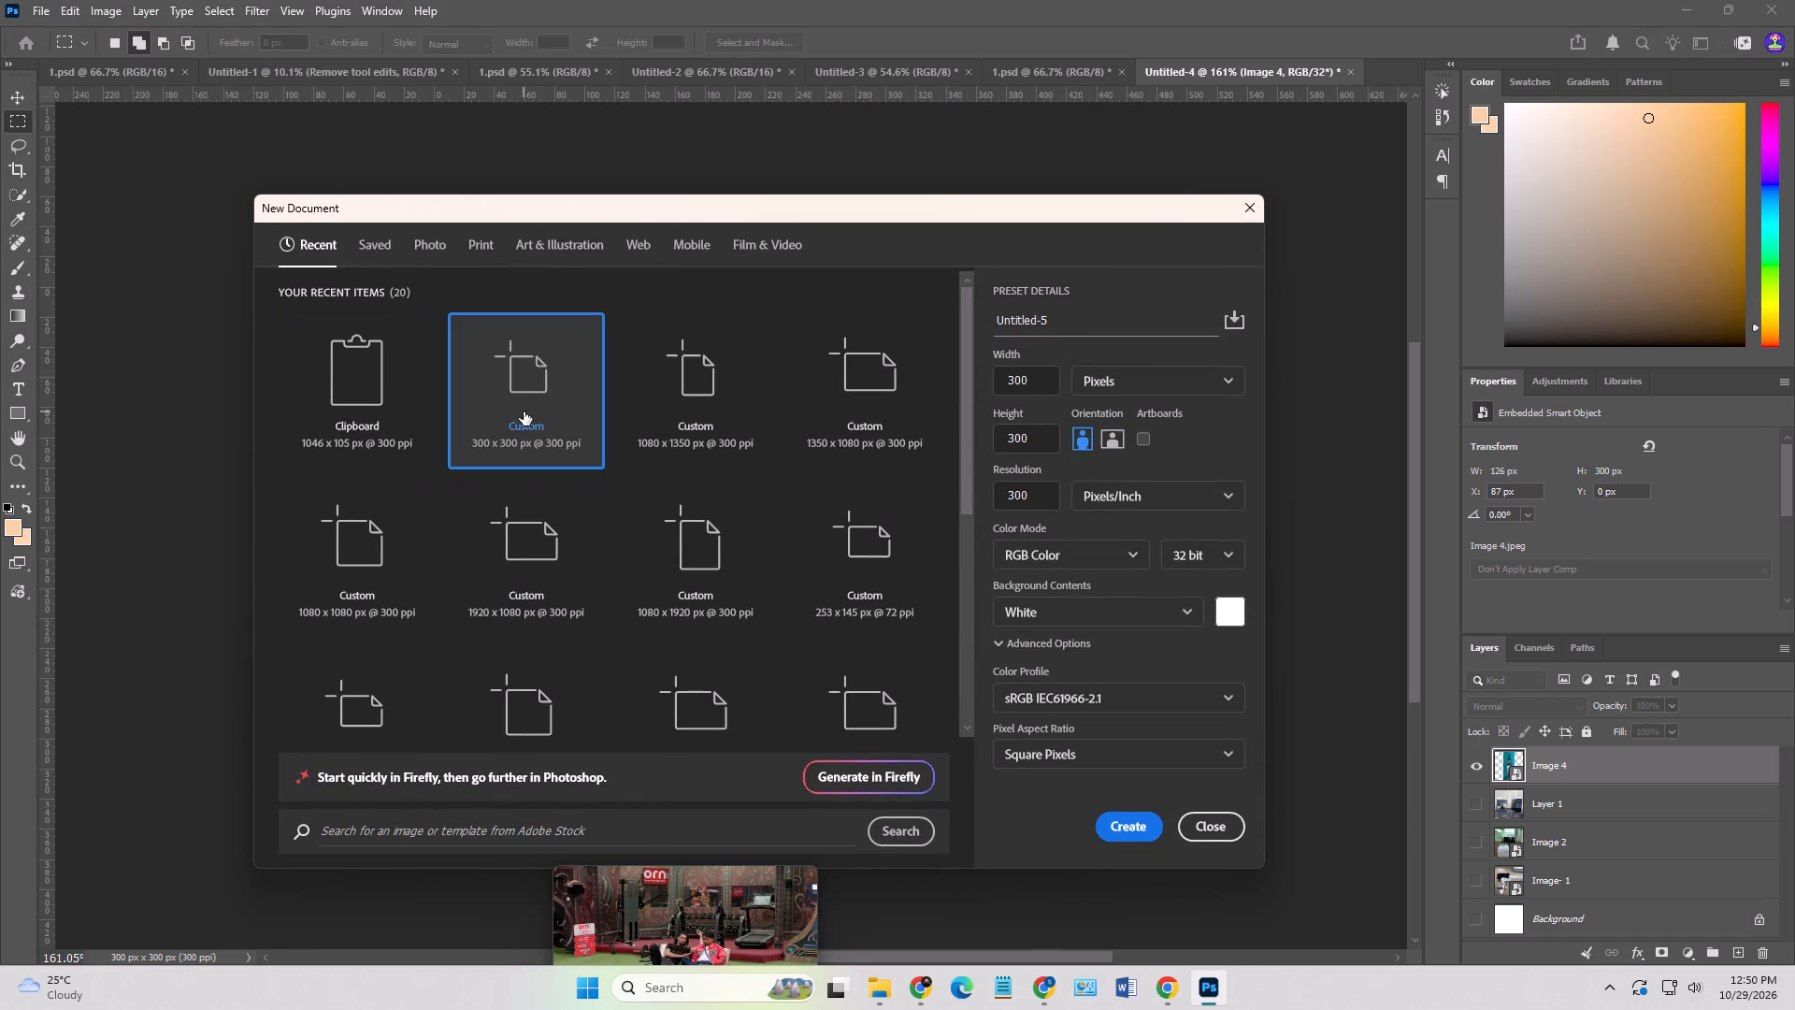
left_click(1225, 560)
left_click(1212, 613)
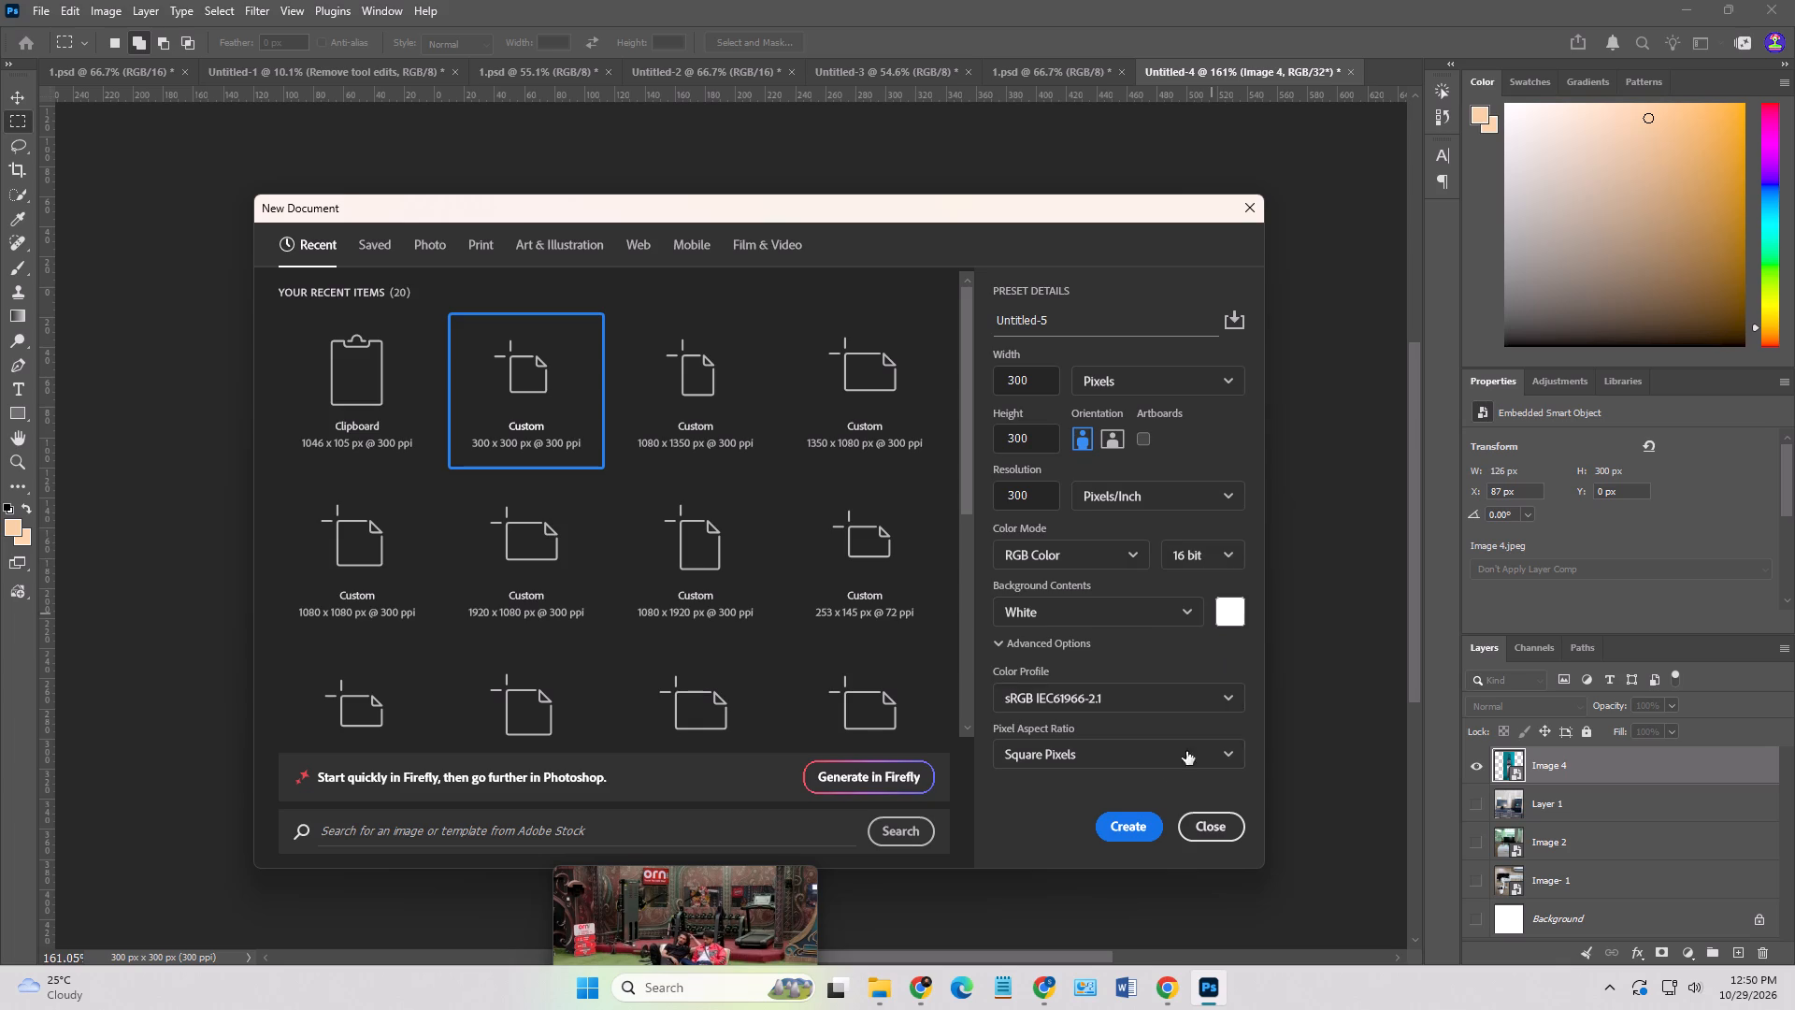
left_click(1111, 819)
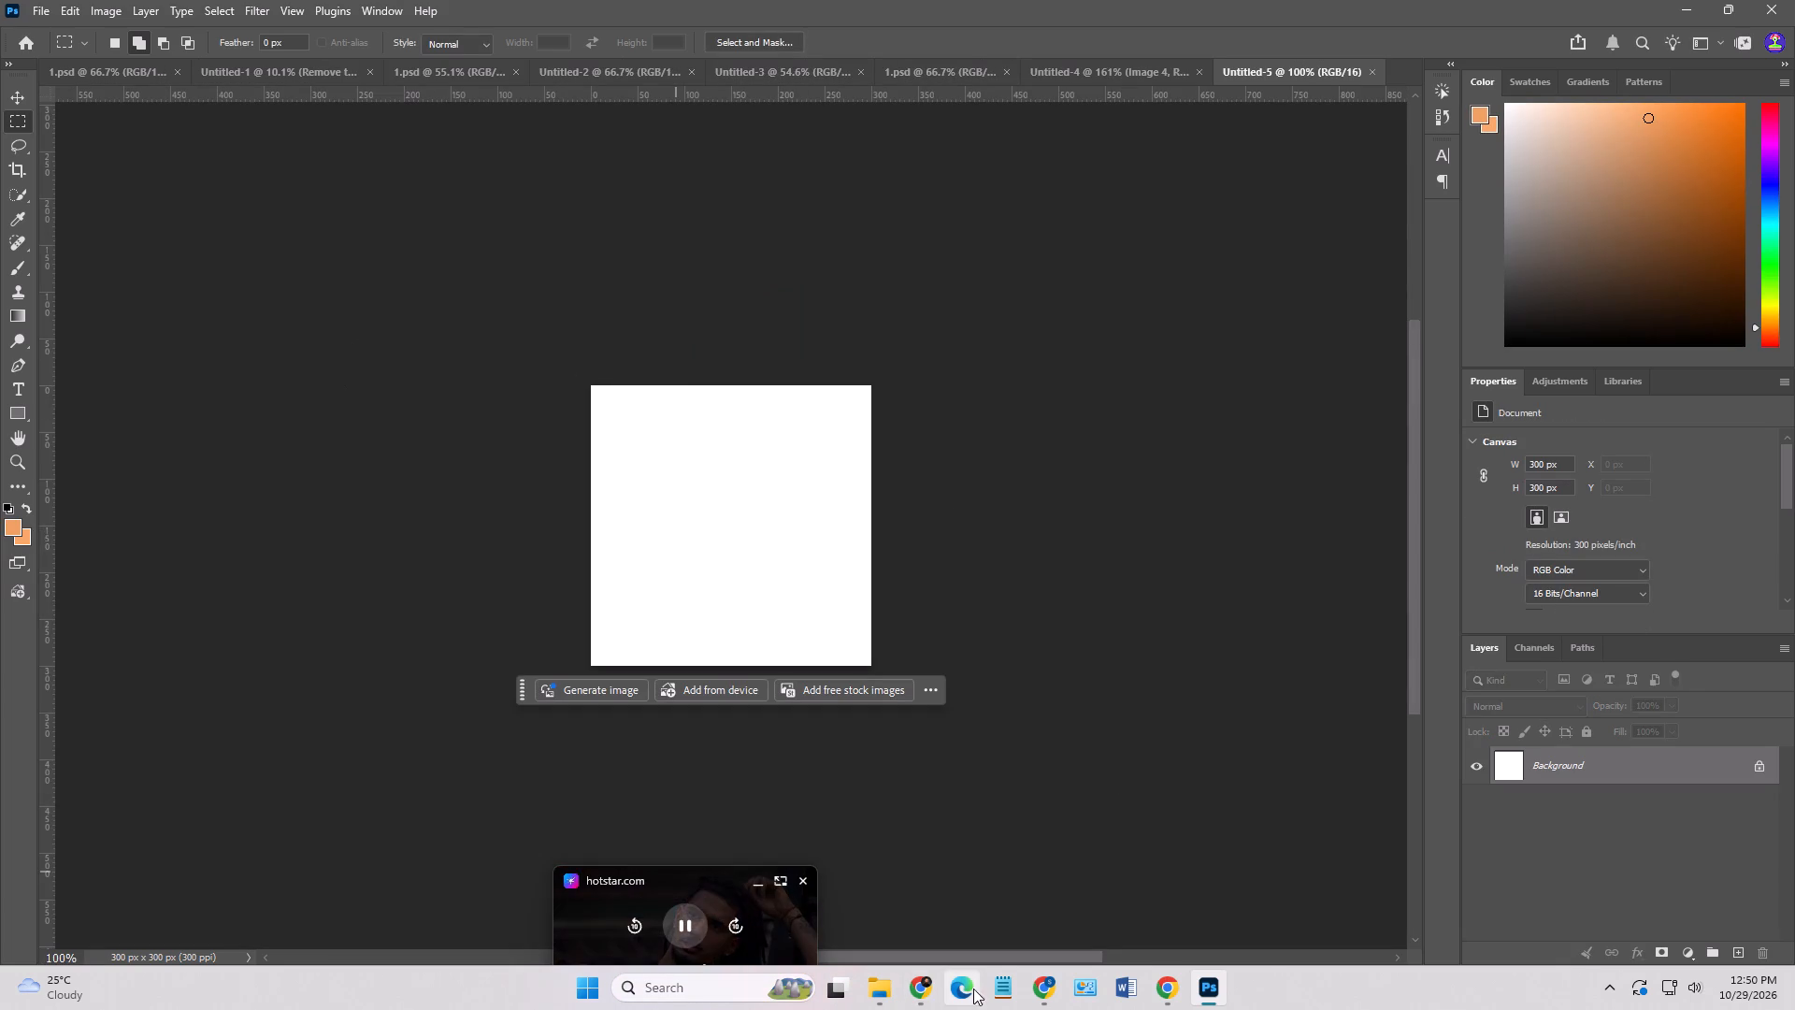
Place Image 4 from the Downloads folder onto the new 16-bit canvas at its fitted size.
left_click(886, 988)
left_click_drag(784, 174, 986, 584)
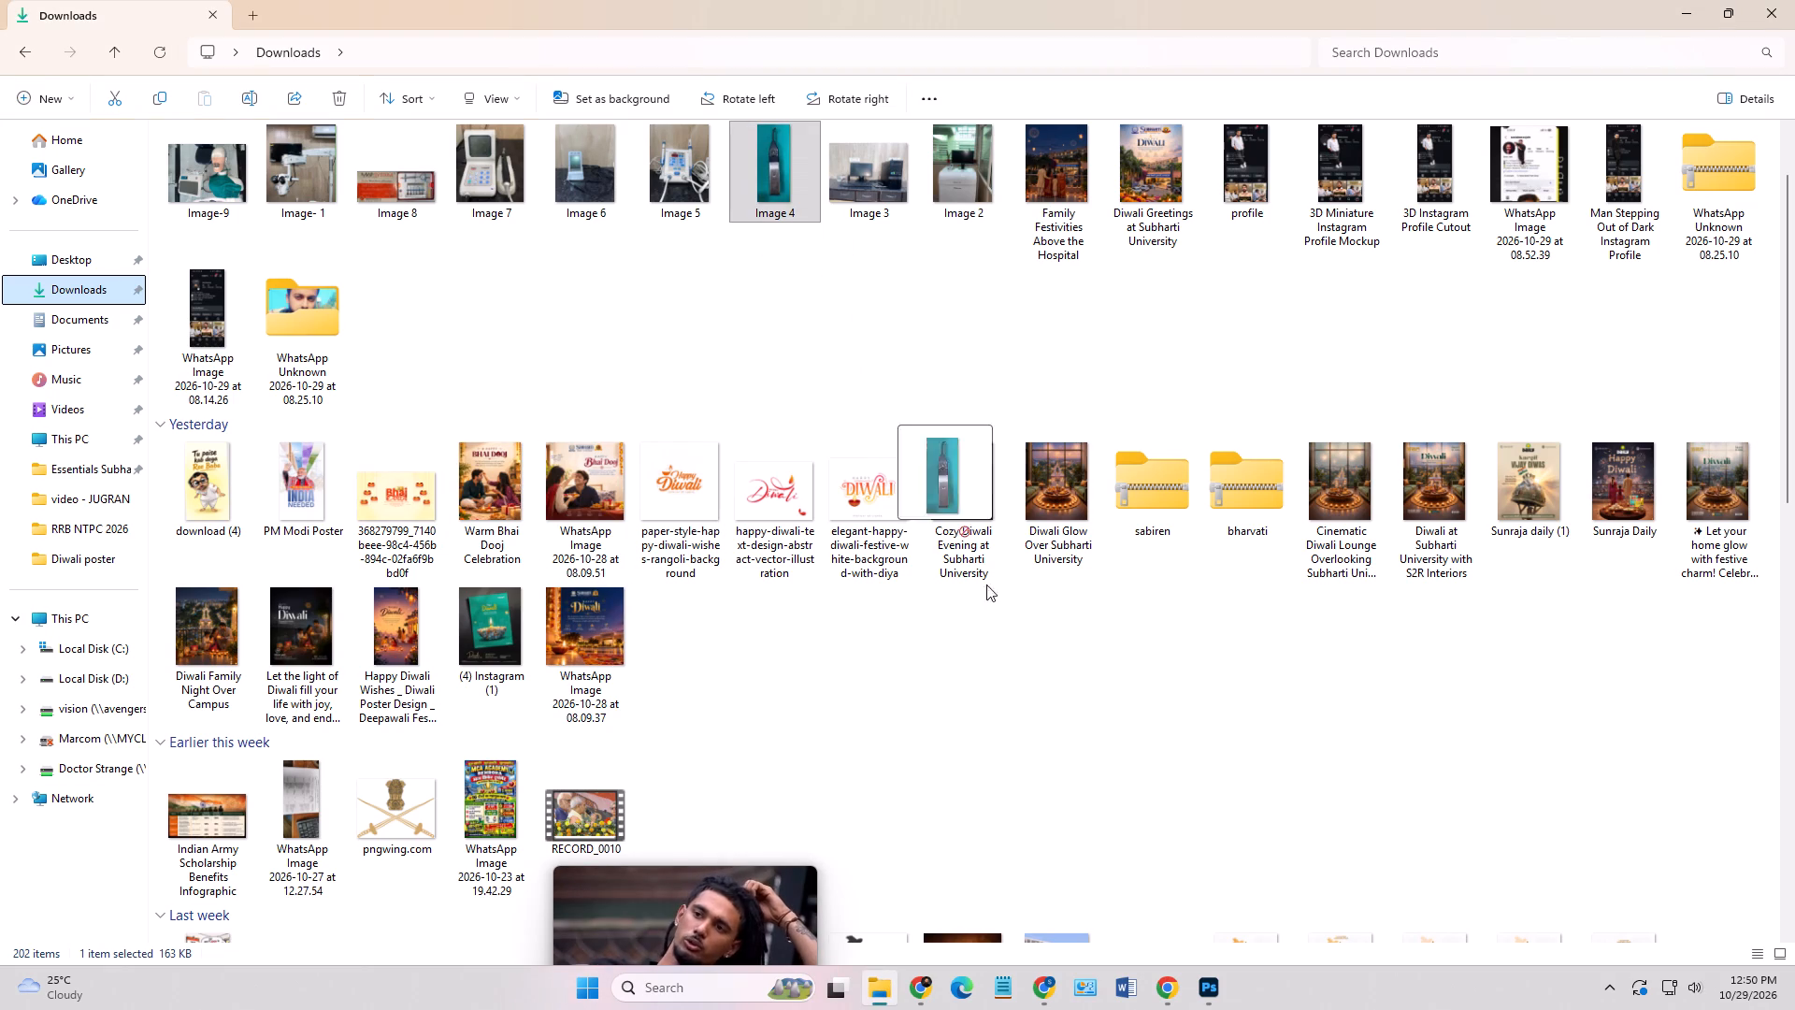
left_click_drag(986, 584, 749, 610)
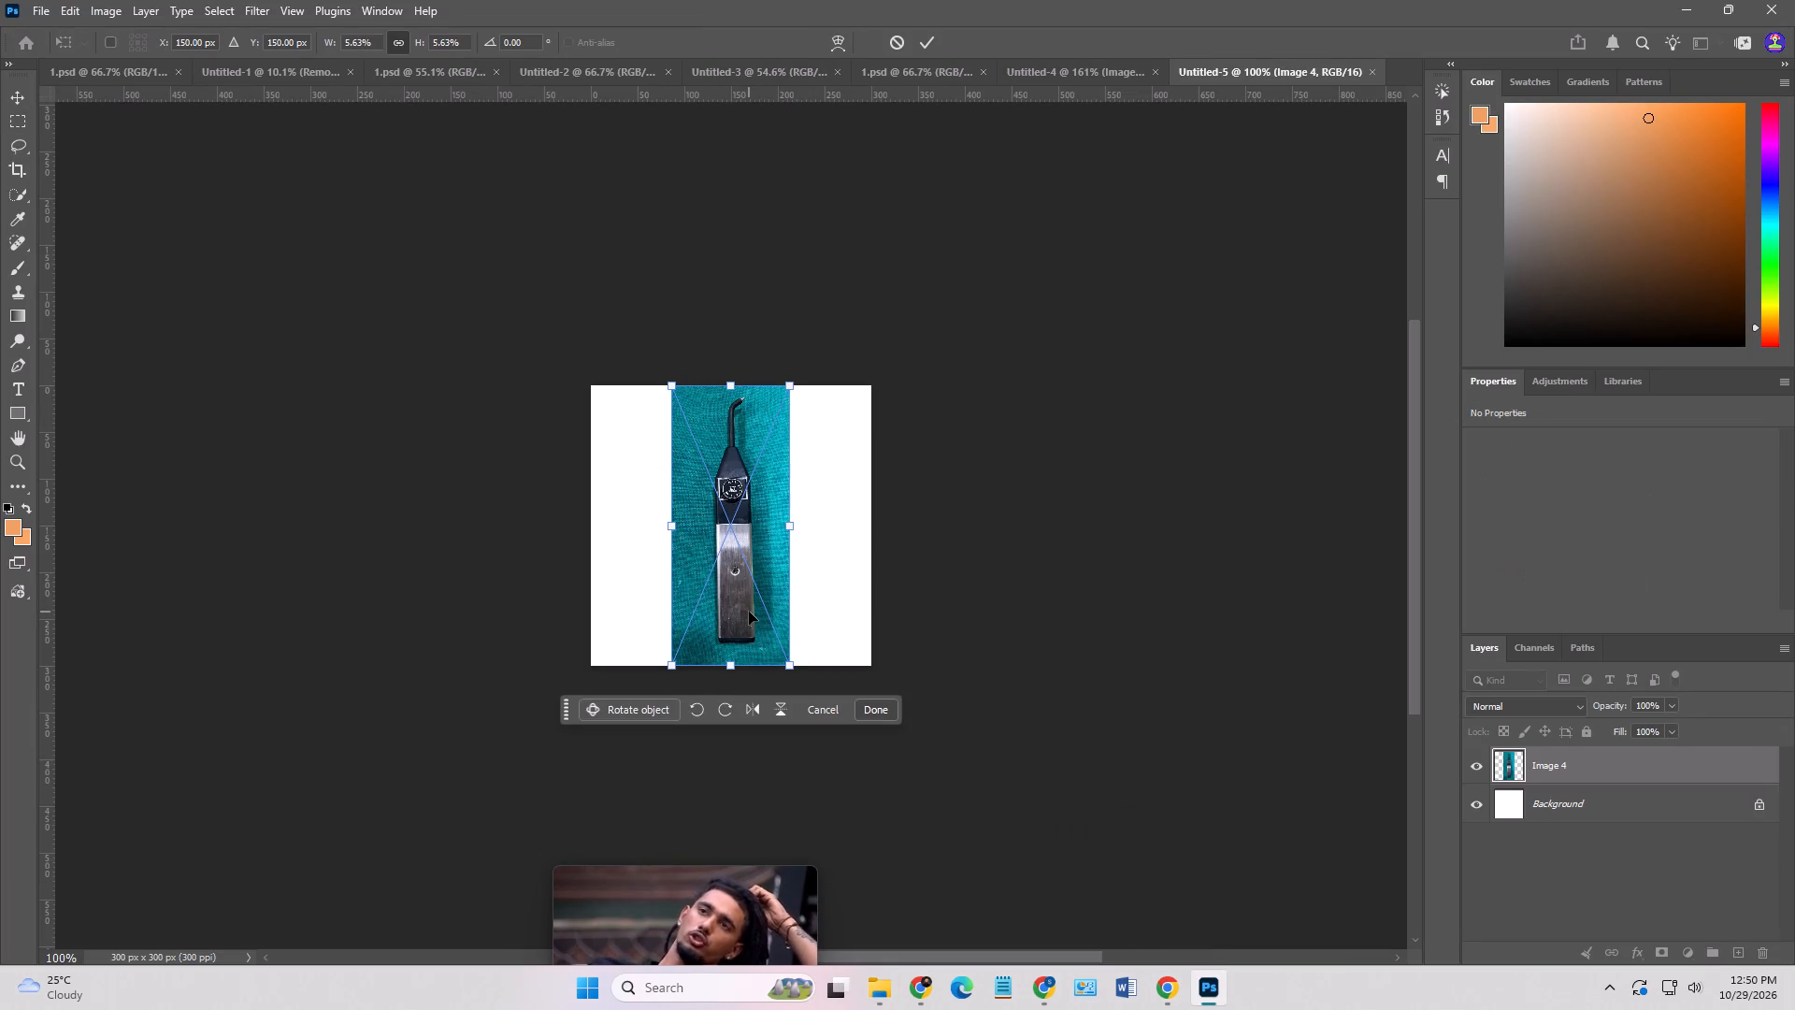
left_click(1321, 777)
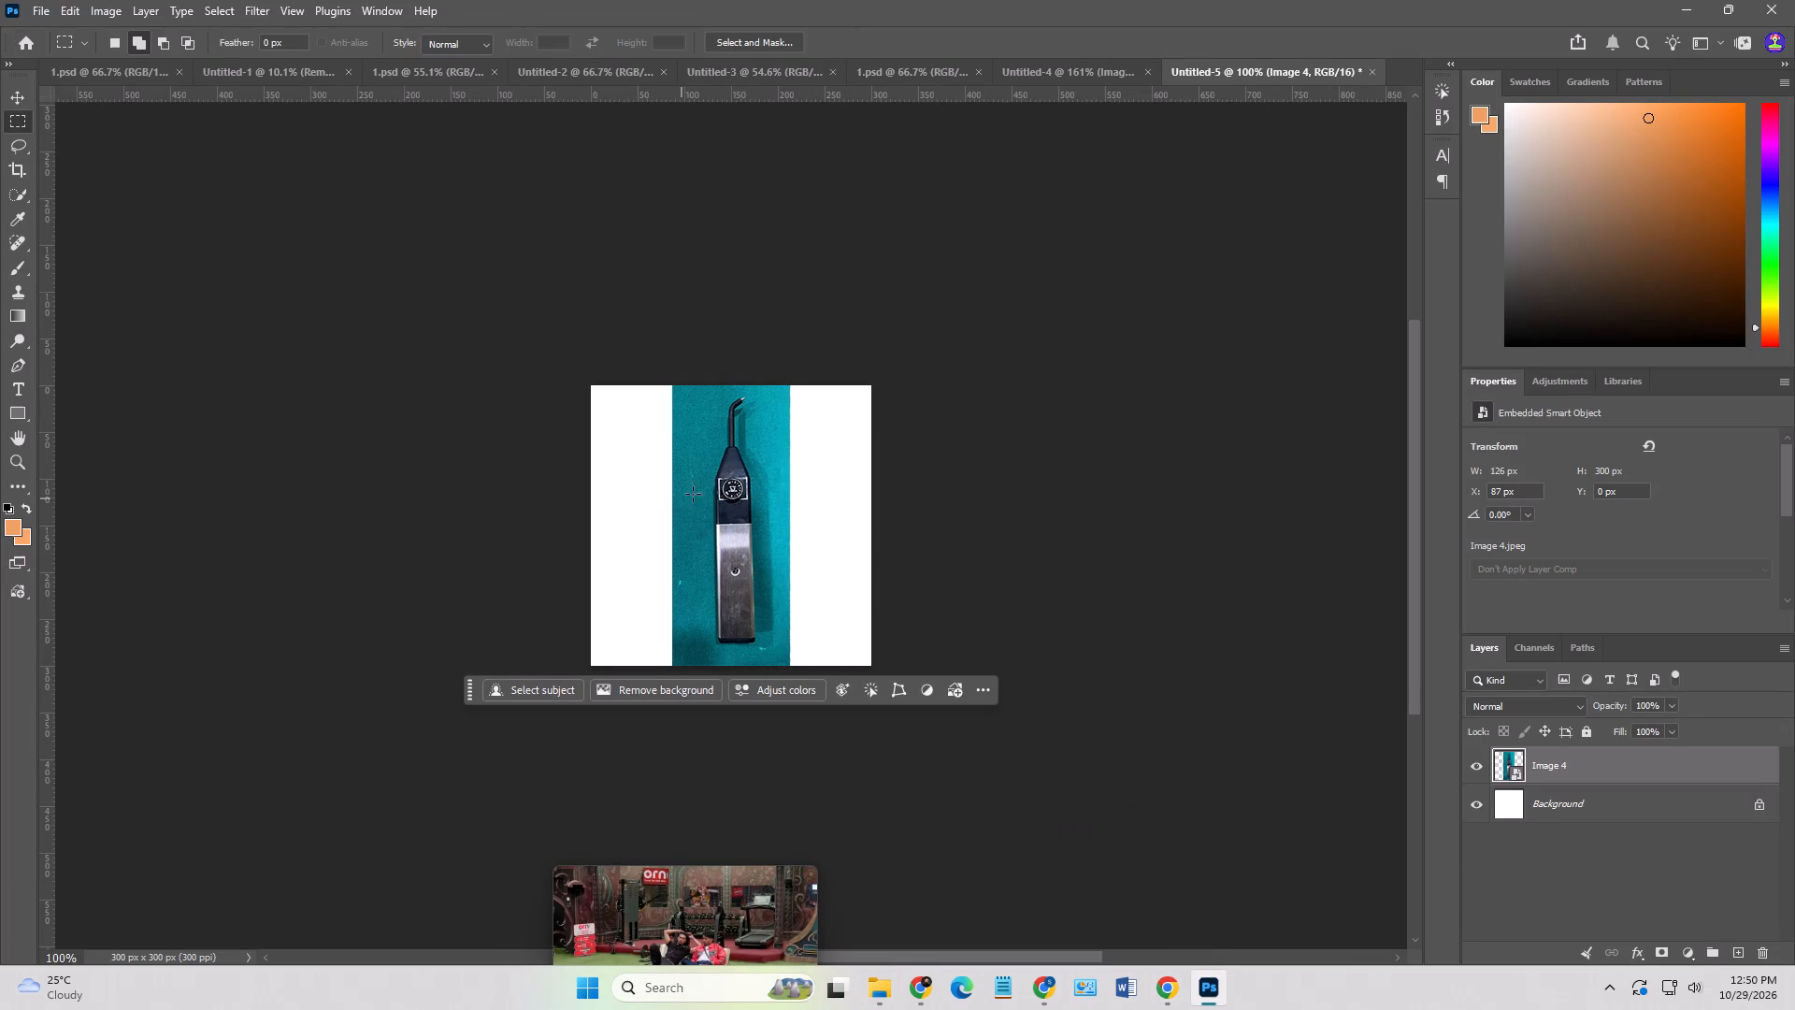
Hide the white Background layer beneath the Image 4 photo.
scroll(702, 494, "up", 3)
scroll(789, 507, "down", 4)
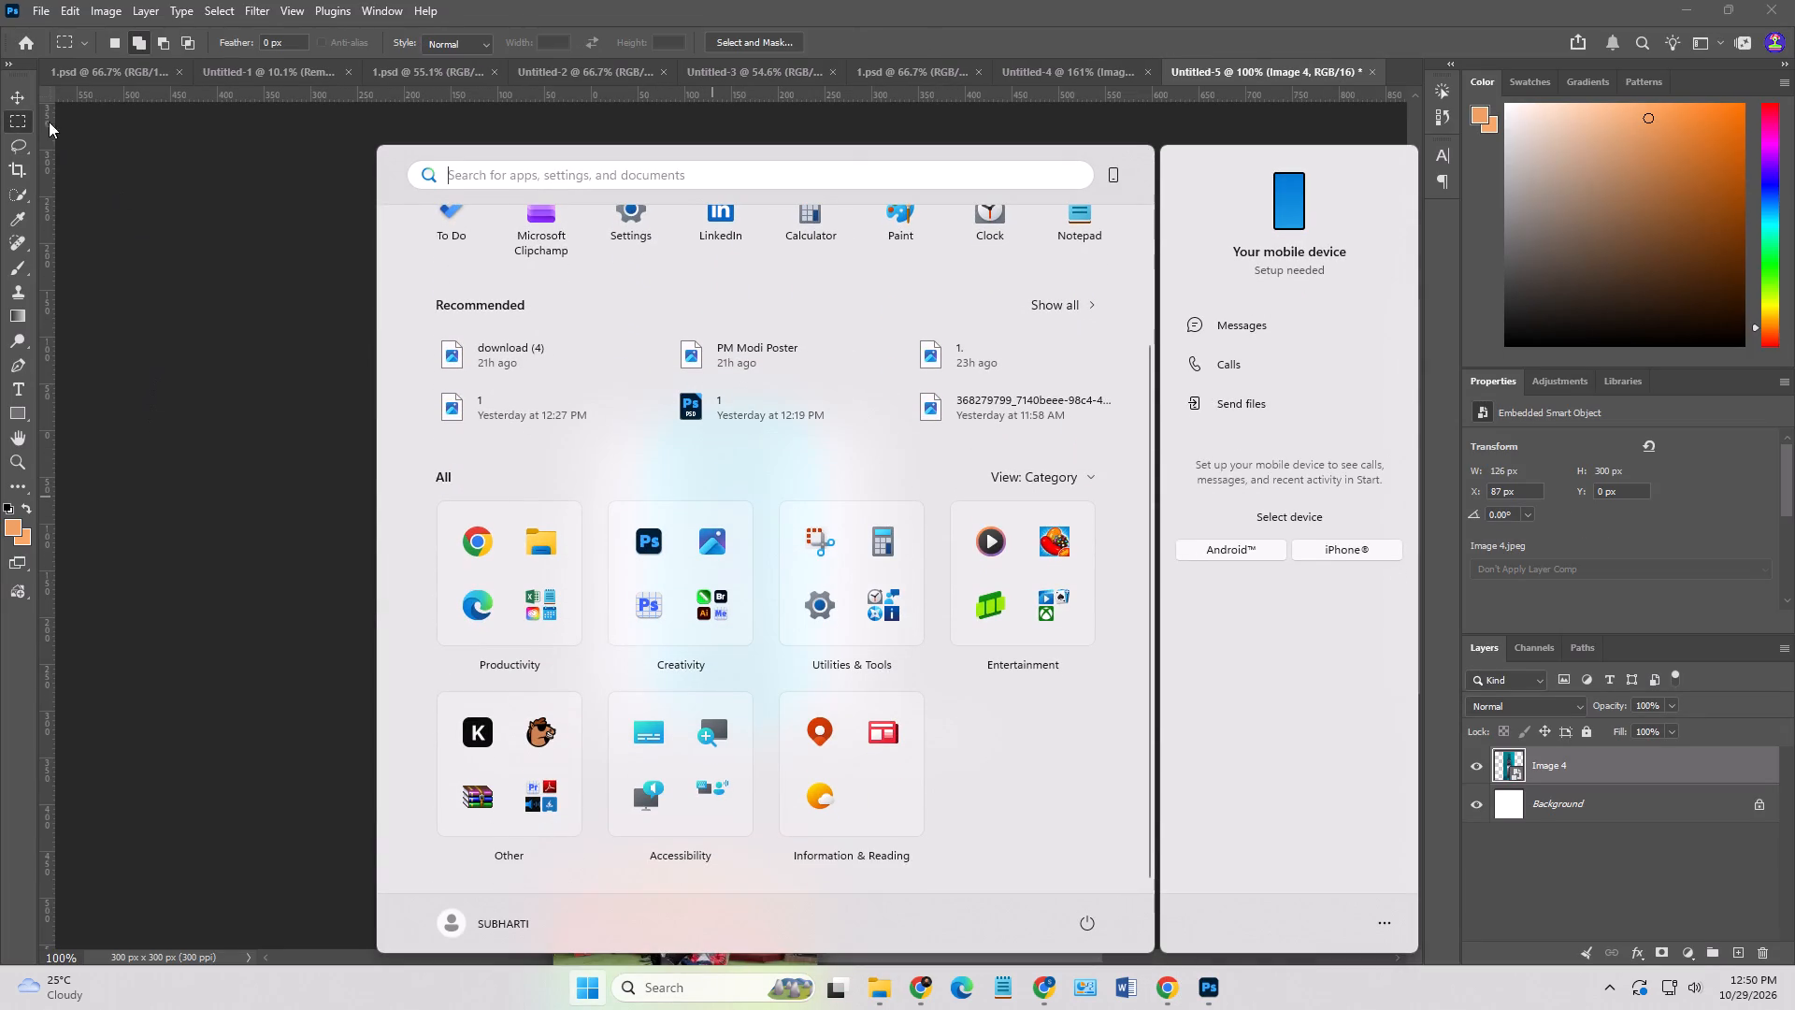
left_click(24, 97)
left_click(183, 256)
scroll(736, 671, "up", 3)
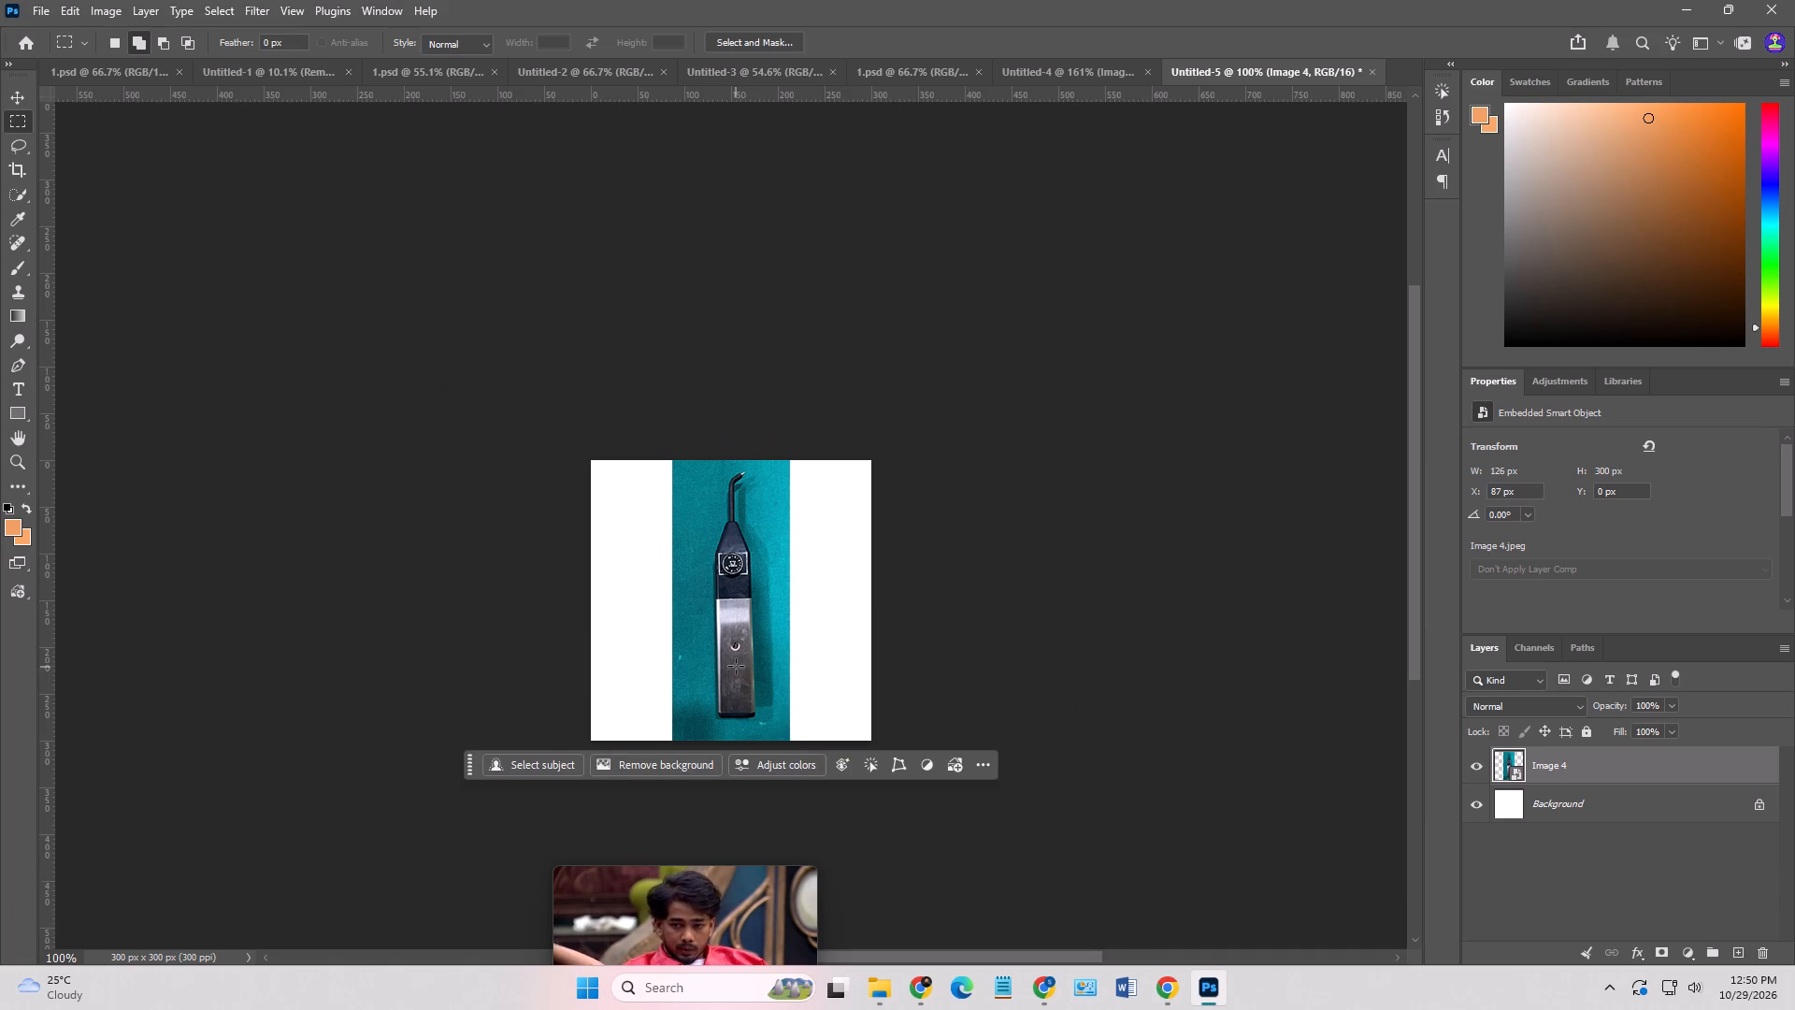
scroll(740, 663, "down", 3)
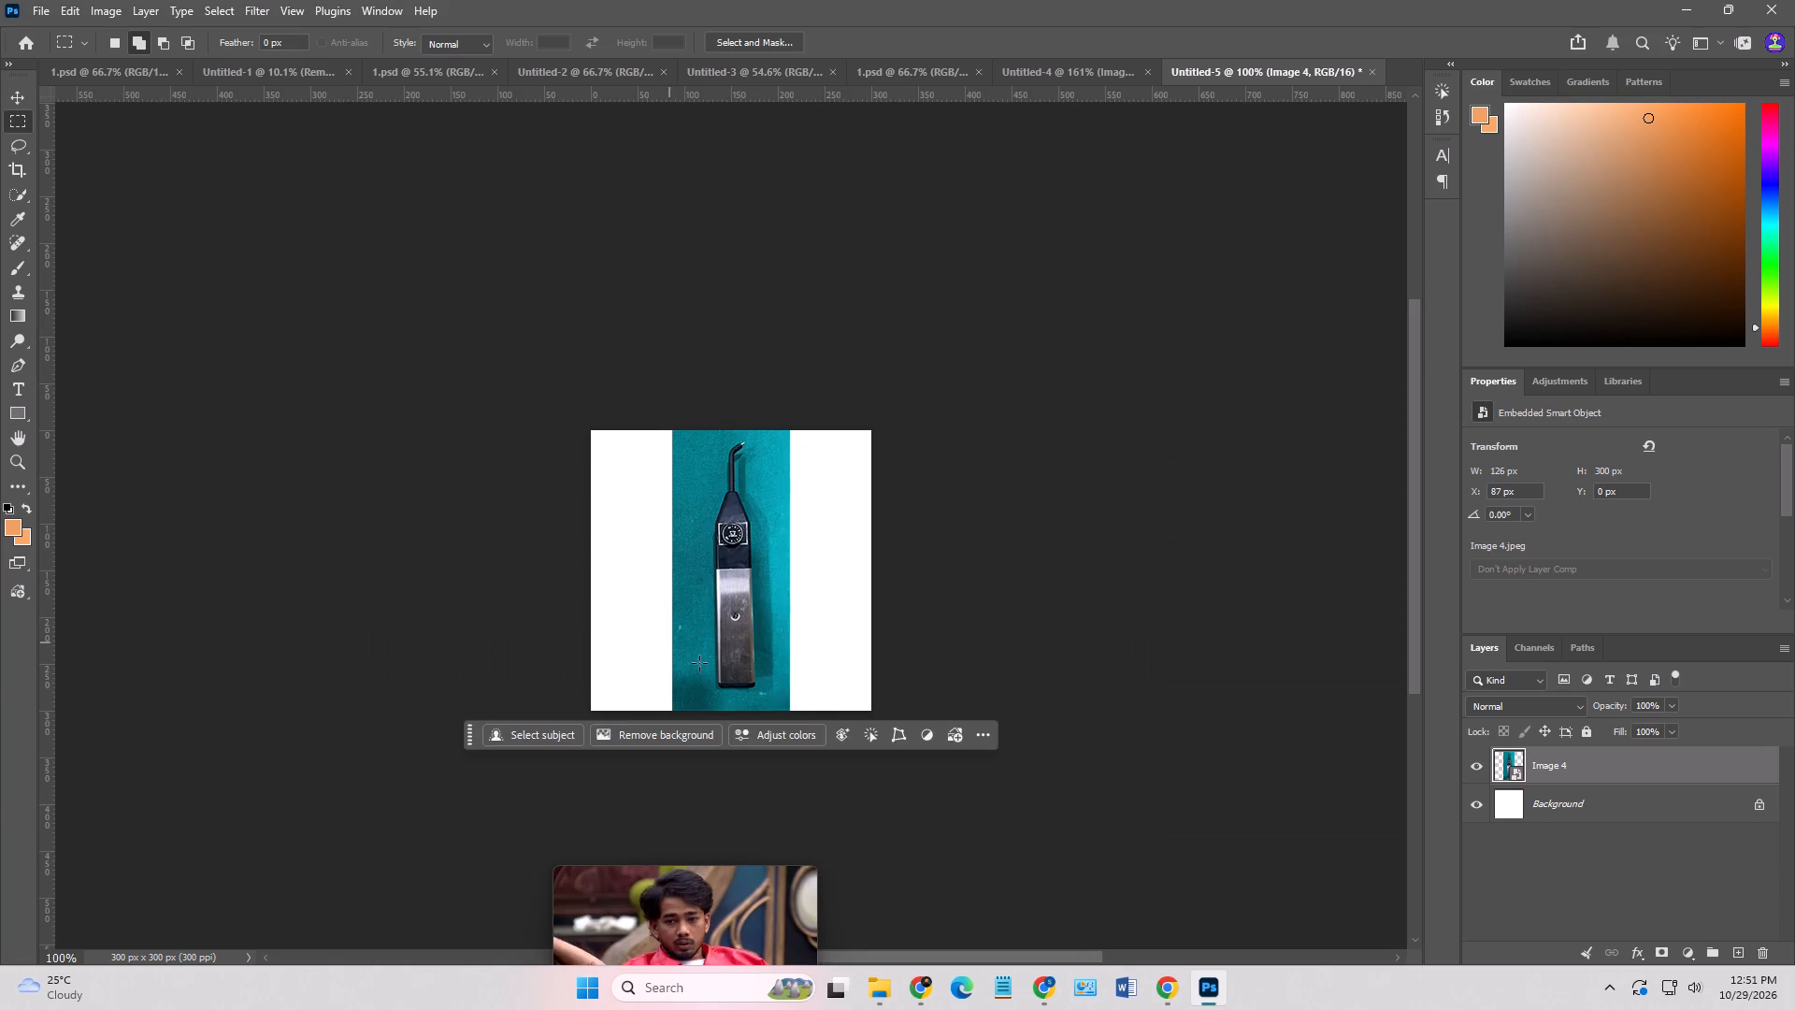
scroll(714, 666, "up", 6, "alt")
scroll(808, 613, "down", 1)
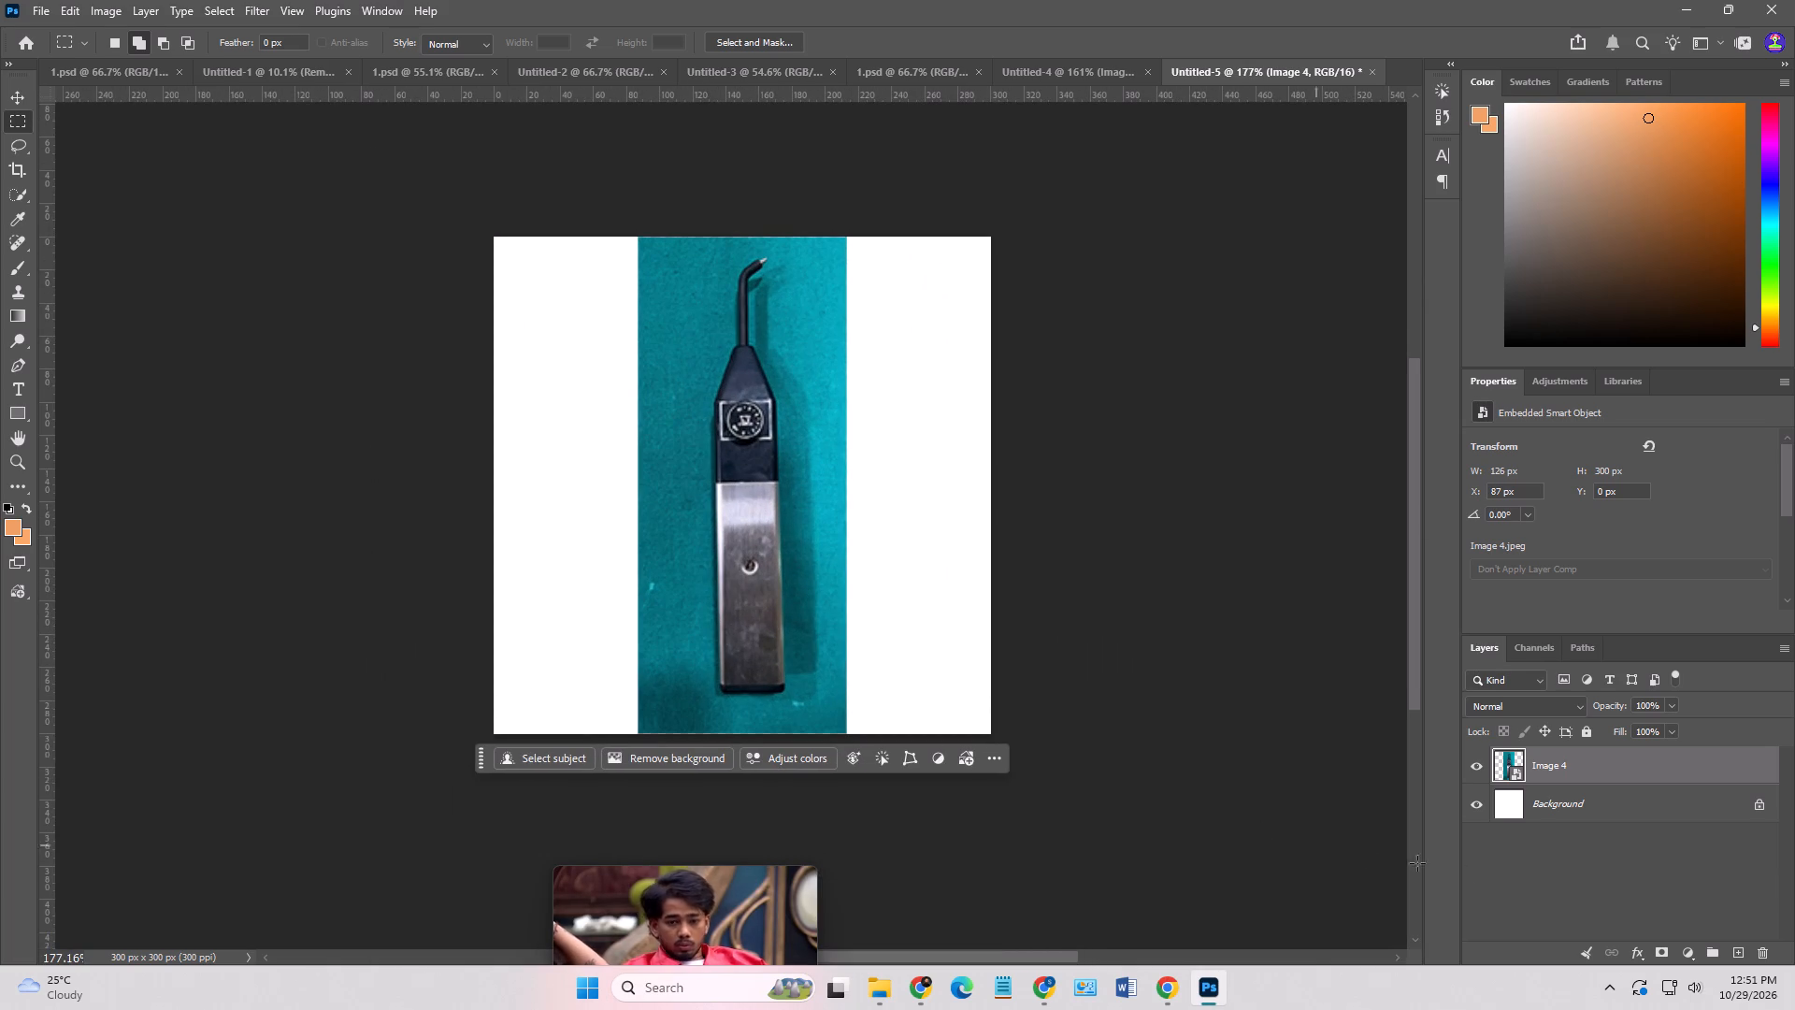
left_click(1481, 809)
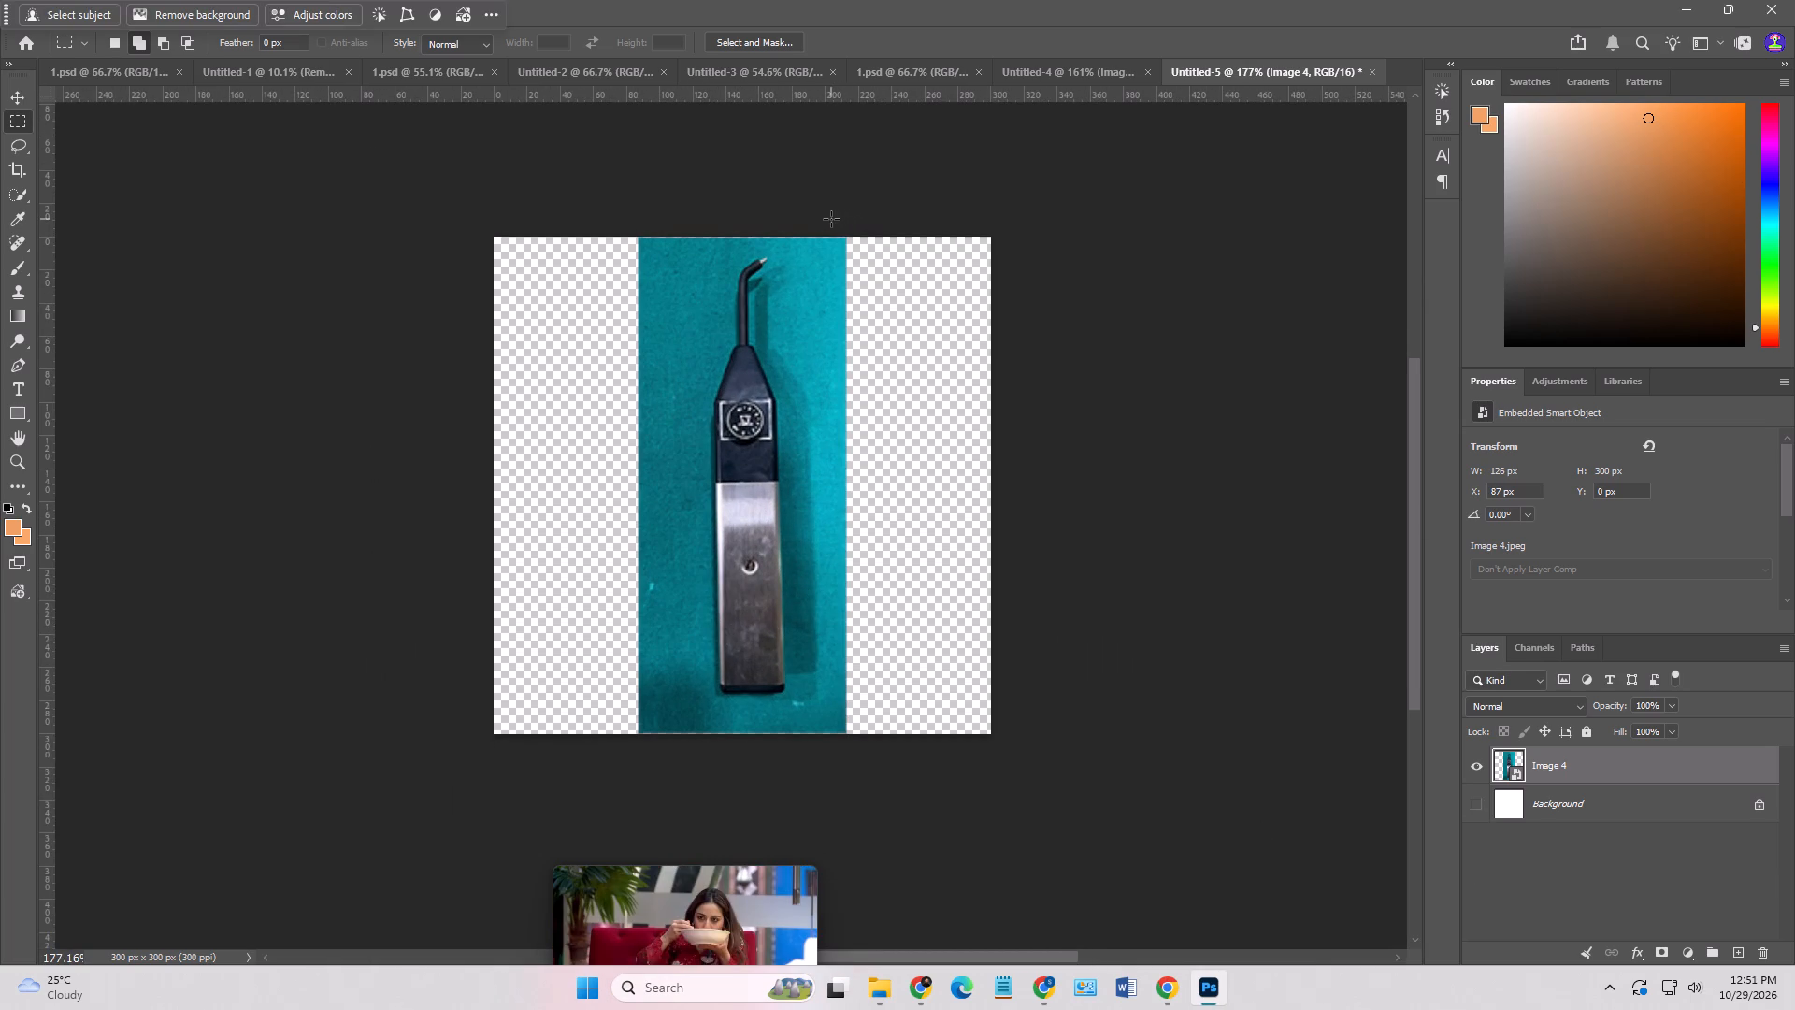
Fill the blank strips on both sides of the Image 4 photo with Generative Fill without a prompt, selecting them slightly over its edges.
left_click_drag(831, 219, 1068, 783)
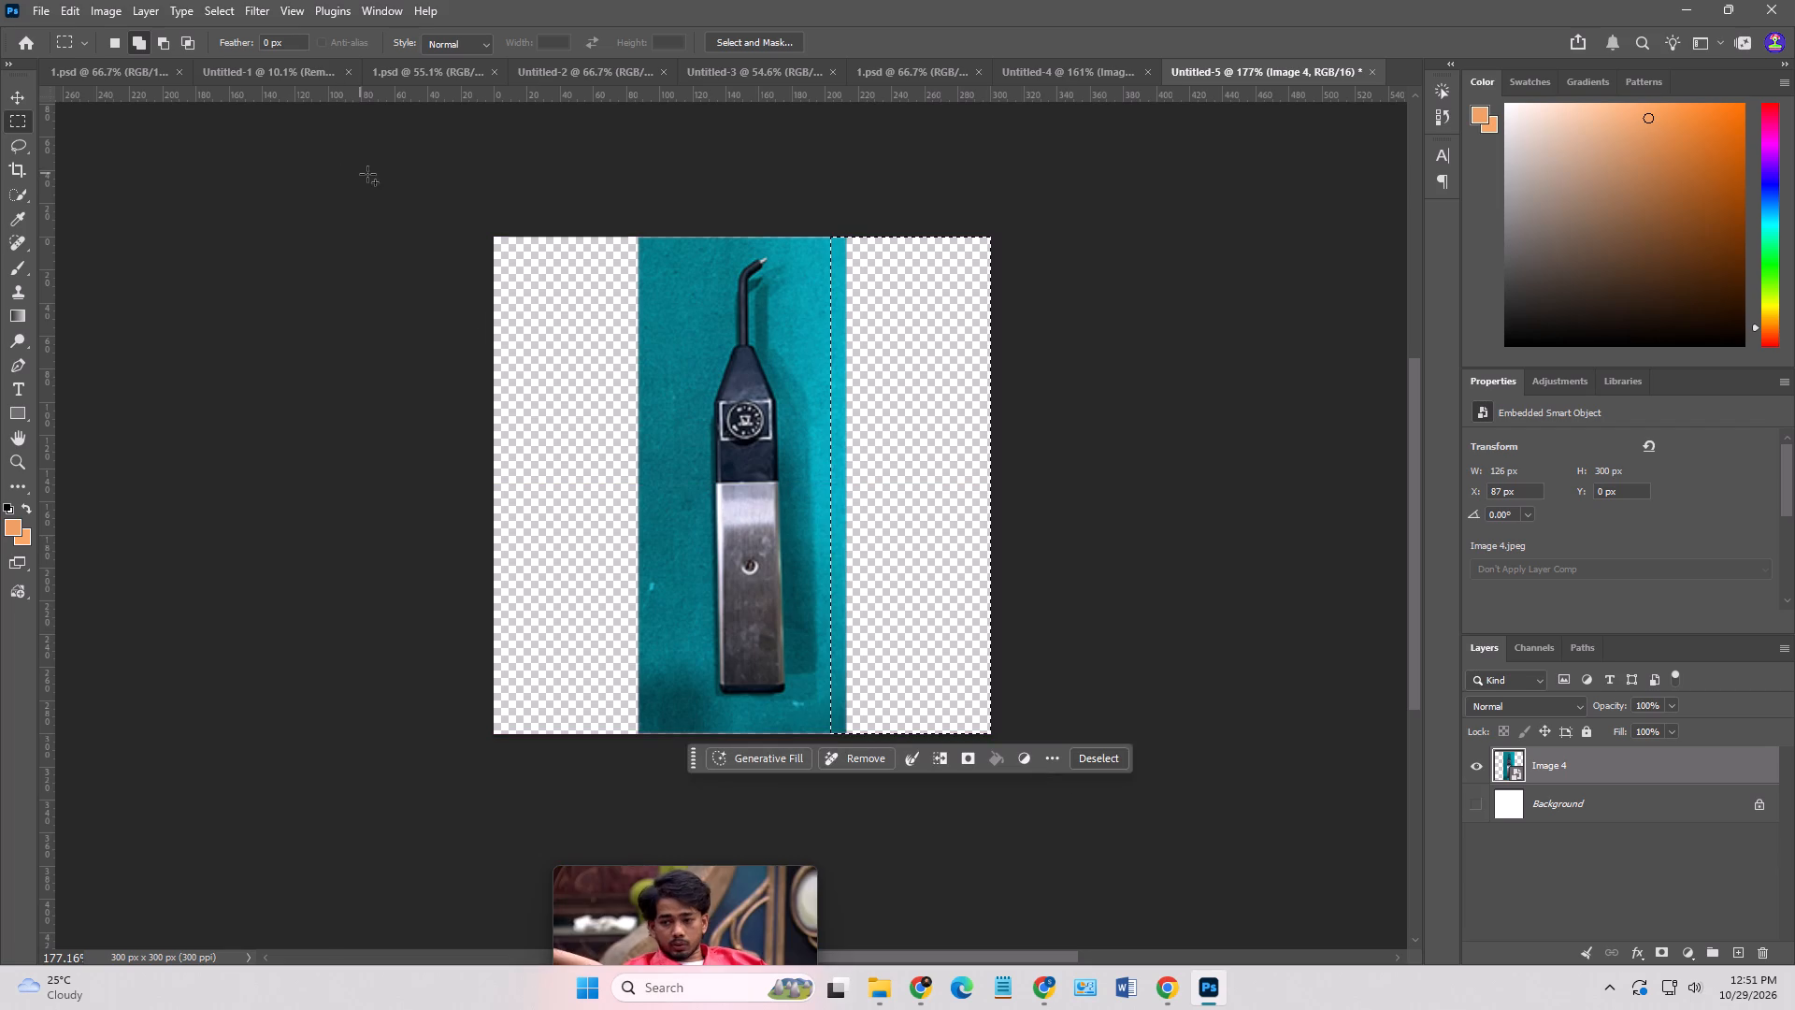
left_click_drag(369, 175, 652, 779)
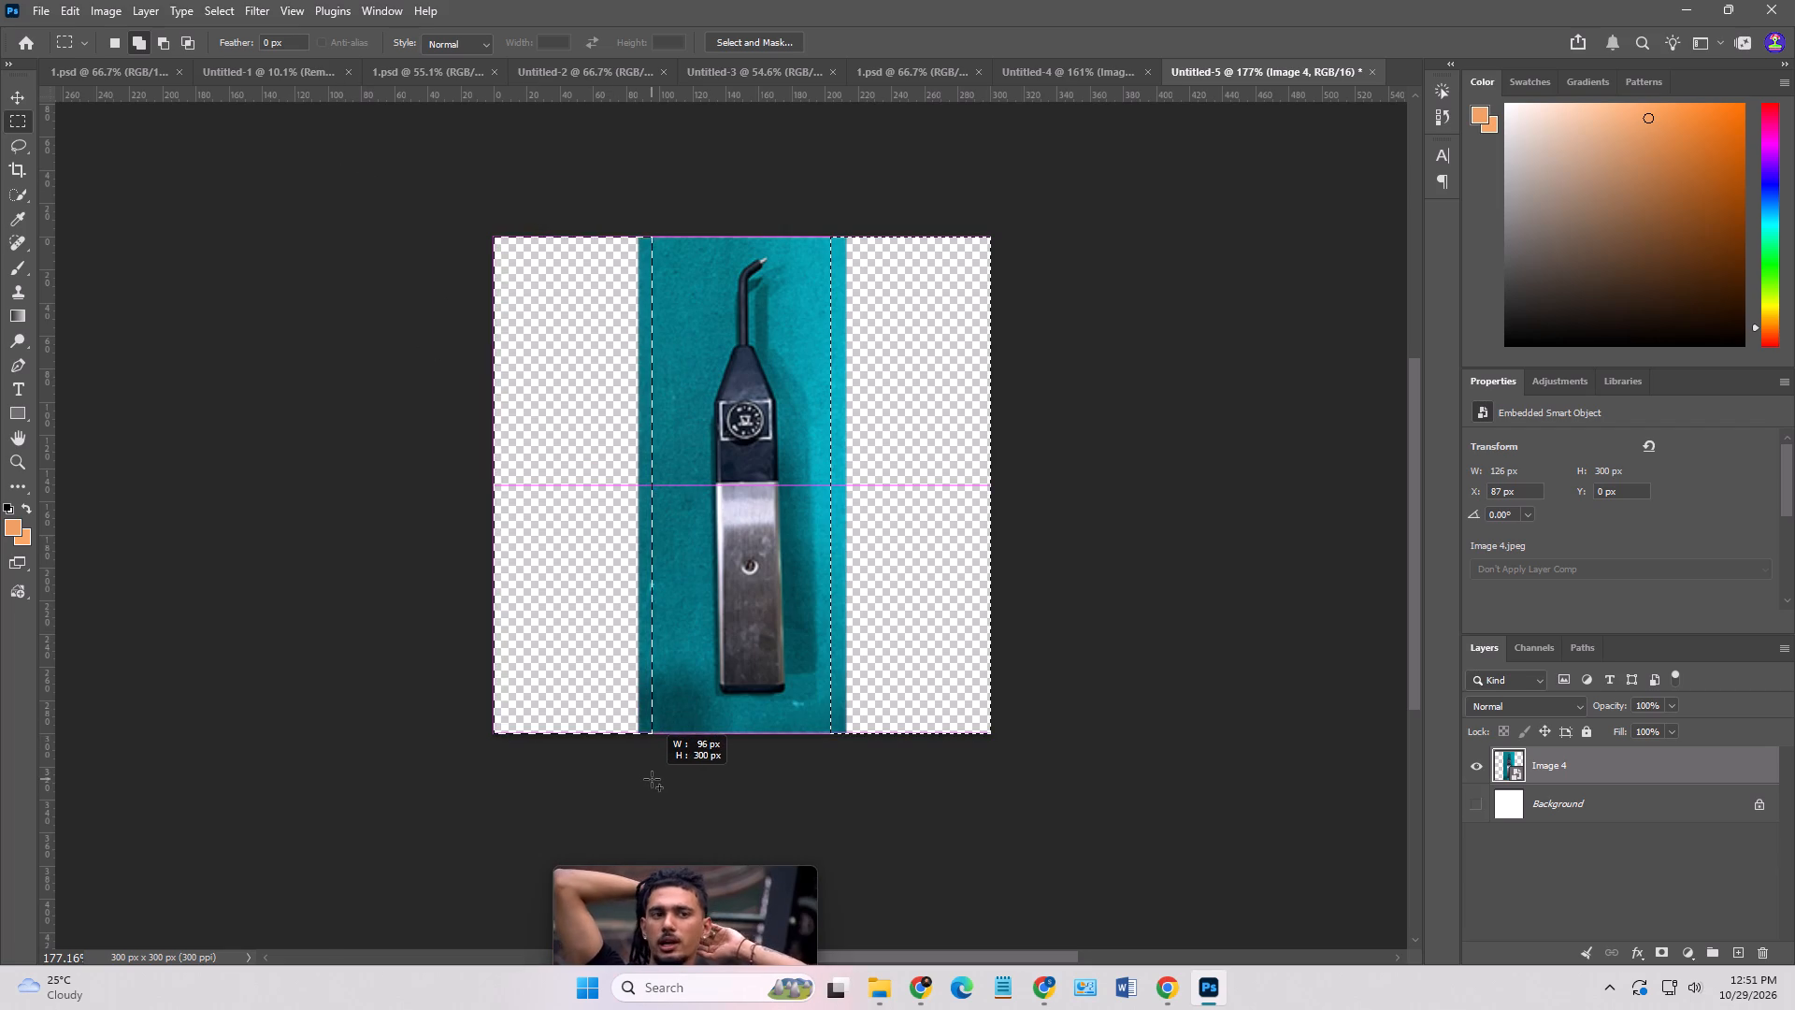
left_click_drag(652, 779, 658, 783)
left_click(571, 759)
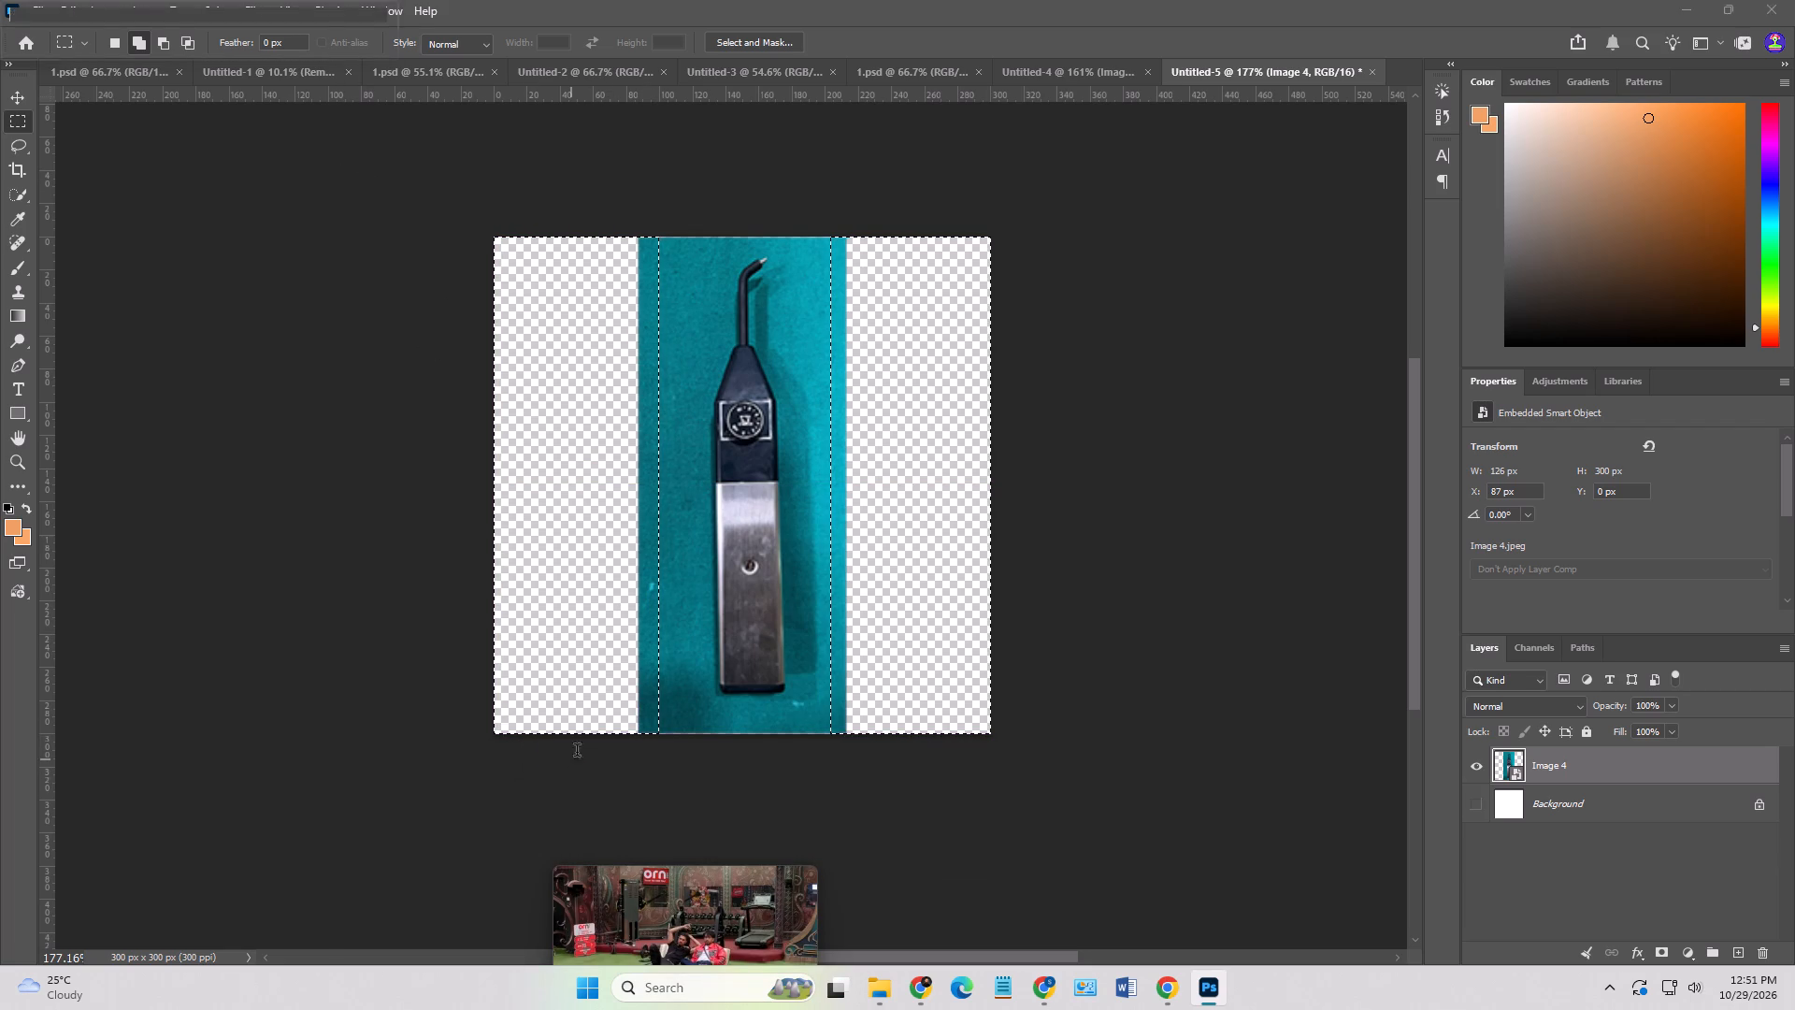
left_click(914, 792)
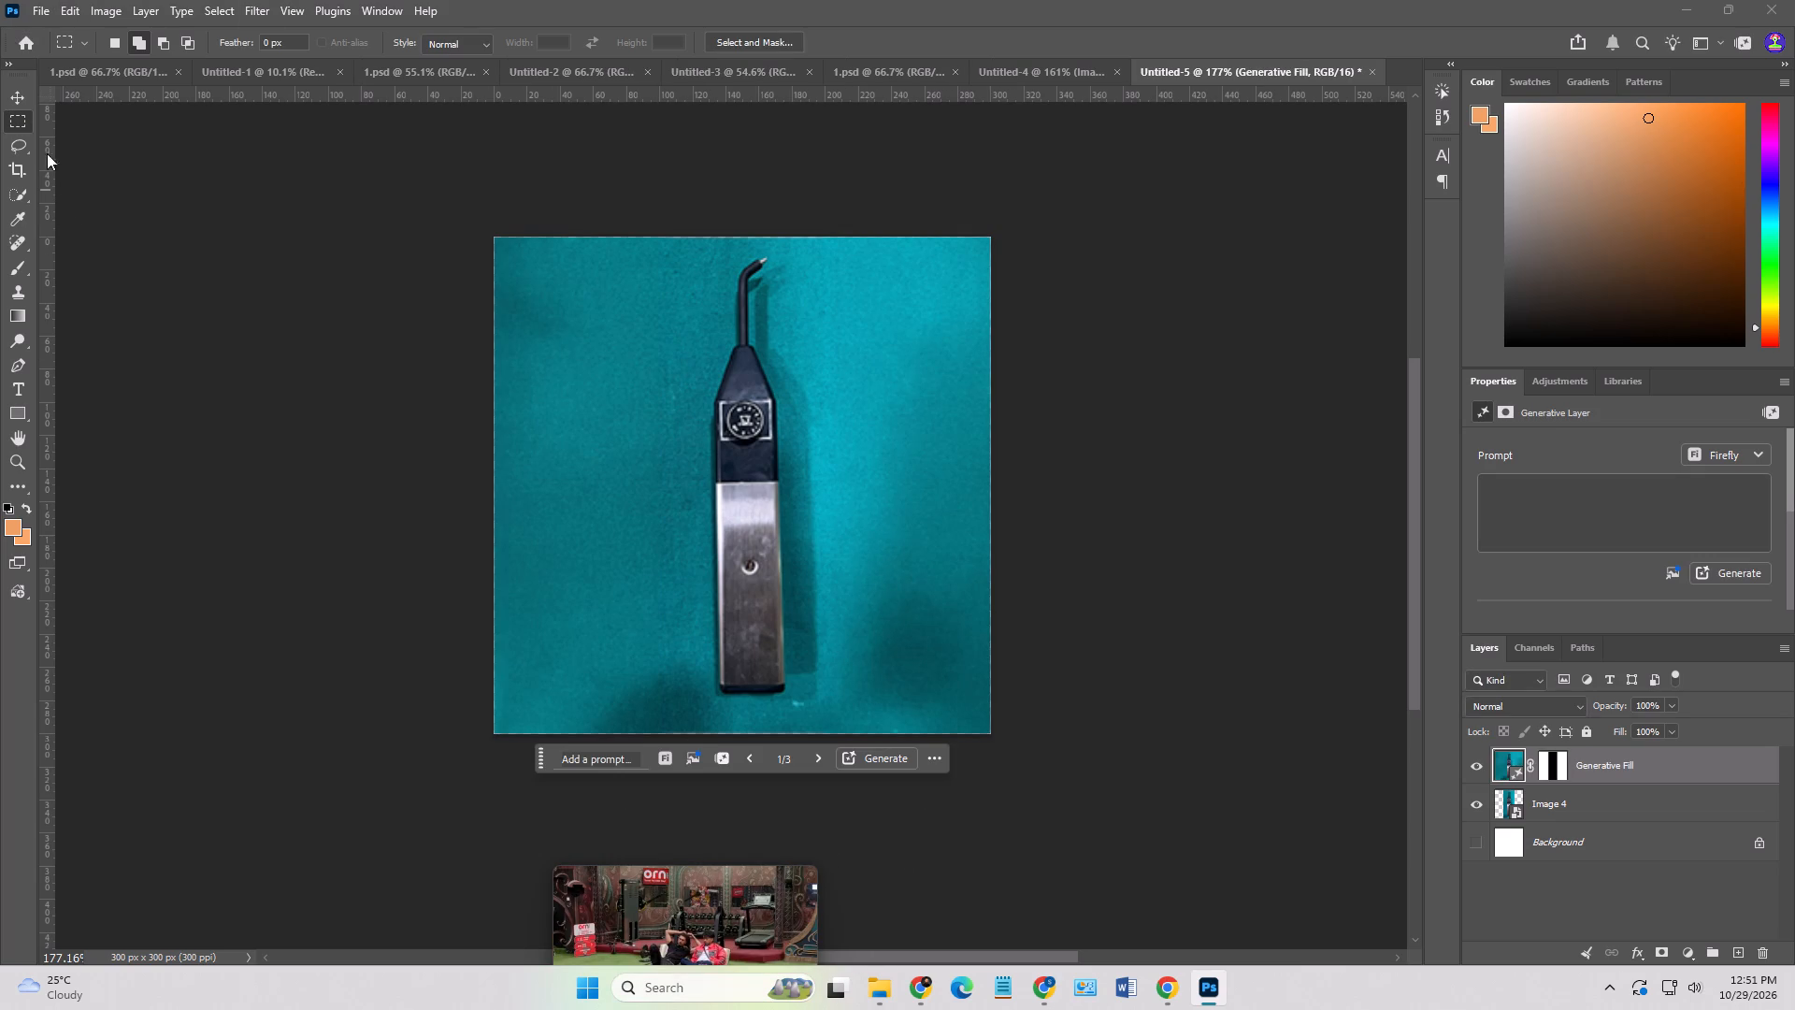
Move the floating video away from below the canvas to the empty area beside the layer list.
left_click(17, 103)
left_click_drag(787, 907, 852, 873)
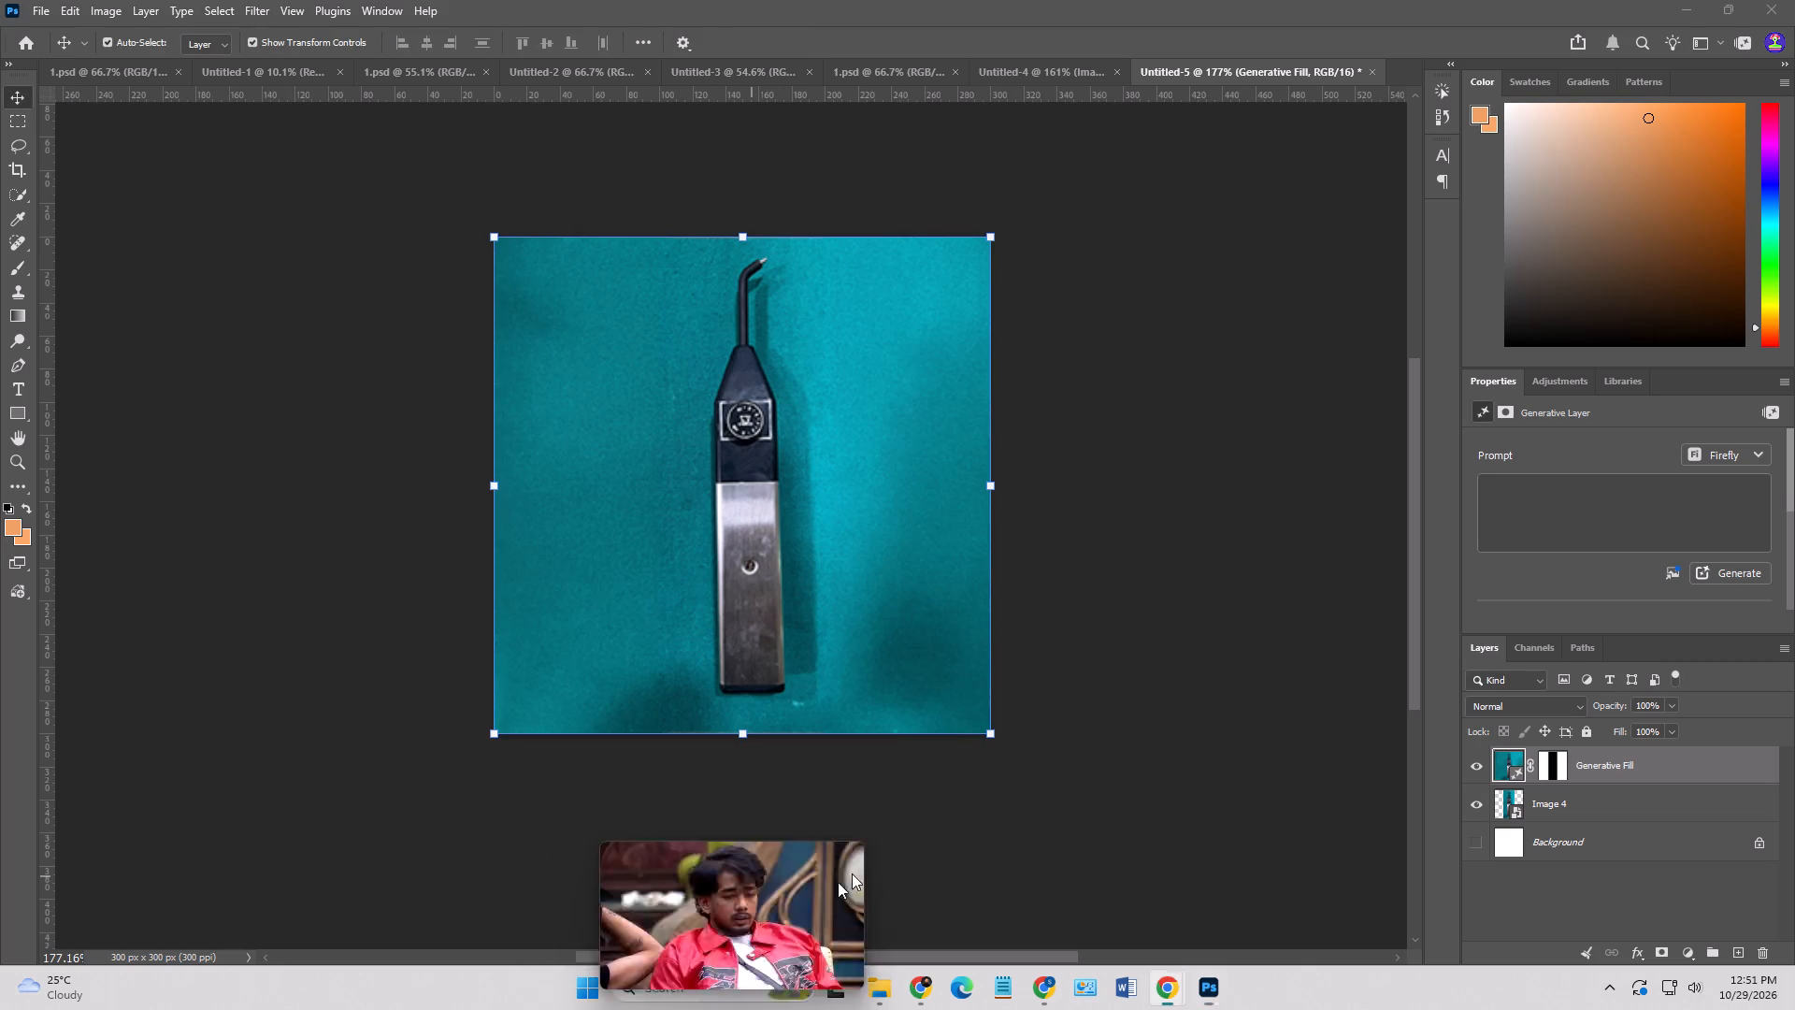
left_click_drag(852, 873, 1273, 791)
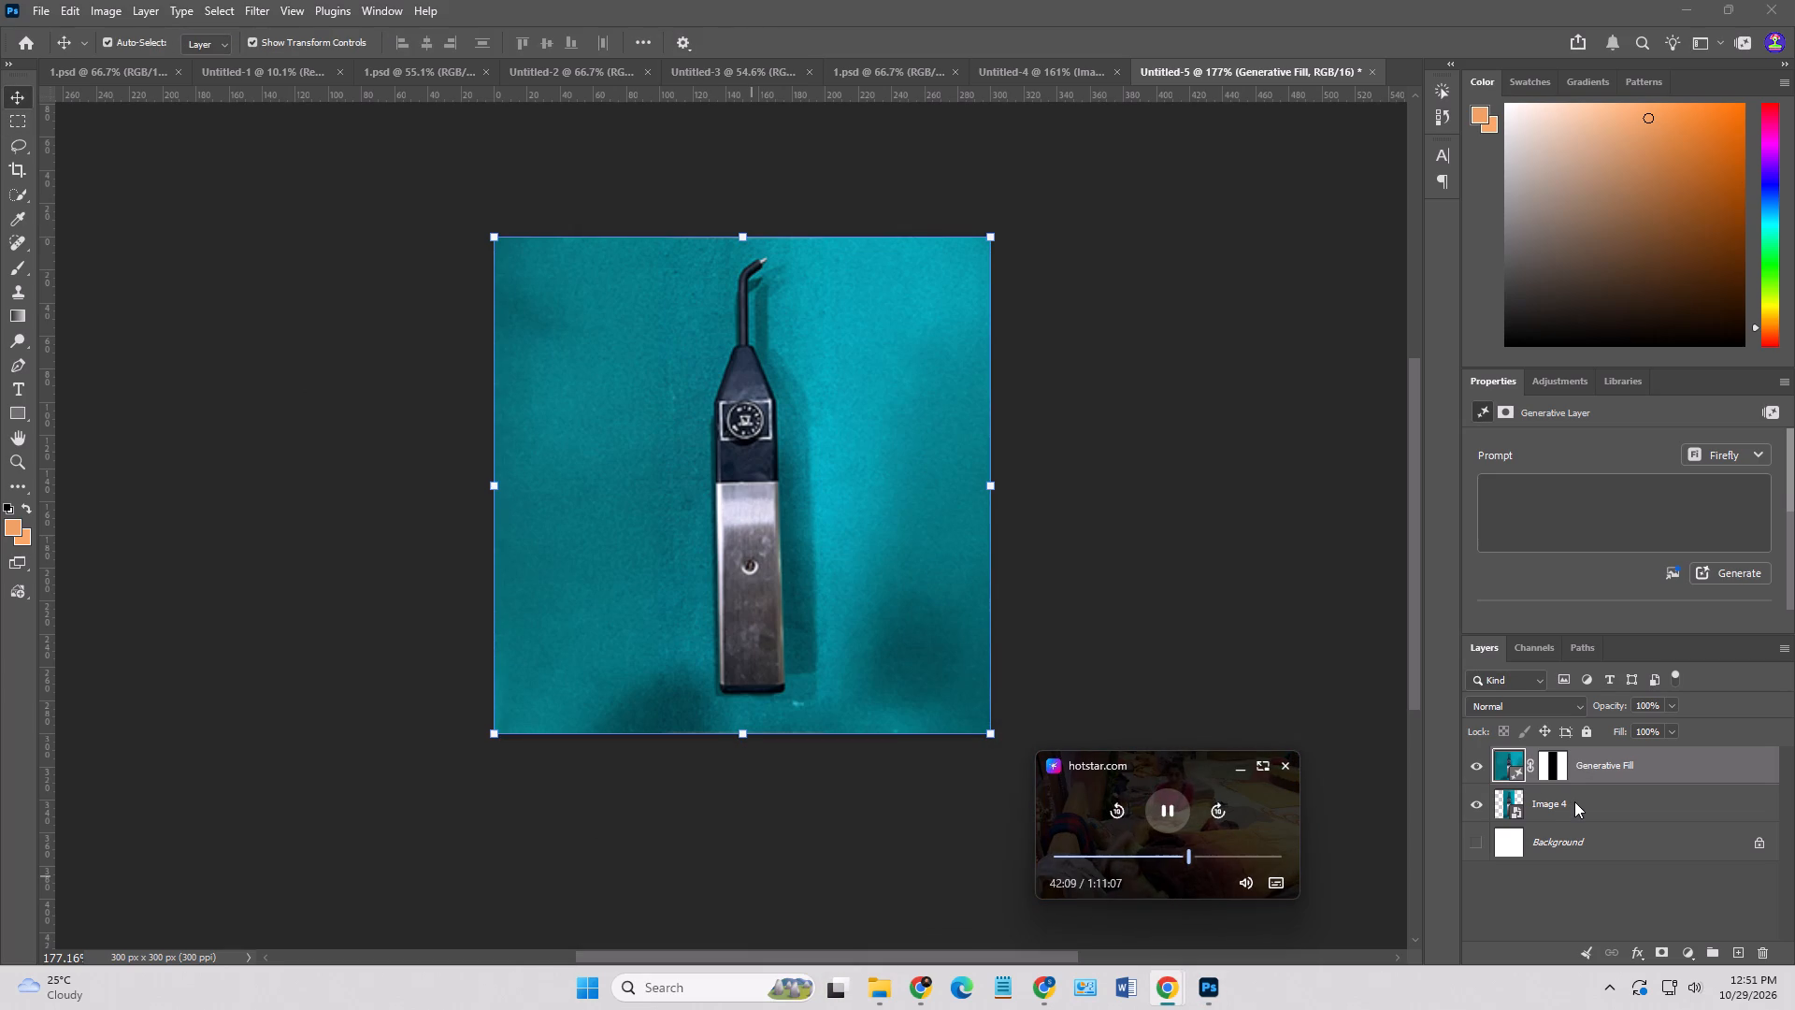
Merge the Generative Fill layer and the Image 4 layer into one layer.
left_click(1576, 802, "shift")
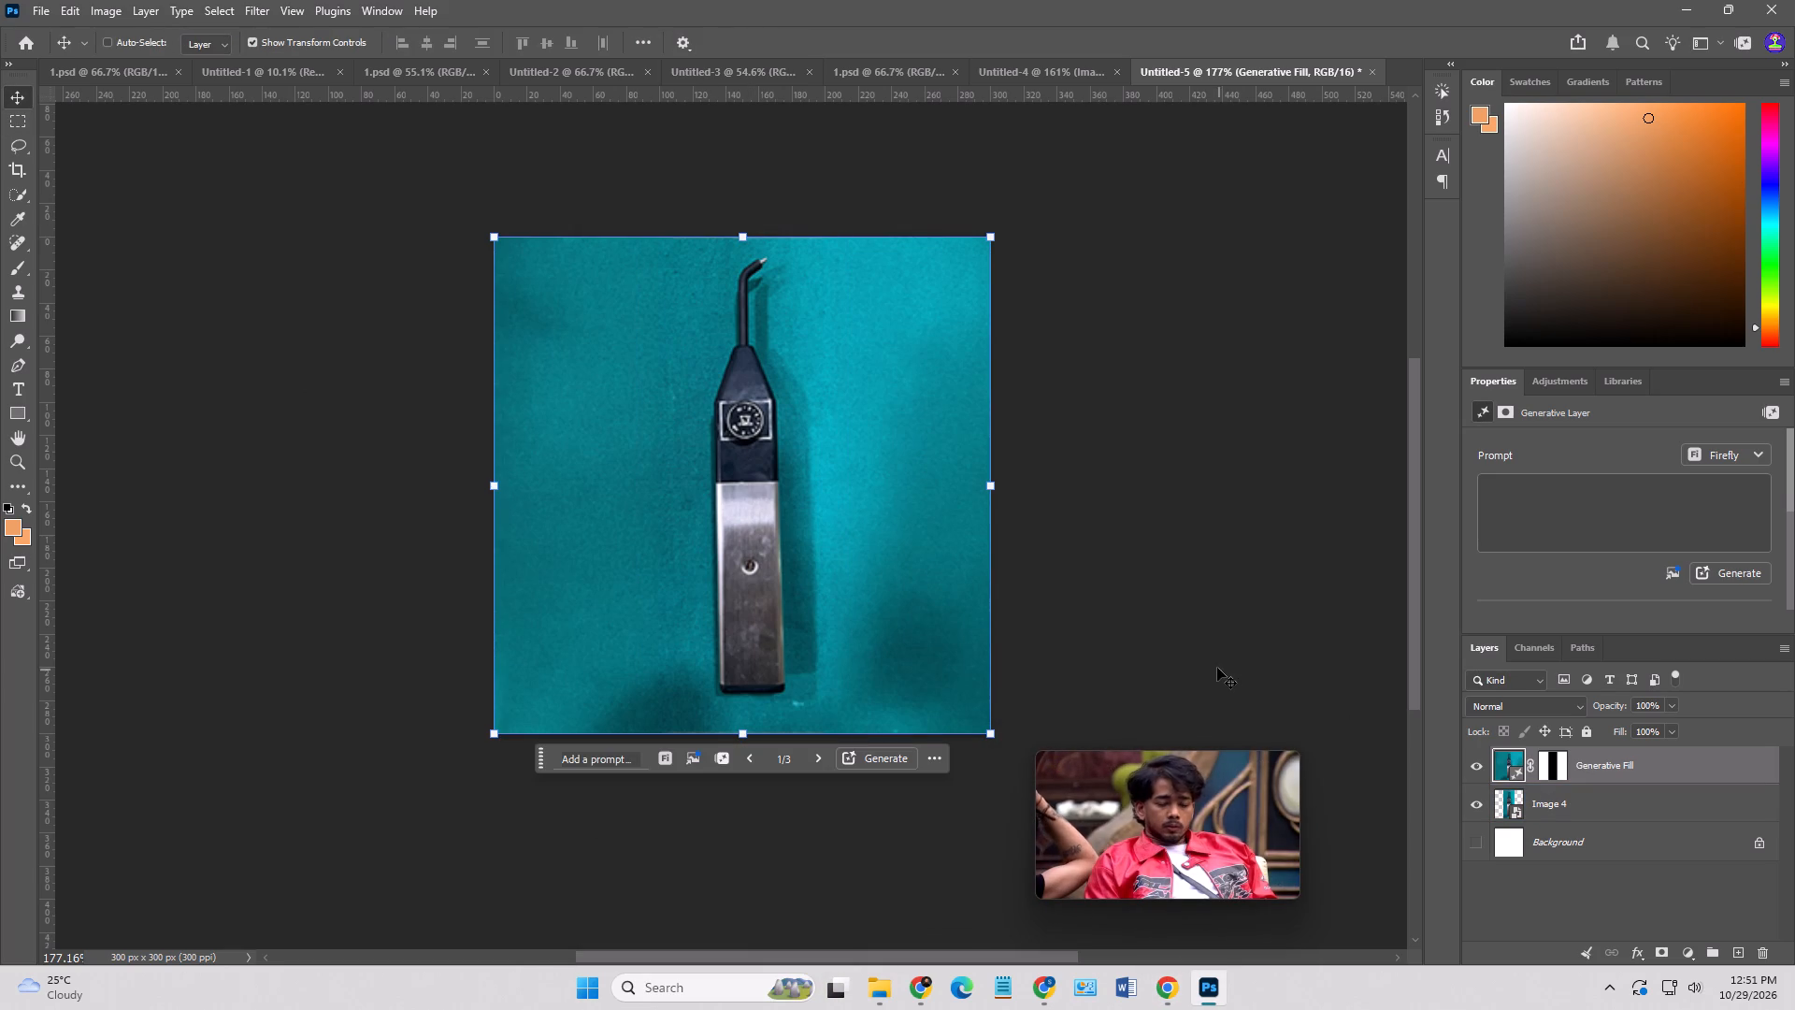
key("ctrl+e")
left_click_drag(495, 238, 481, 231, "alt")
key("ctrl+z")
left_click(1593, 801, "shift")
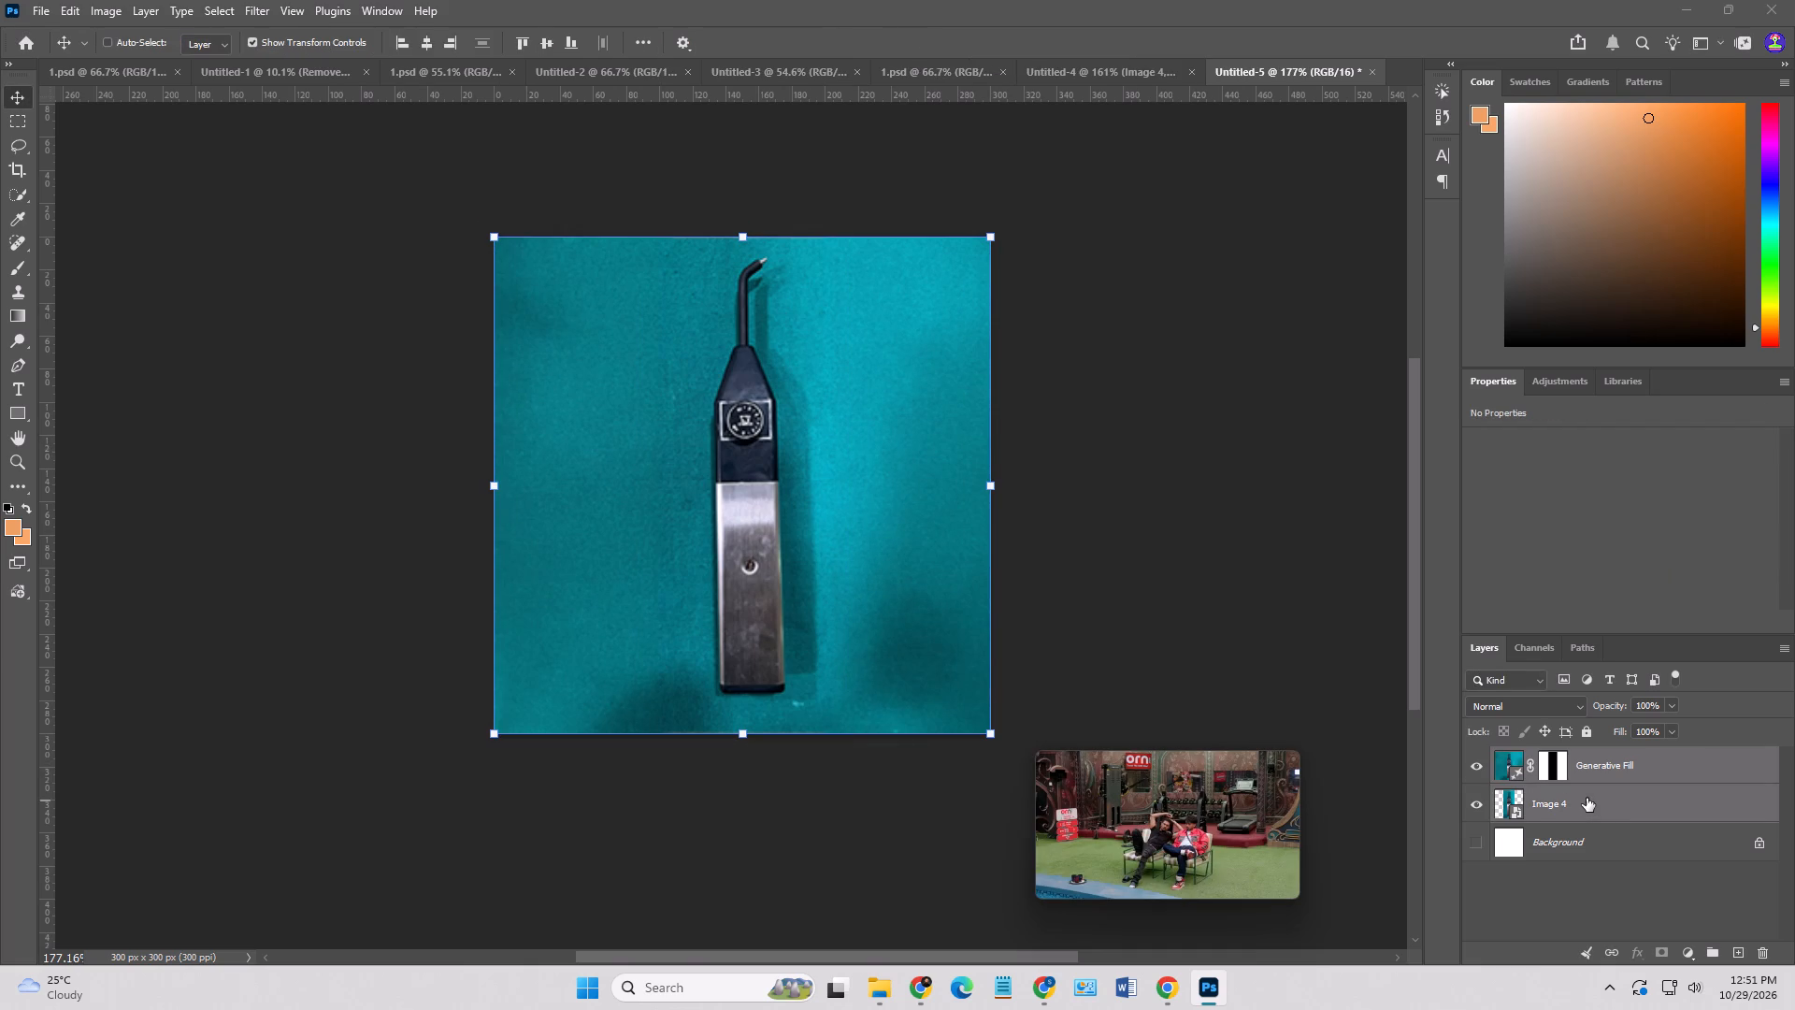
key("ctrl+e")
Enlarge the merged photo to about 105% and nudge it 4 px down and 1 px left so it overlaps every canvas edge.
left_click_drag(493, 238, 478, 227, "alt")
key("Down")
key("Down")
key("Down")
key("Down")
key("Left")
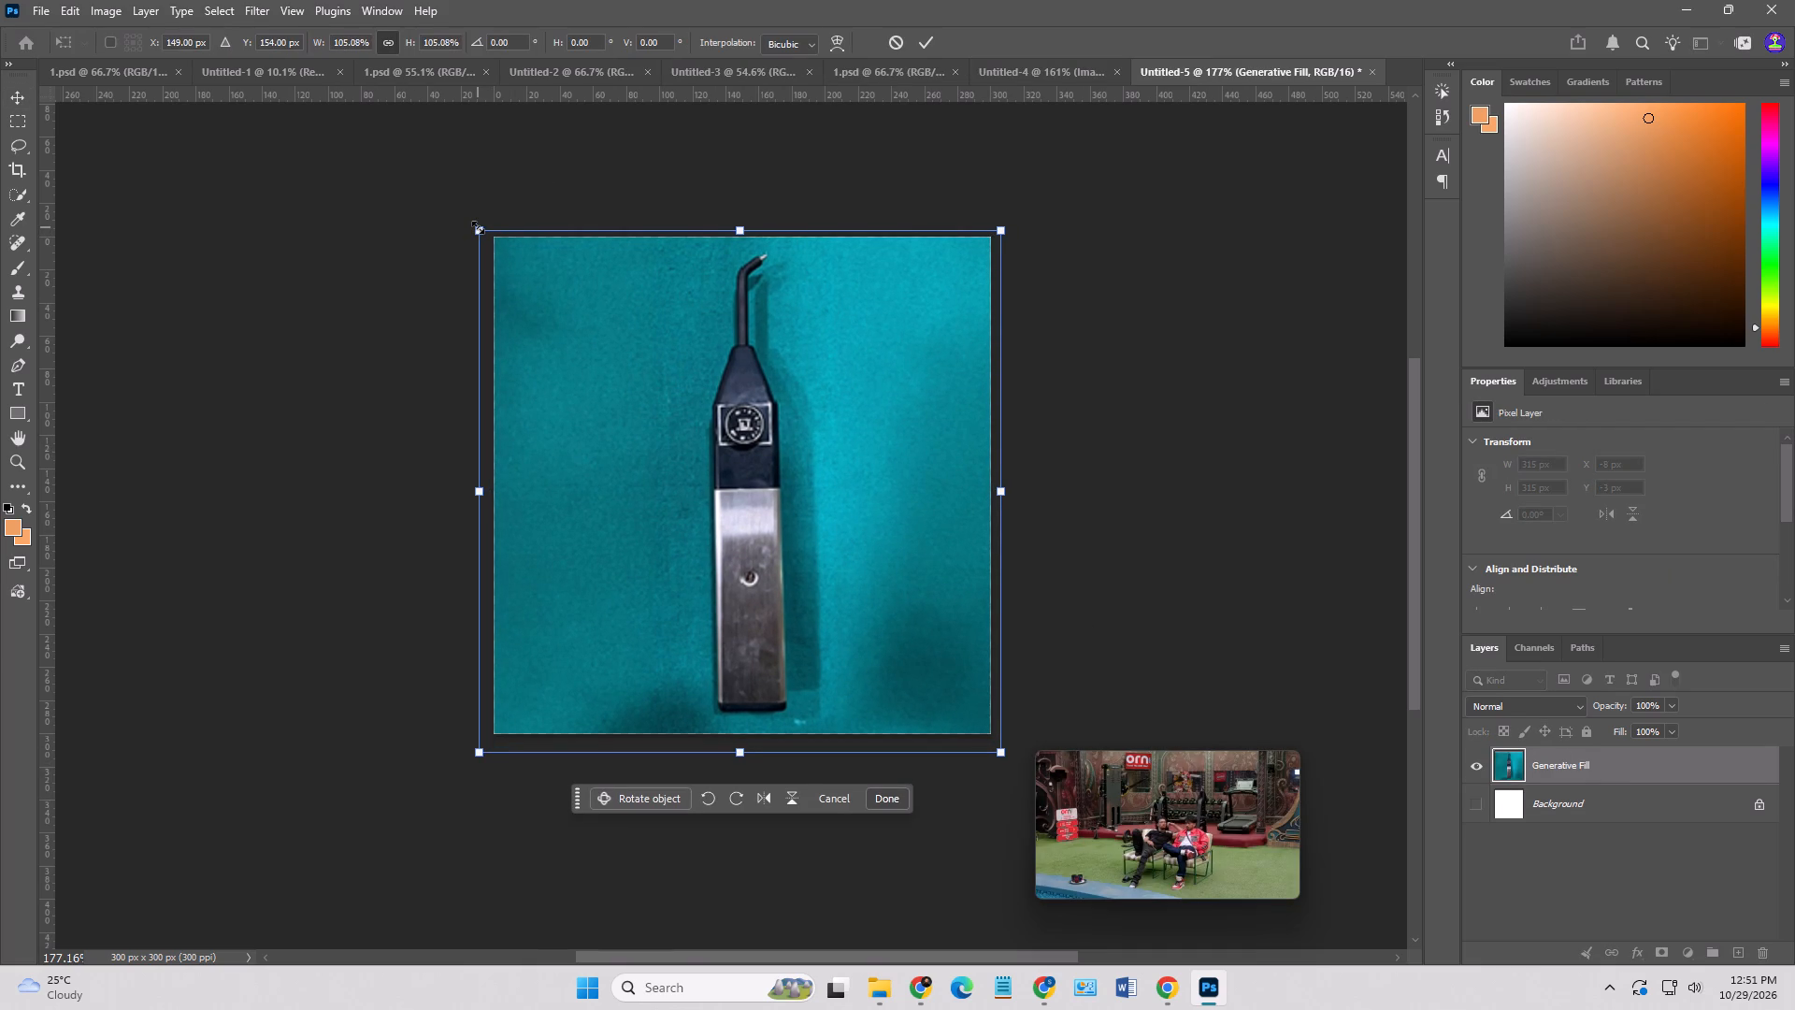
left_click(1150, 379)
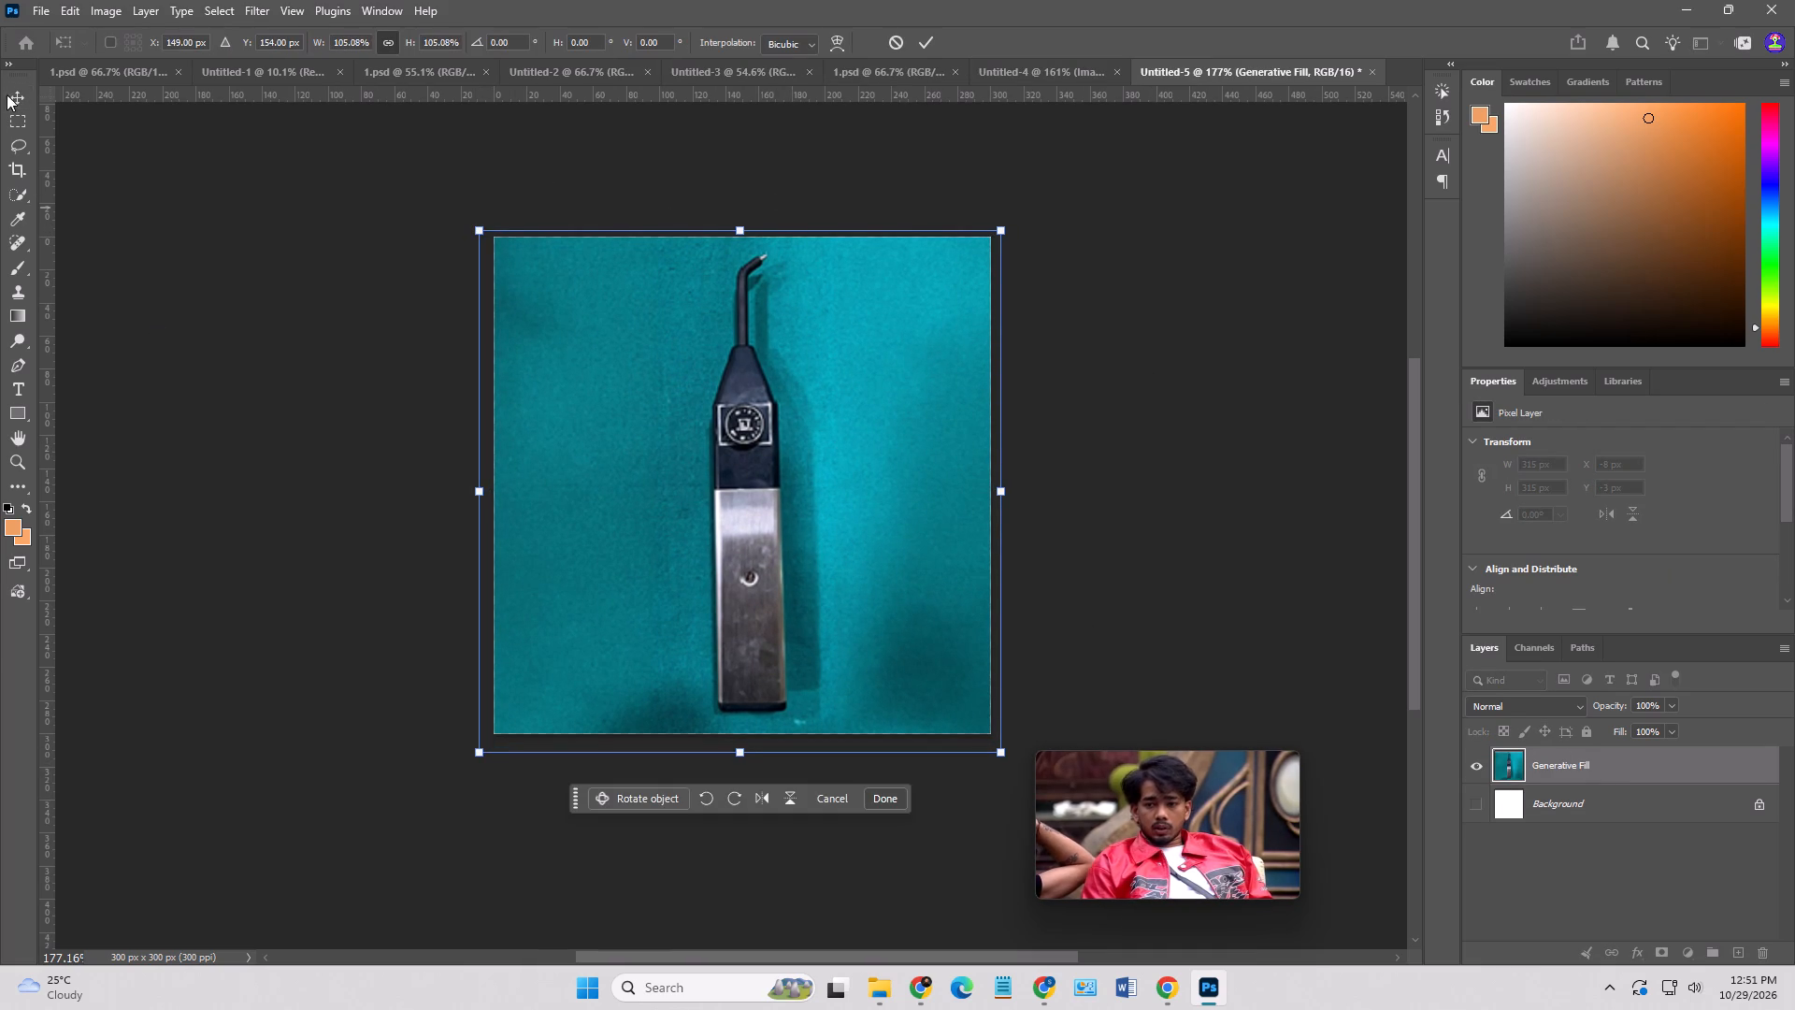
left_click(12, 87)
left_click(60, 176)
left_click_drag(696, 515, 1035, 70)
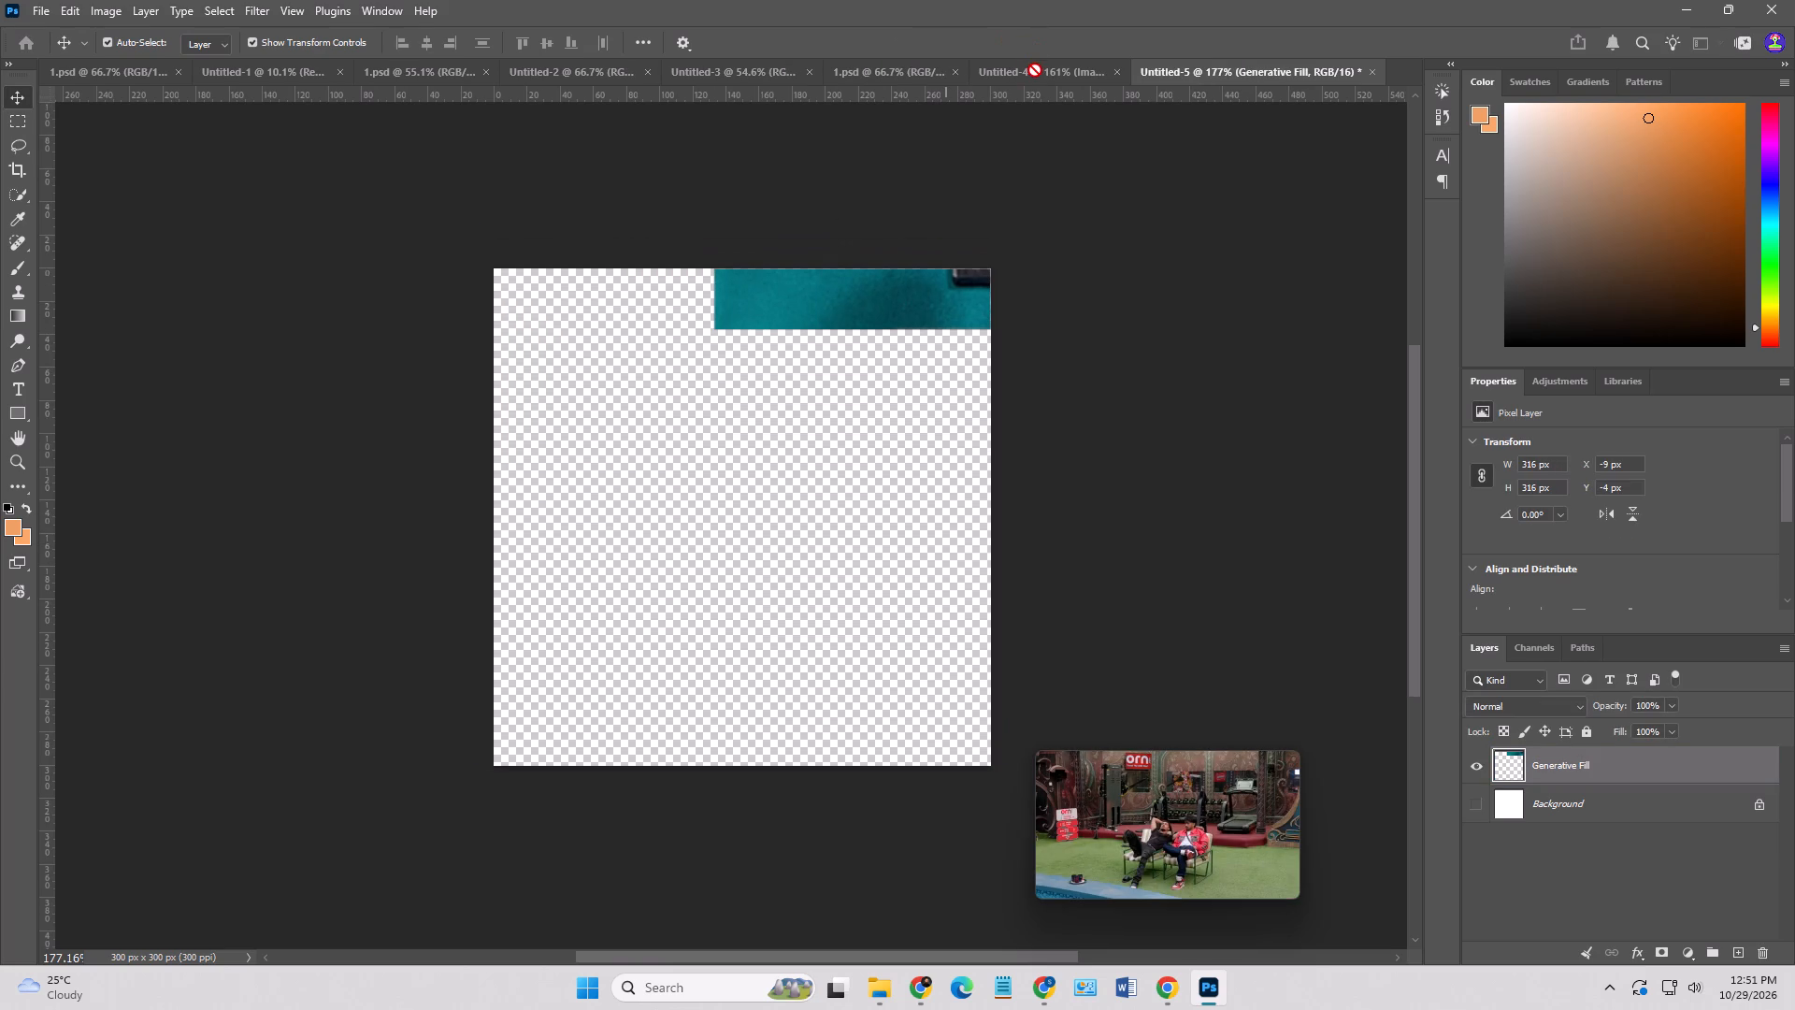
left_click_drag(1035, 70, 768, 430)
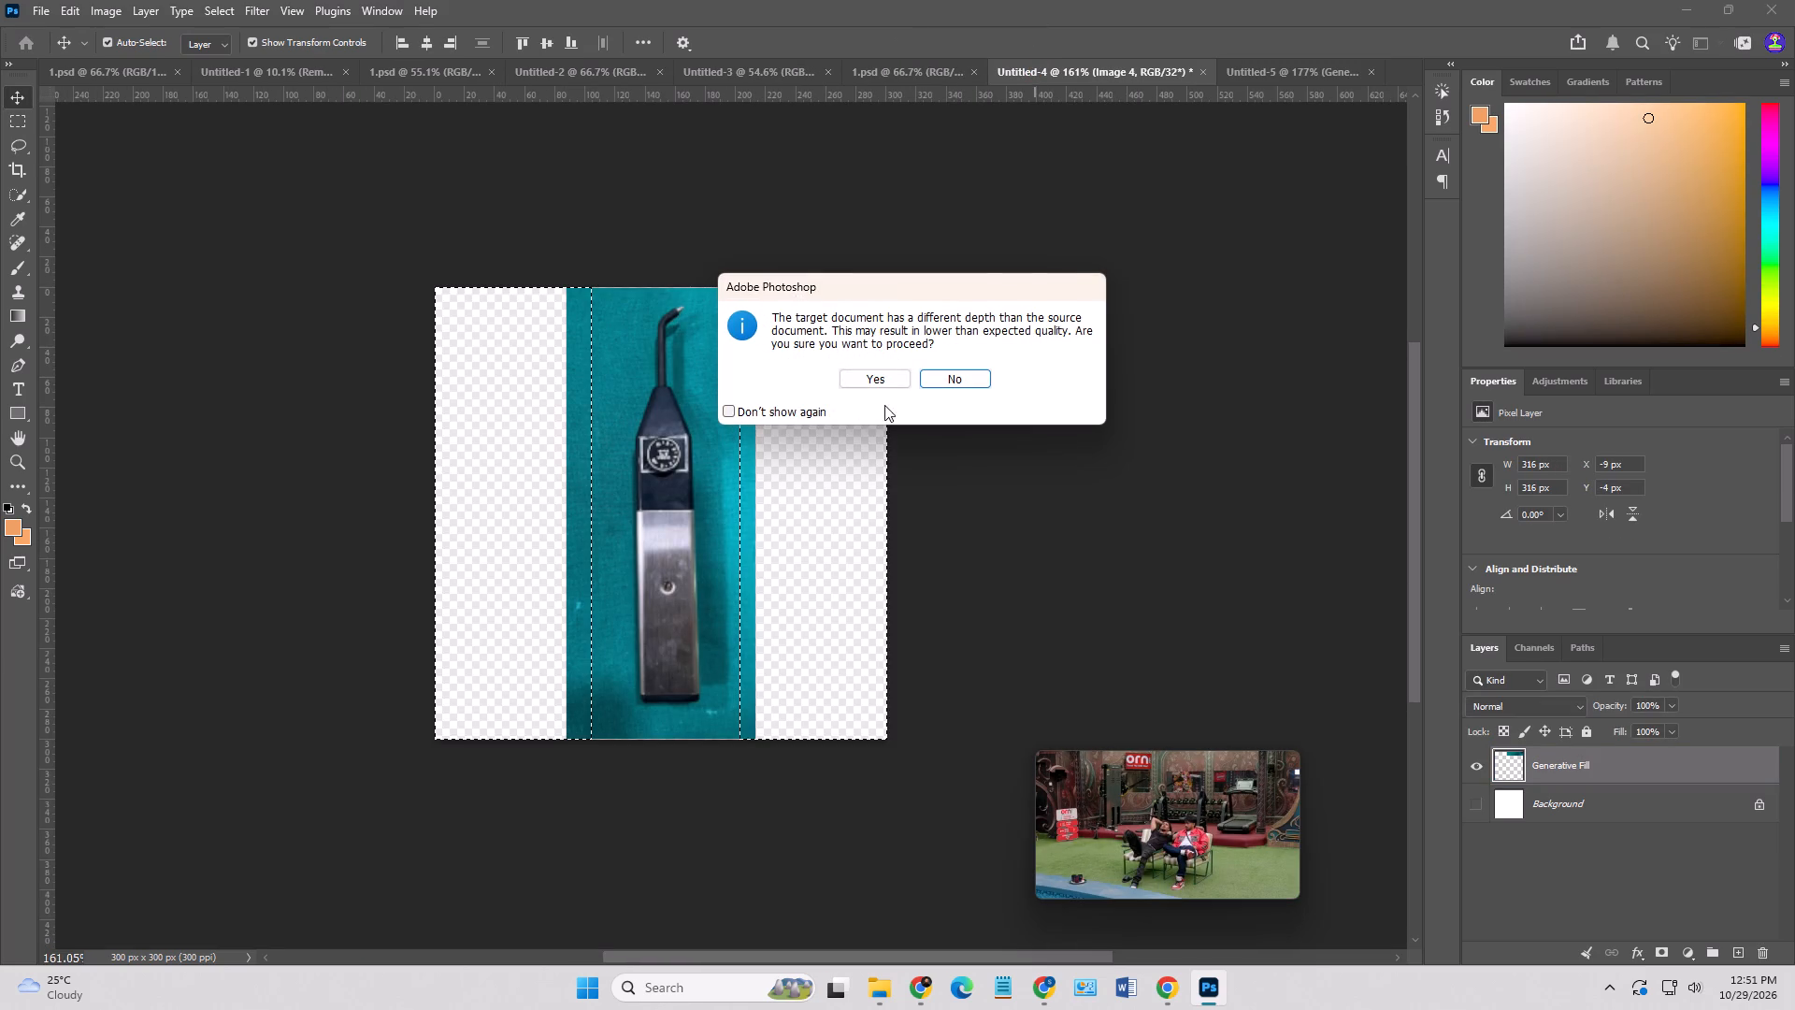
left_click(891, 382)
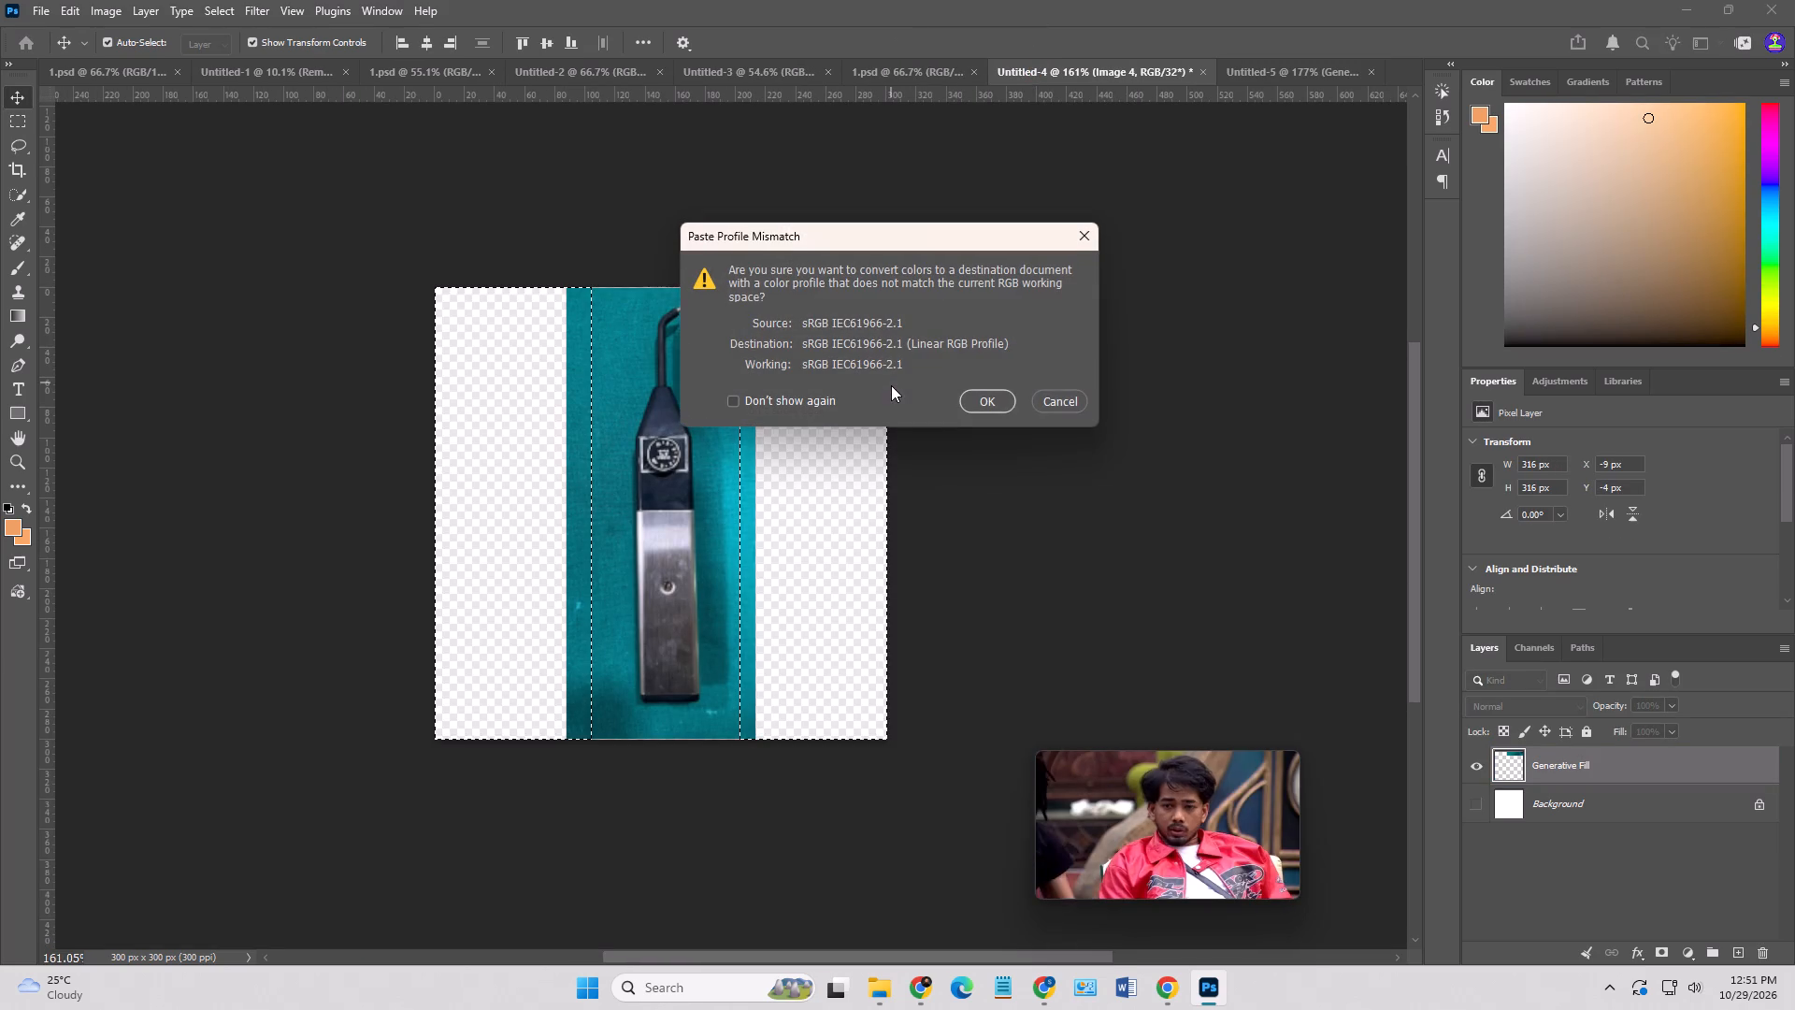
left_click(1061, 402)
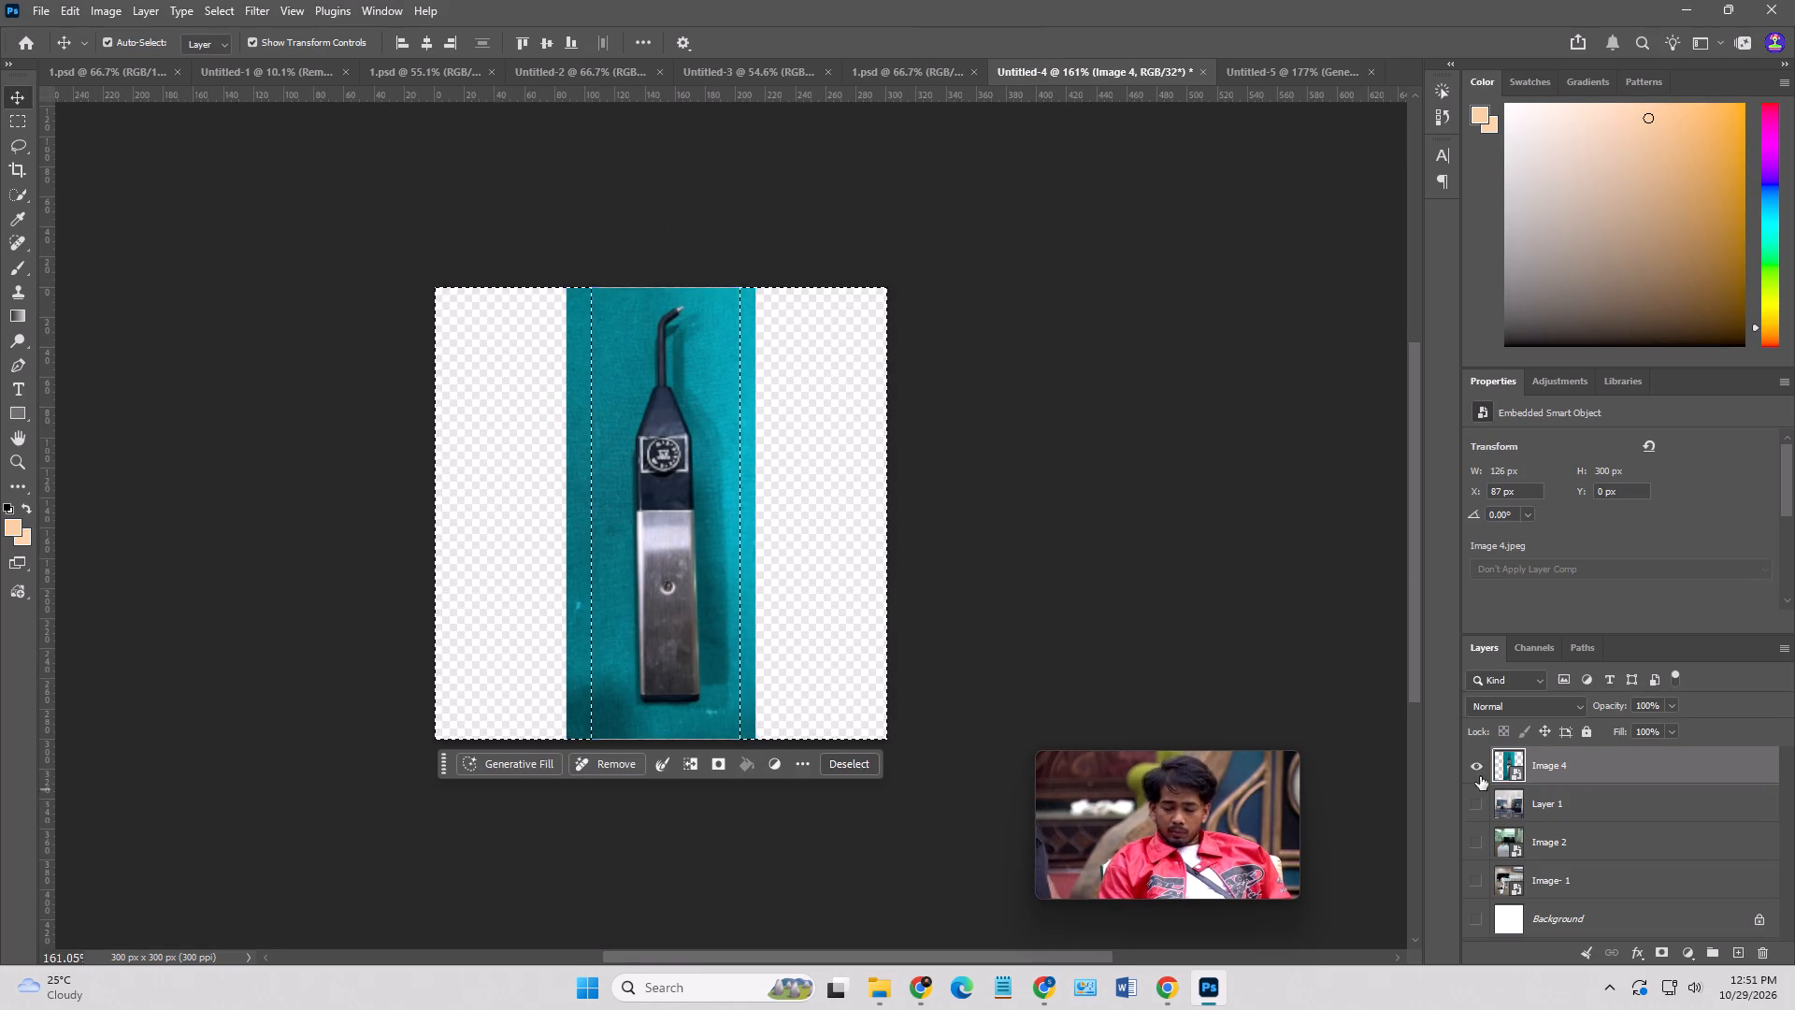
Clear the strip selection in Untitled-4 and delete its unfilled Image 4 layer.
left_click(1475, 767)
key("ctrl+d")
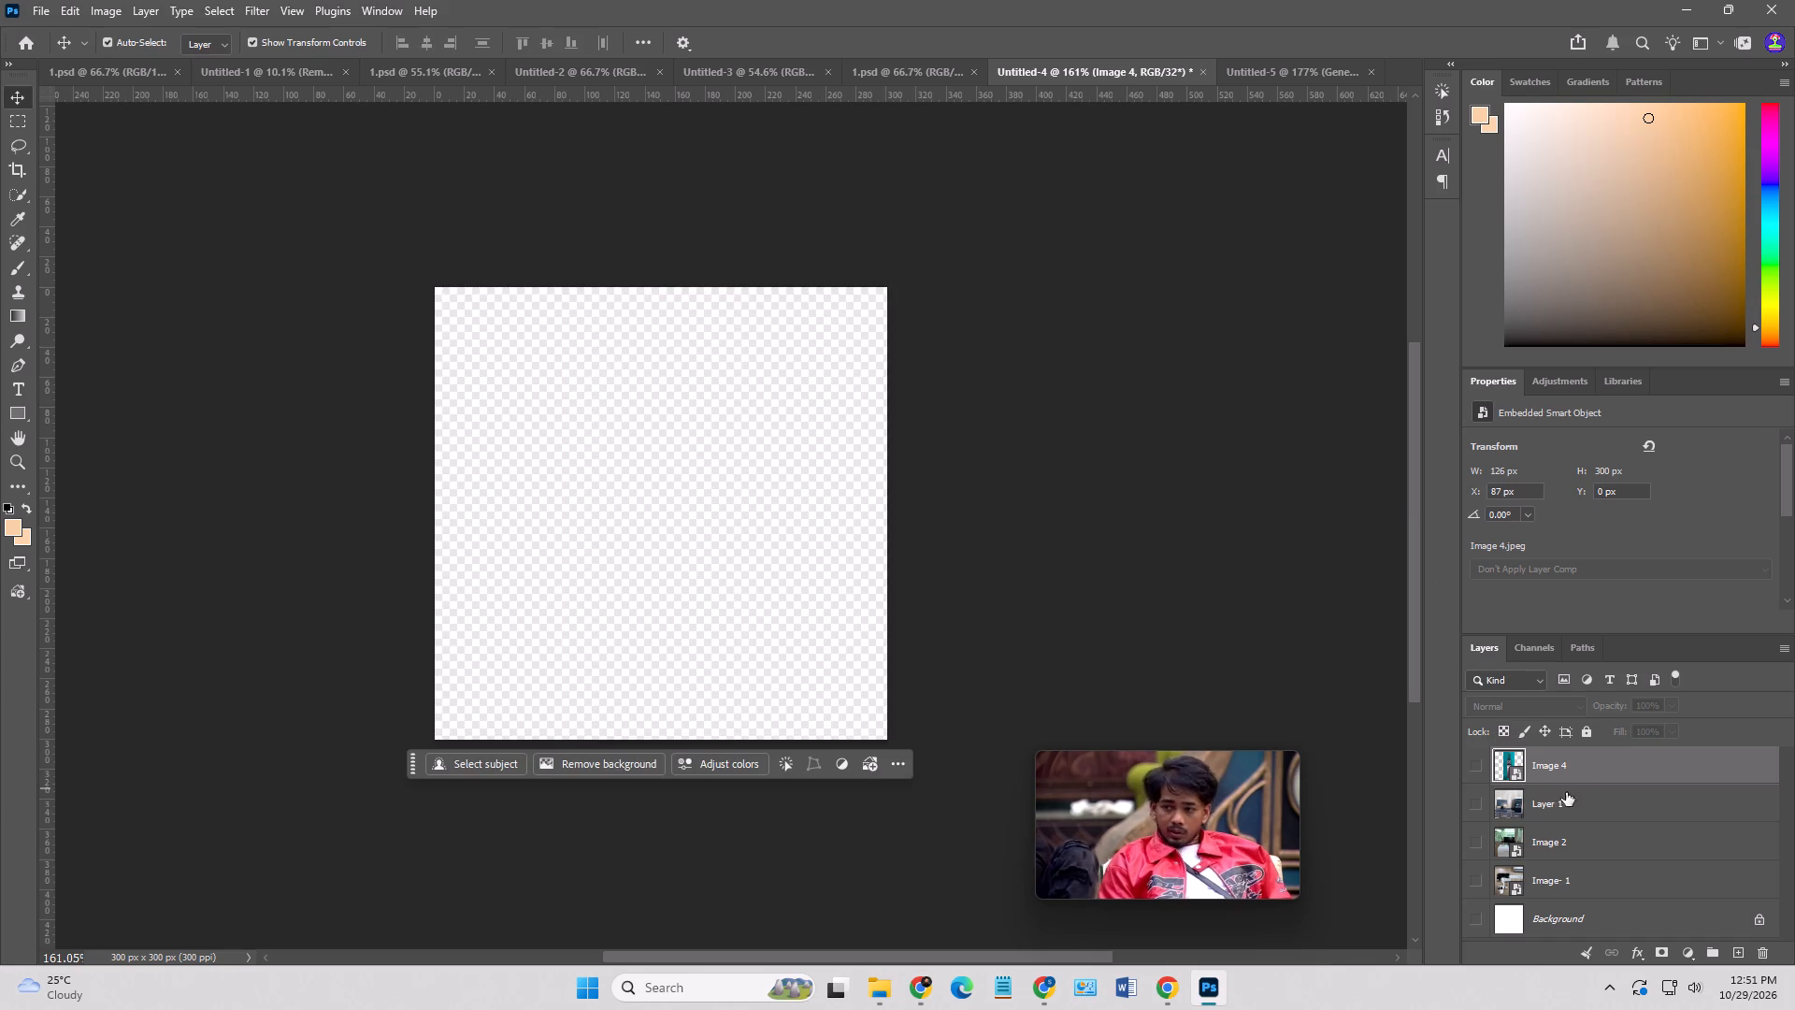
left_click(1582, 765)
key("Delete")
Copy the merged photo from Untitled-5 into Untitled-4, accepting the depth and color profile conversion, and position it to cover the whole canvas.
left_click(1293, 62)
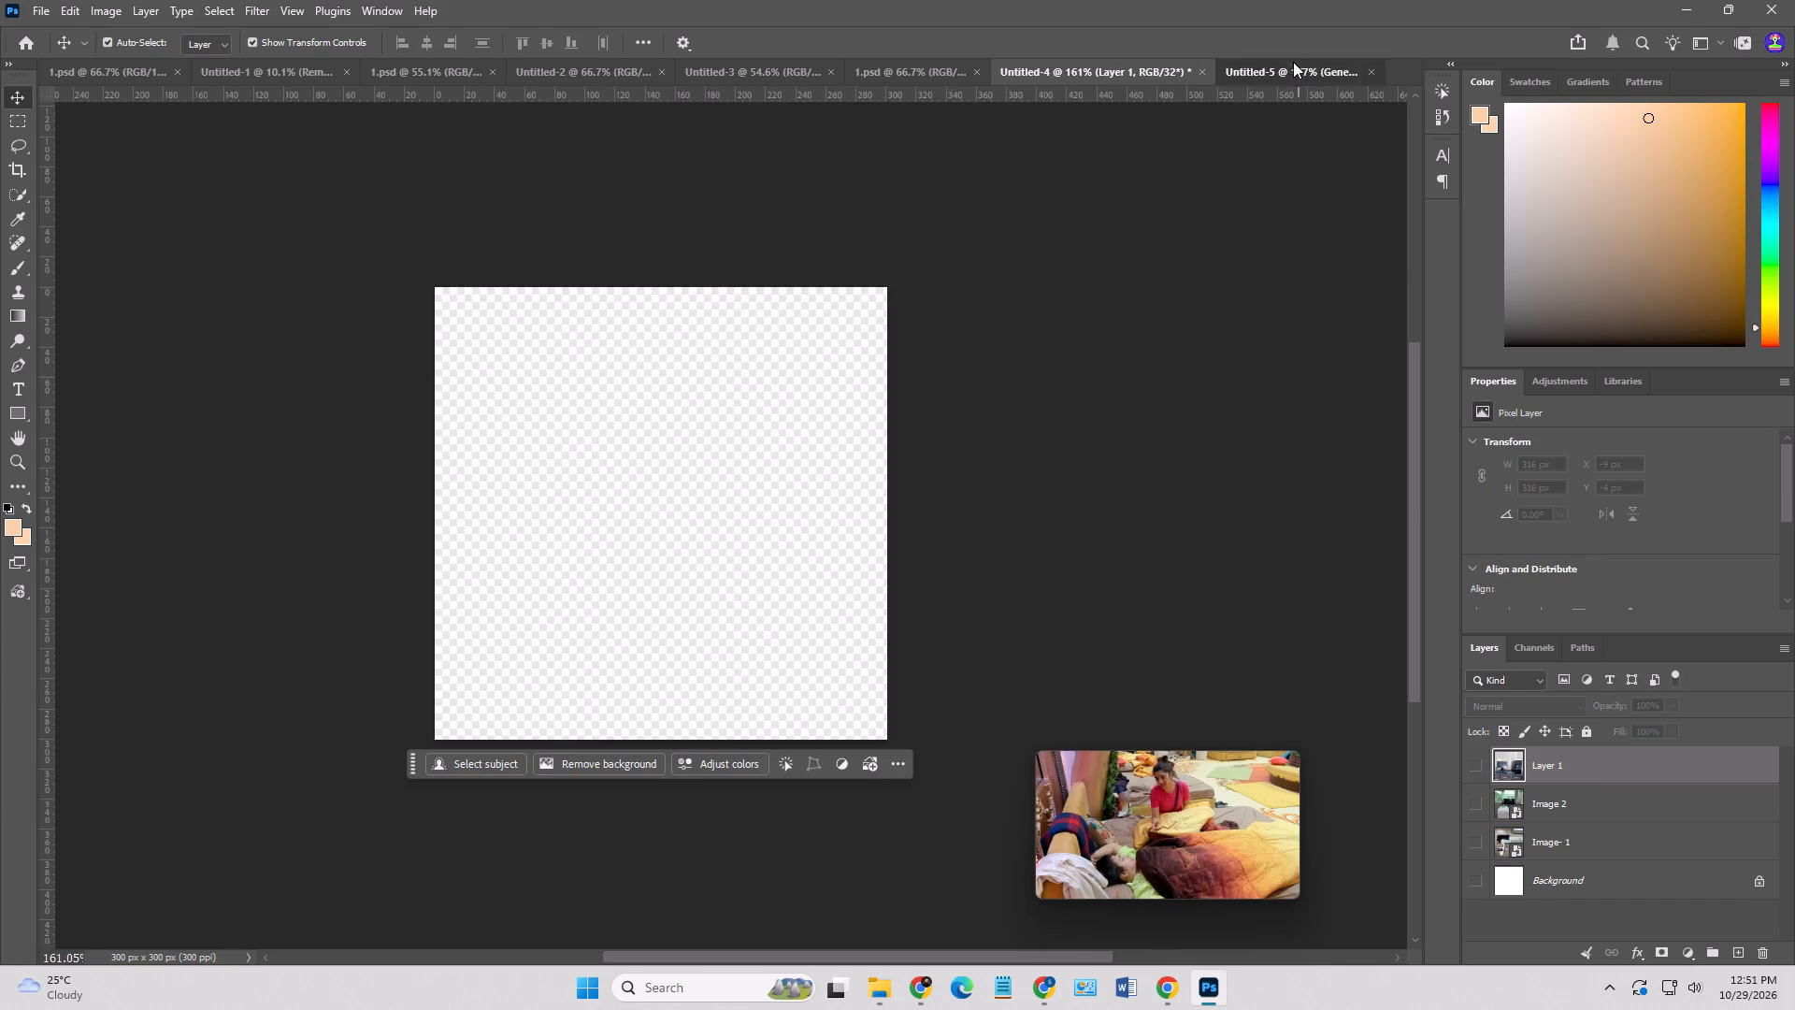
left_click_drag(878, 445, 1009, 72)
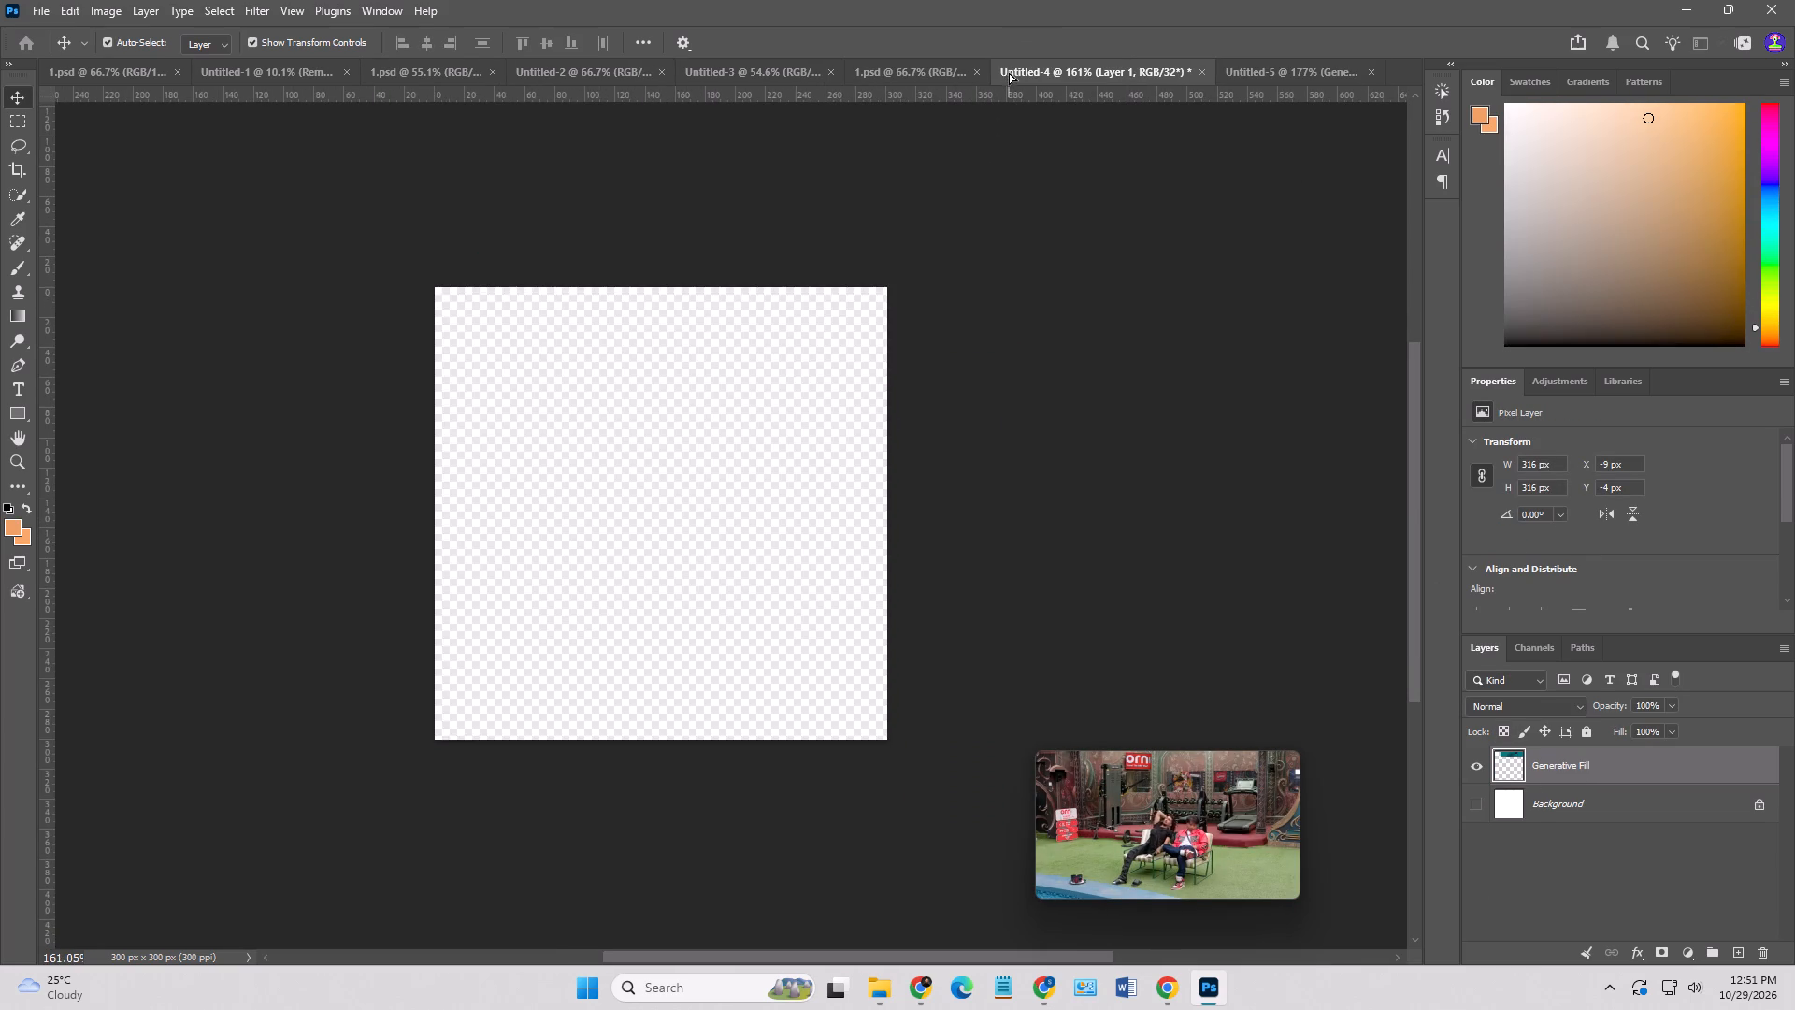
left_click_drag(1009, 72, 768, 442)
left_click(876, 378)
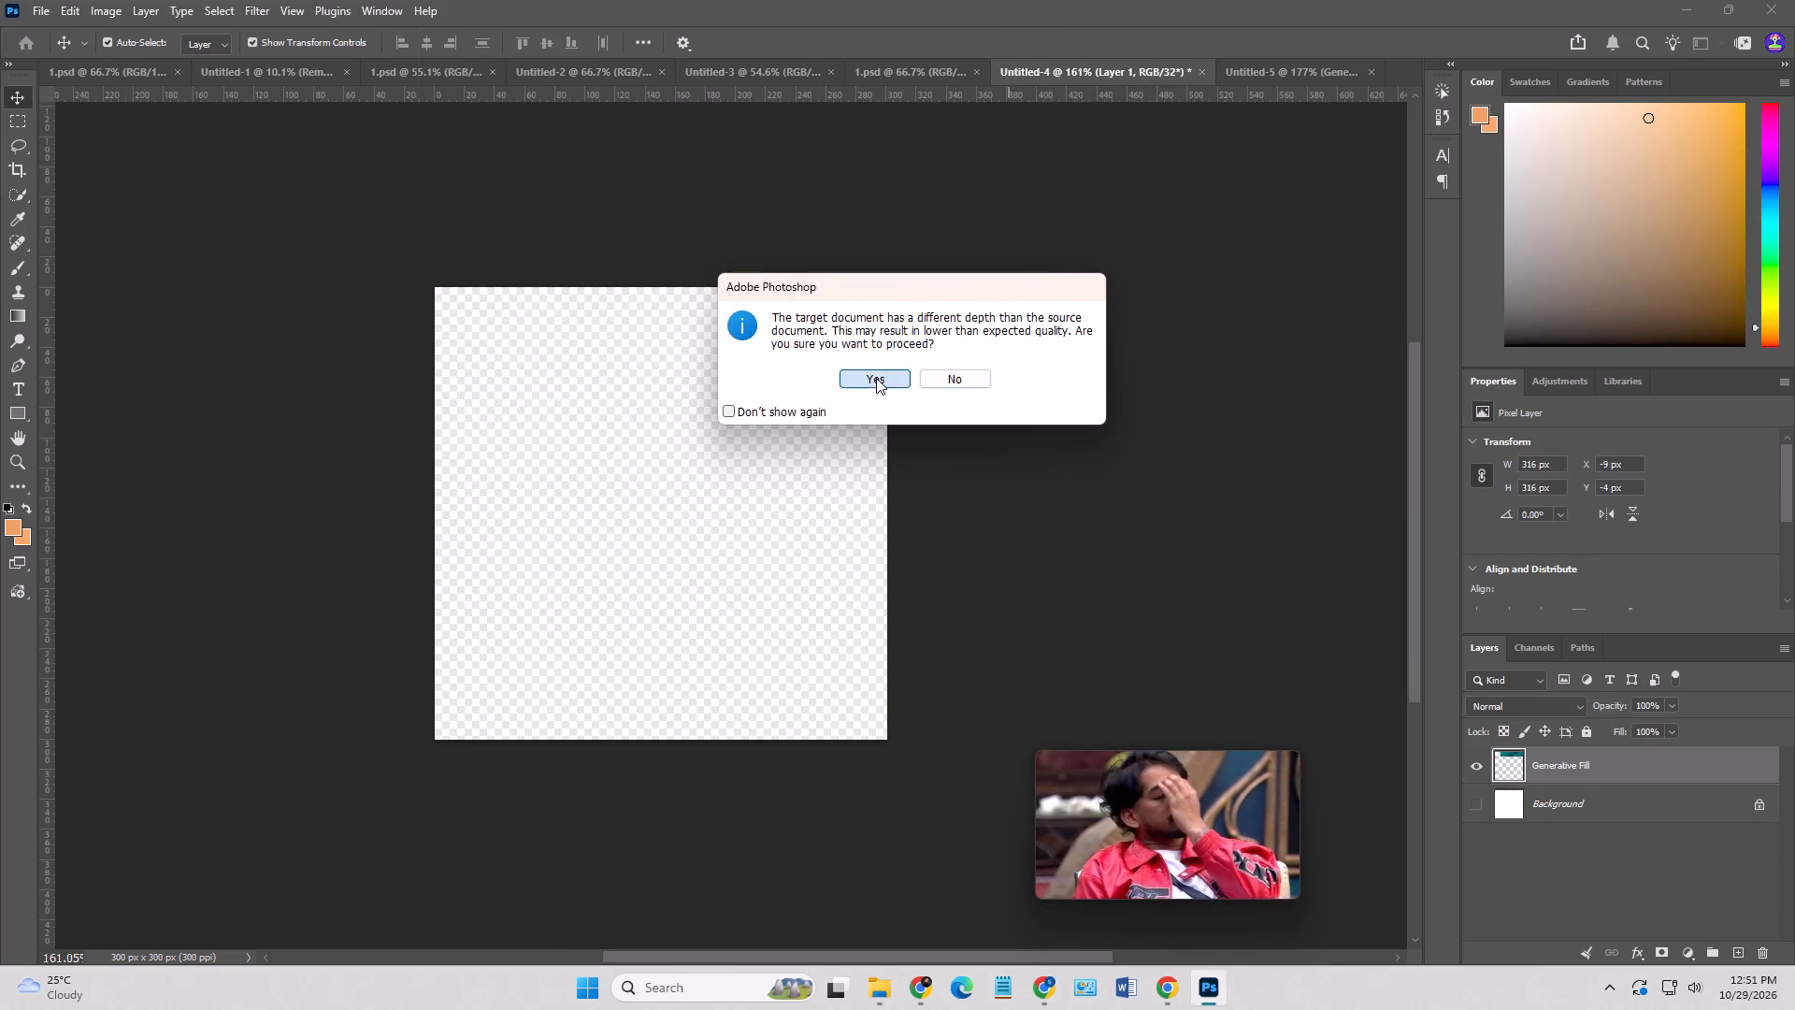
left_click(977, 397)
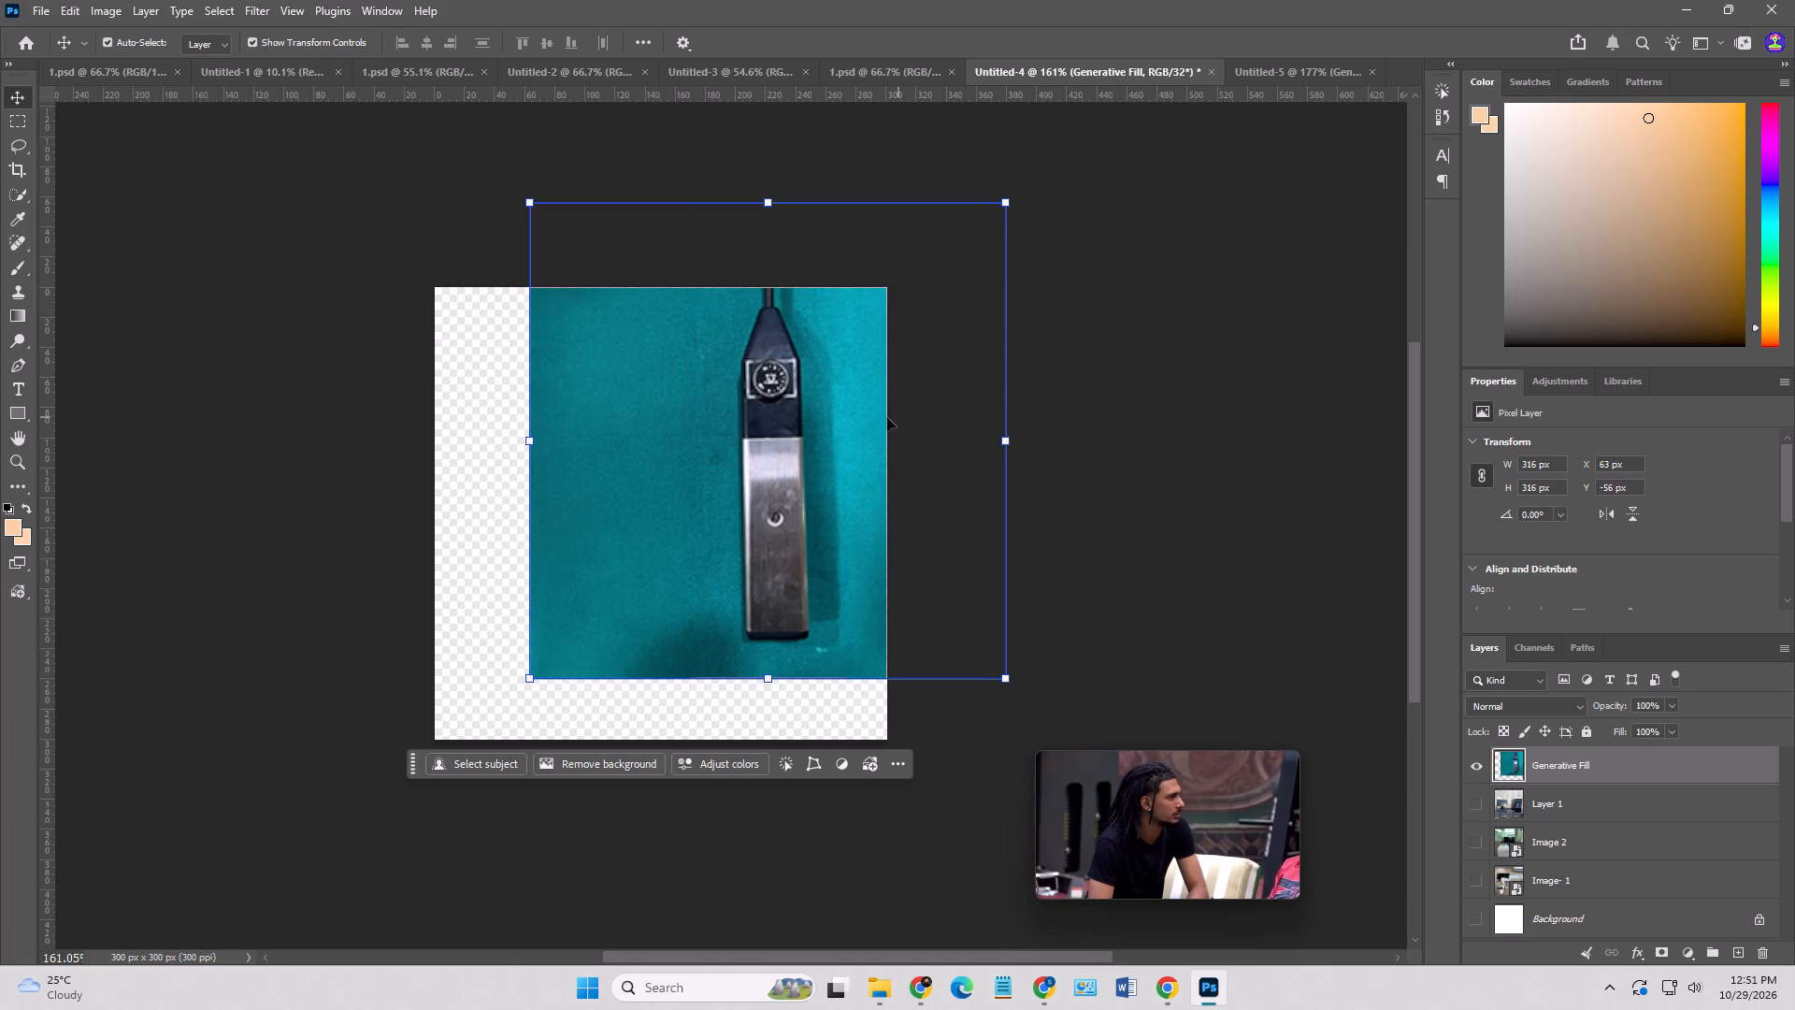
left_click_drag(844, 423, 752, 493)
left_click(1171, 490)
left_click(1171, 490)
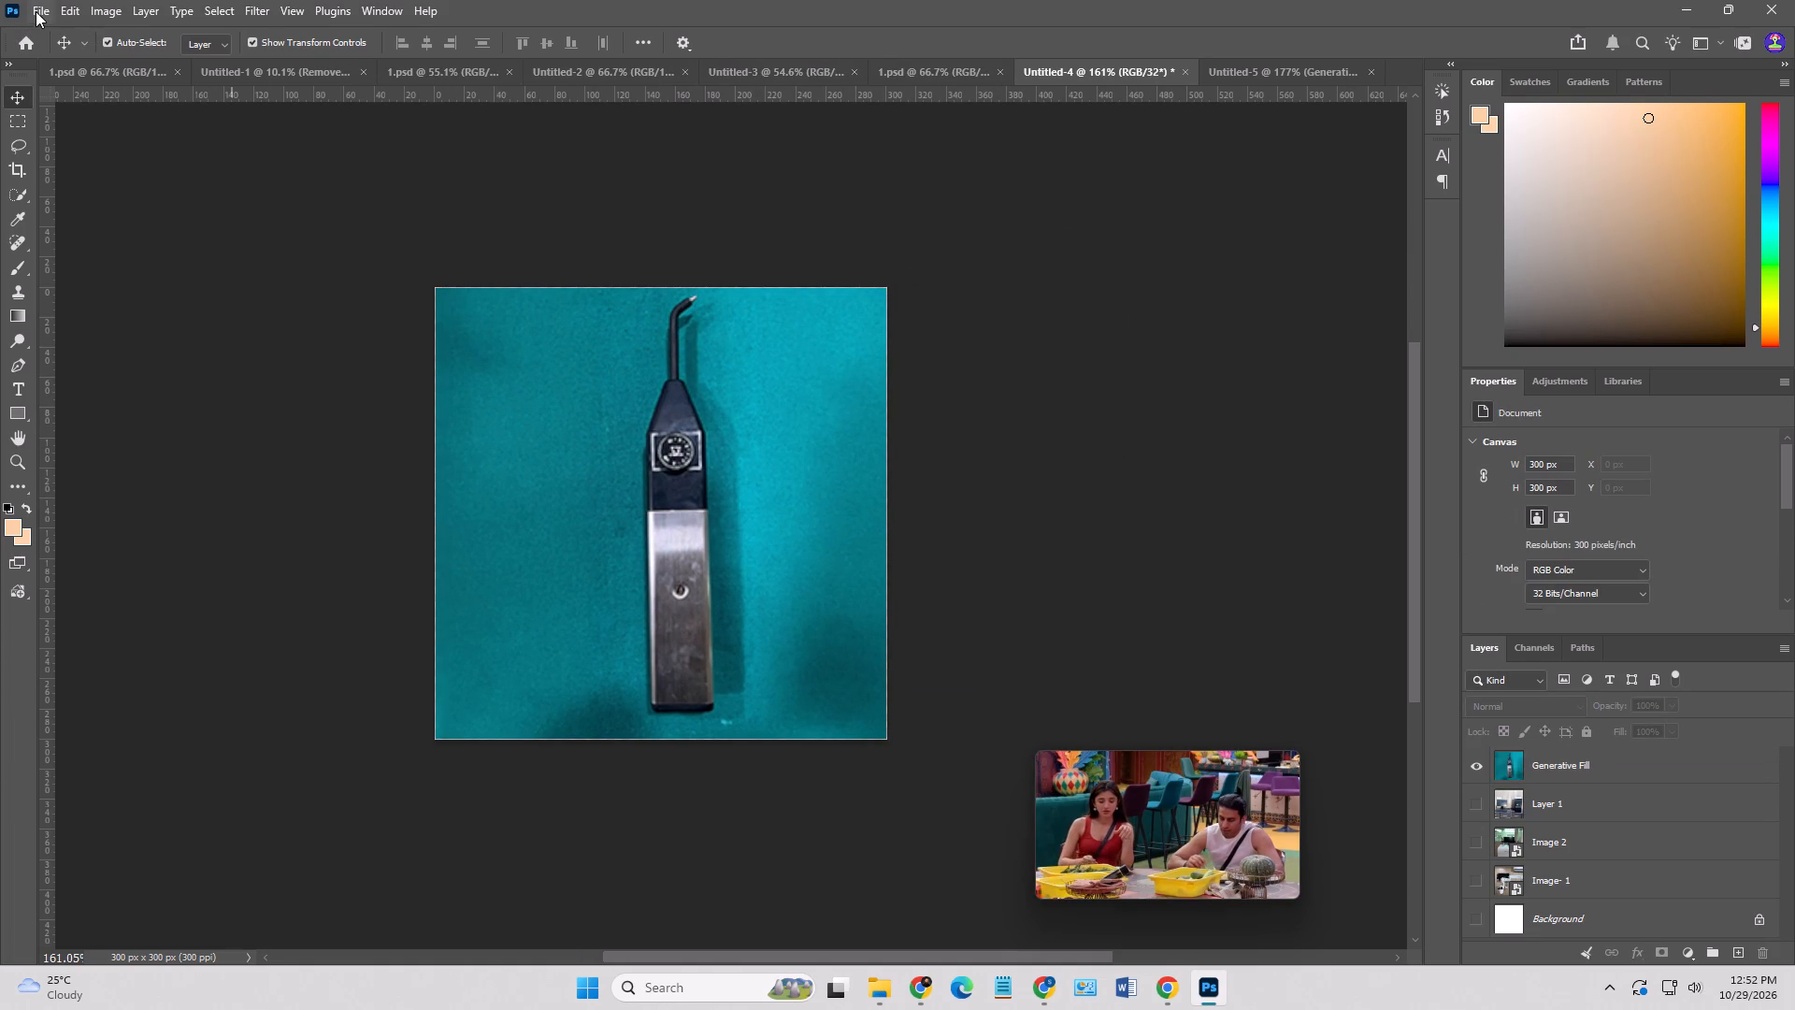
Export the 300 × 300 px canvas as a JPG named 4 into the Image 300x300 folder.
left_click(36, 11)
left_click(112, 335)
left_click(312, 355)
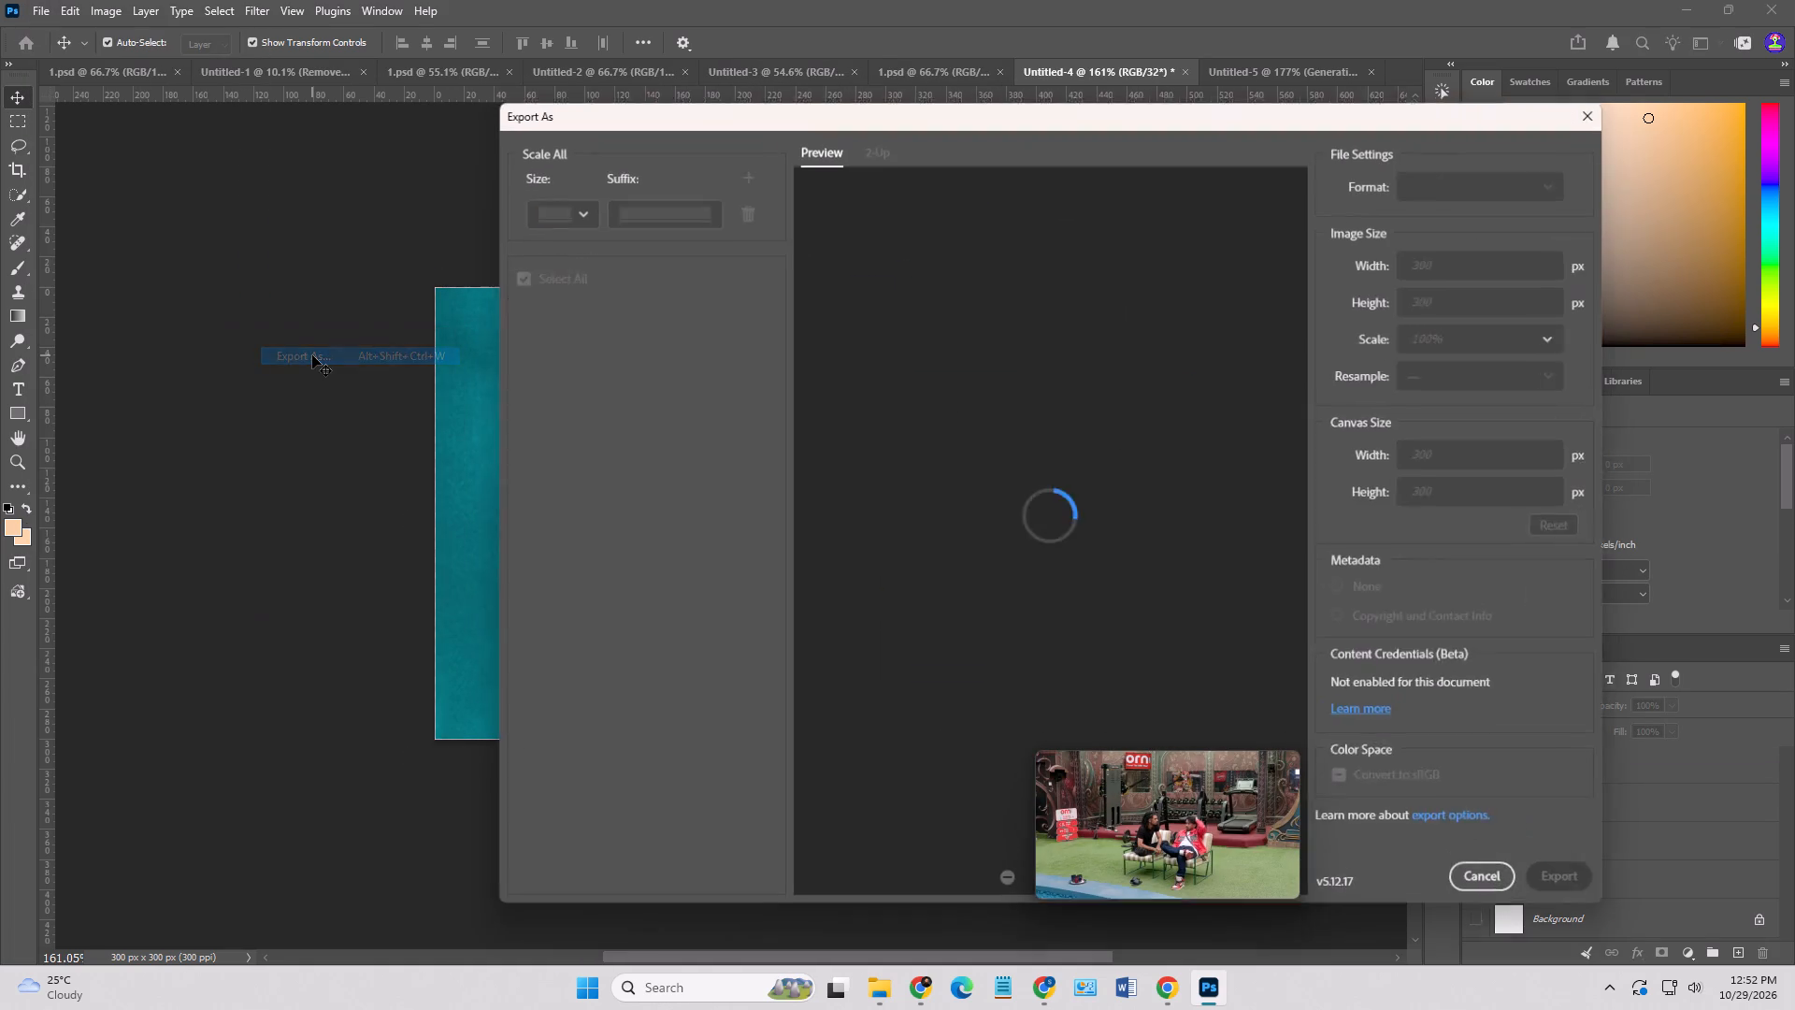
left_click(1584, 887)
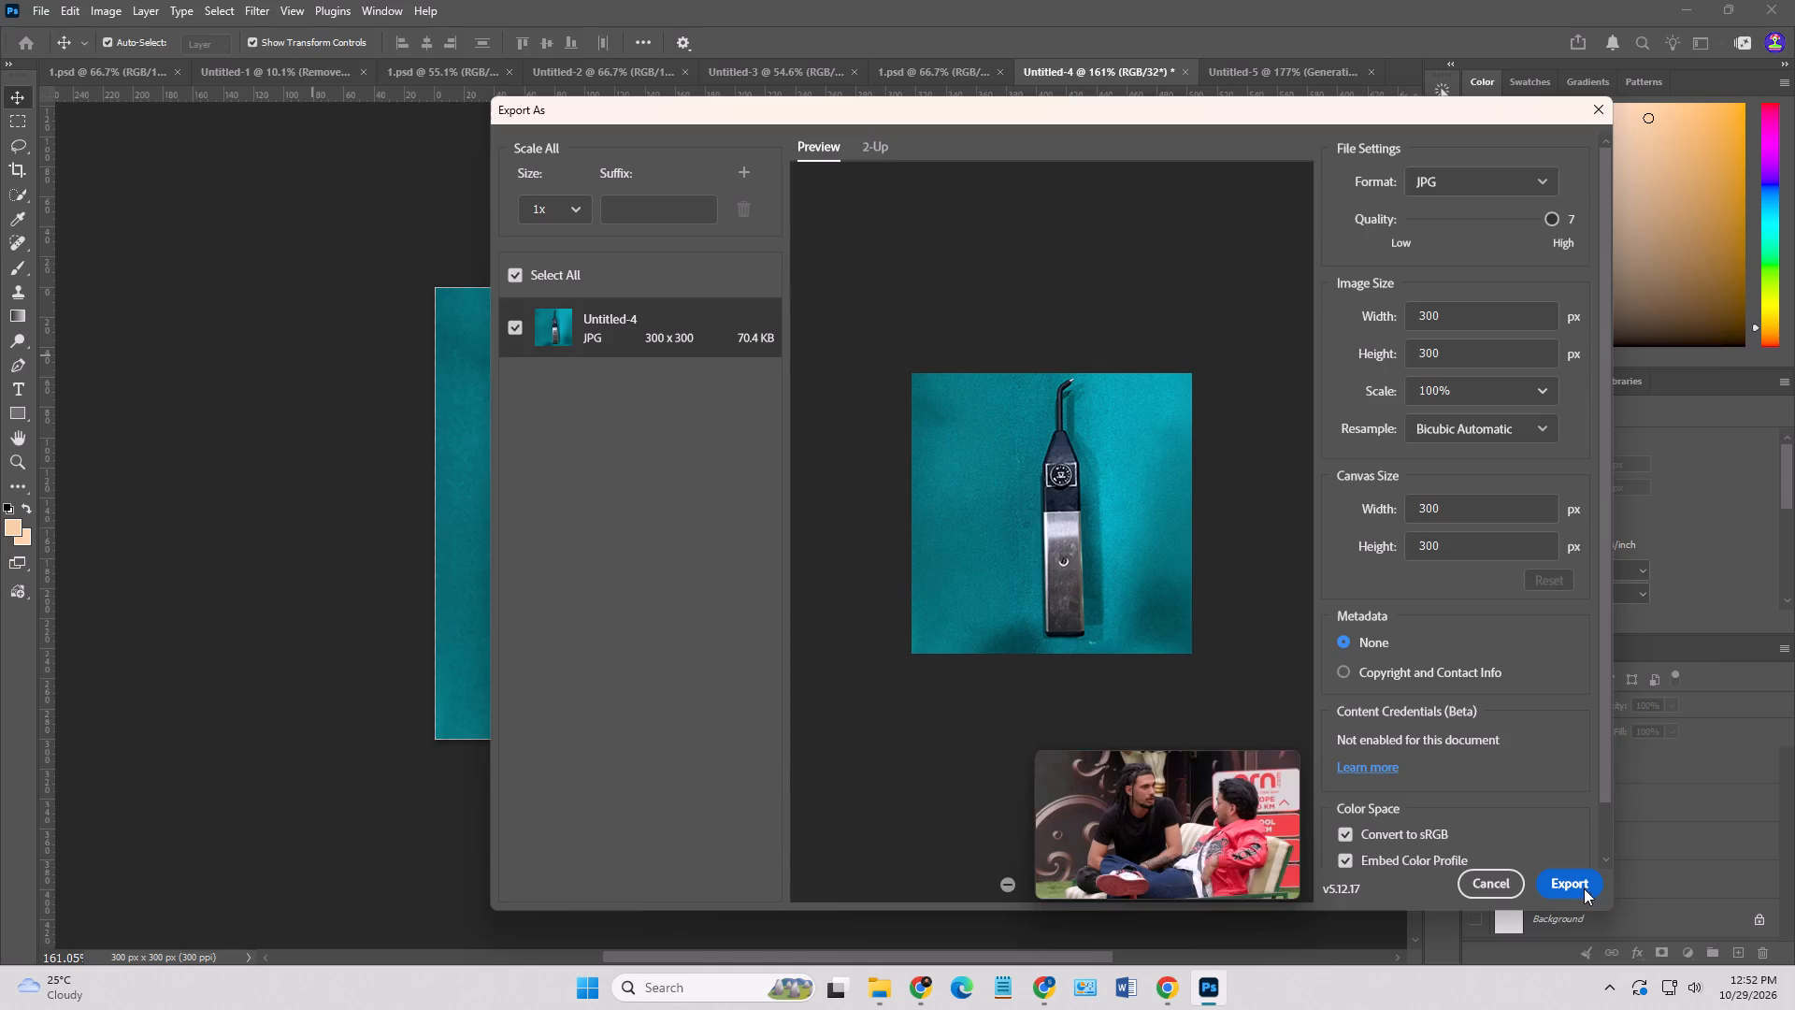
key("4")
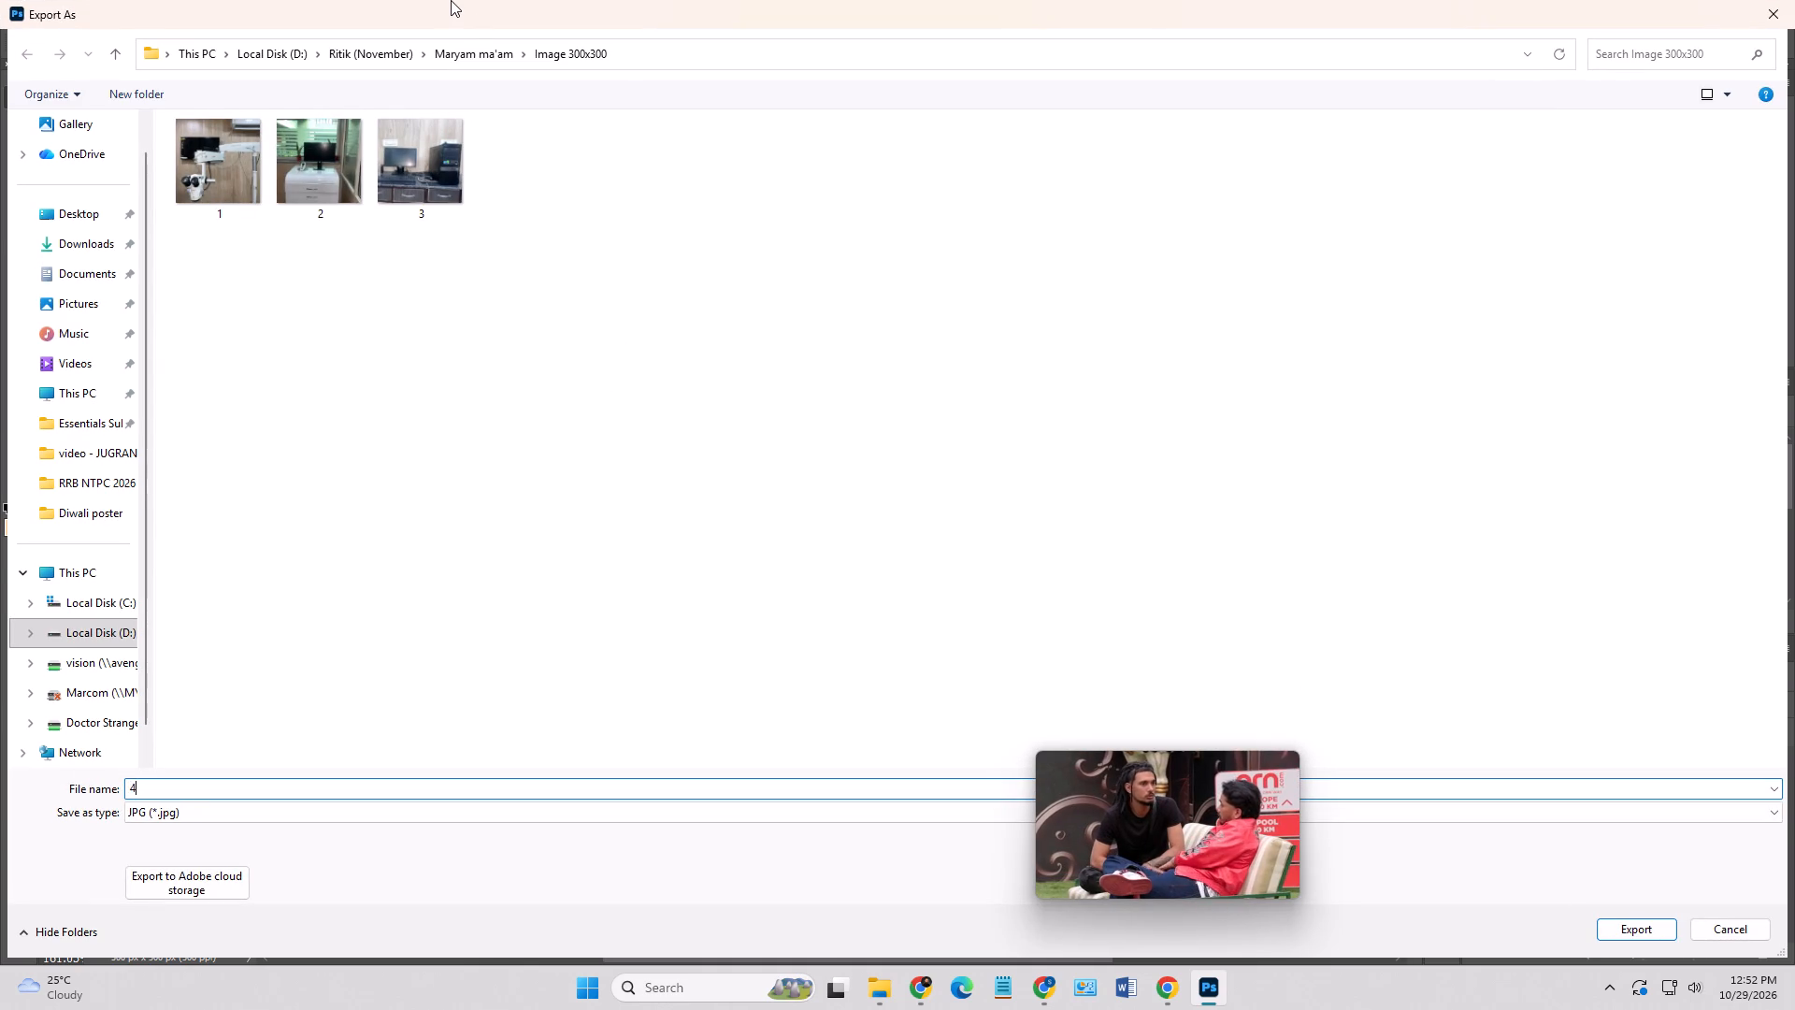
key("Return")
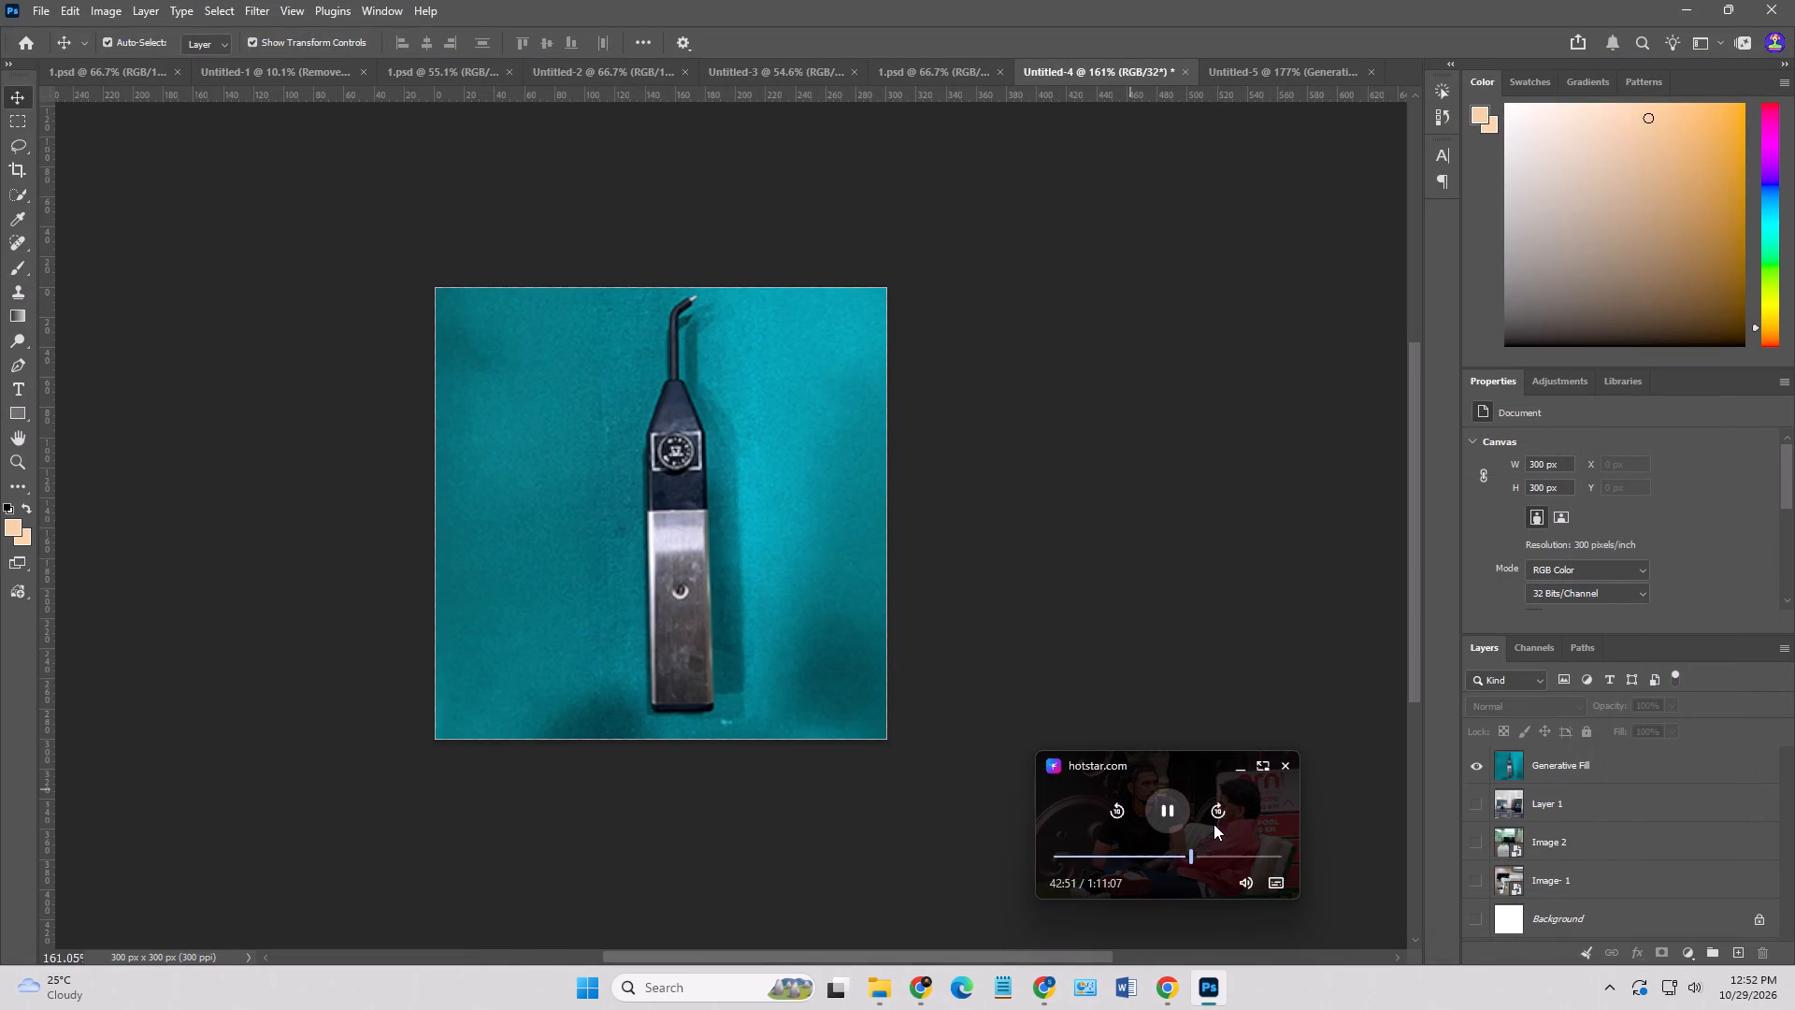
Move the floating video window clear of the canvas and the layer list.
left_click_drag(1254, 802, 1794, 945)
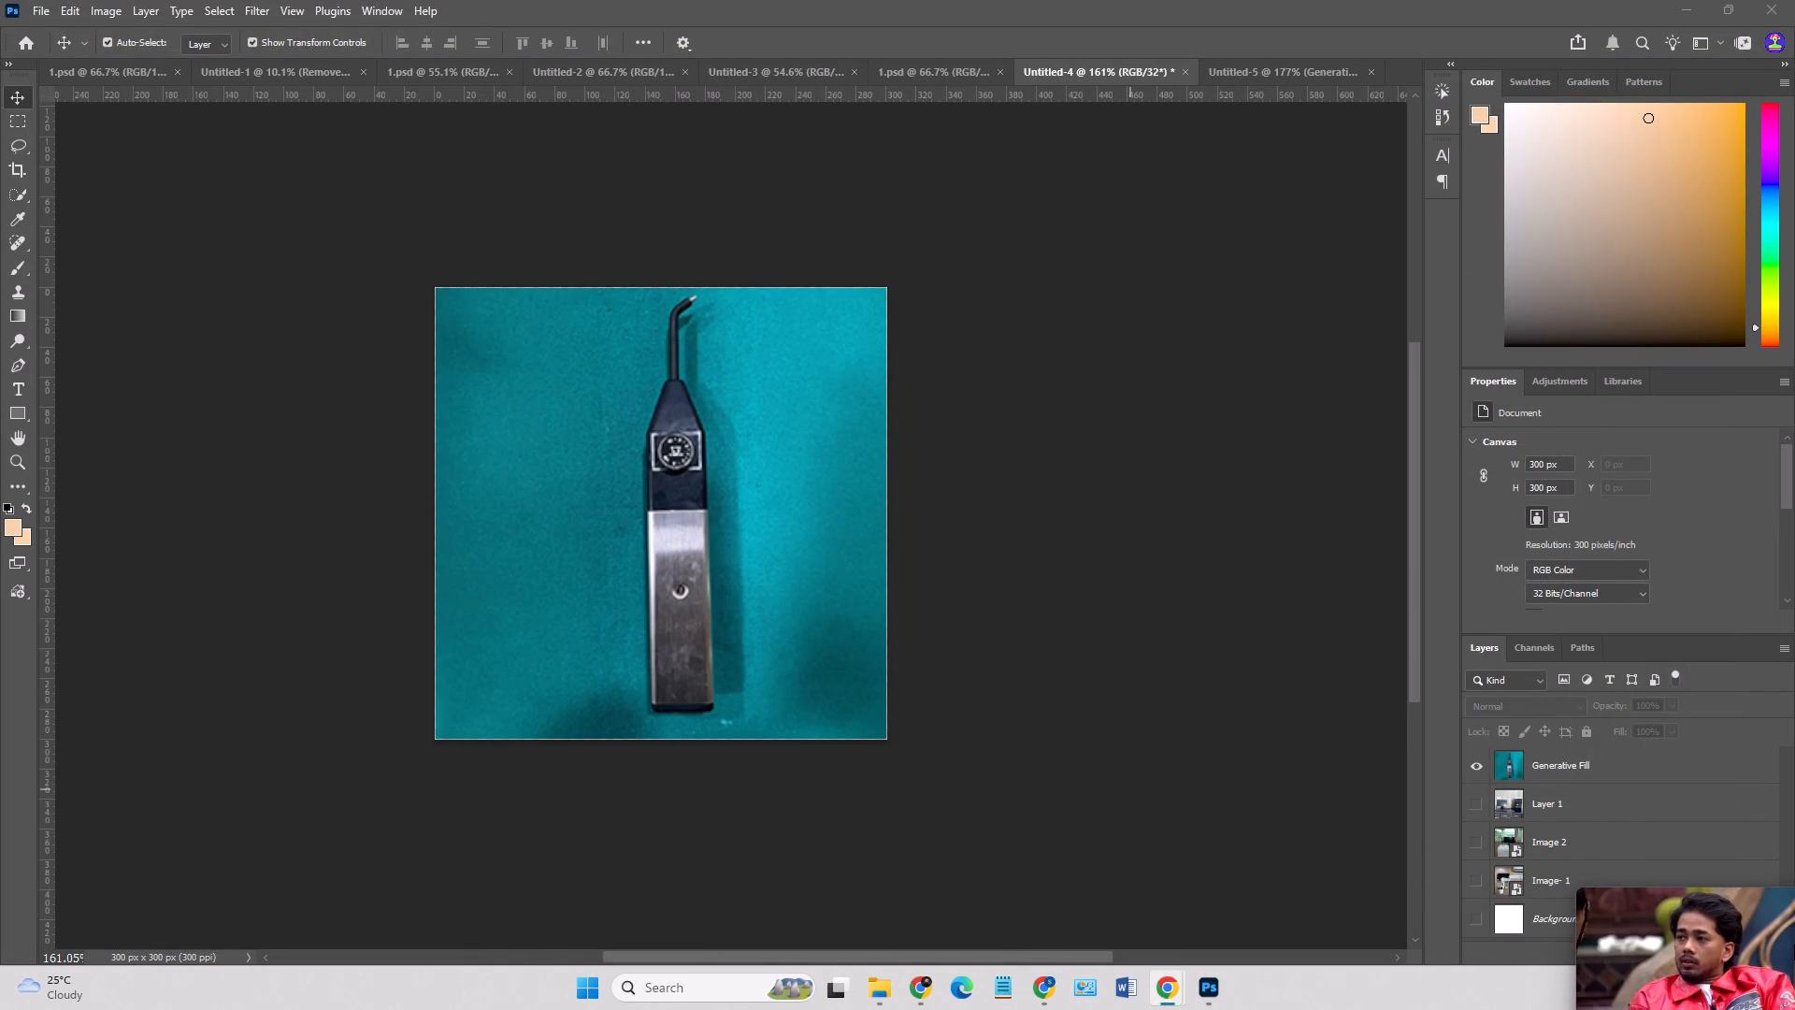
left_click_drag(1794, 945, 1727, 921)
left_click(1644, 924)
left_click_drag(1663, 889, 1047, 909)
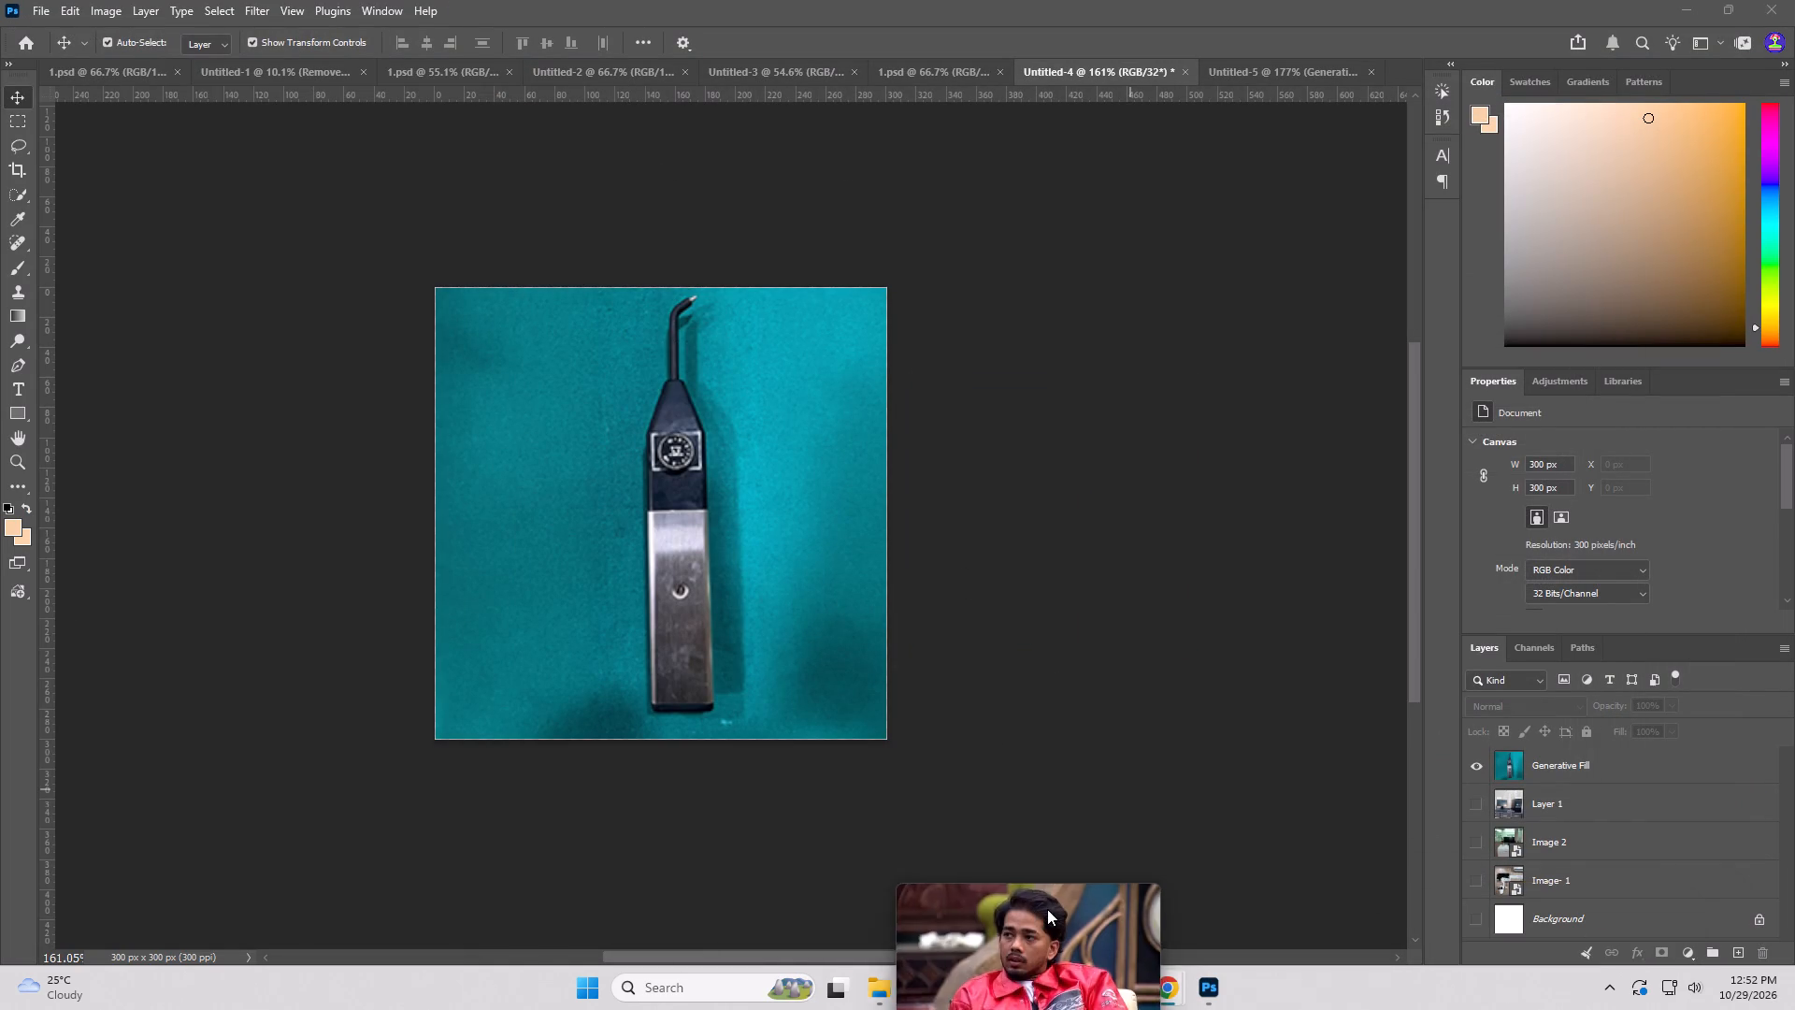
left_click_drag(1047, 909, 148, 993)
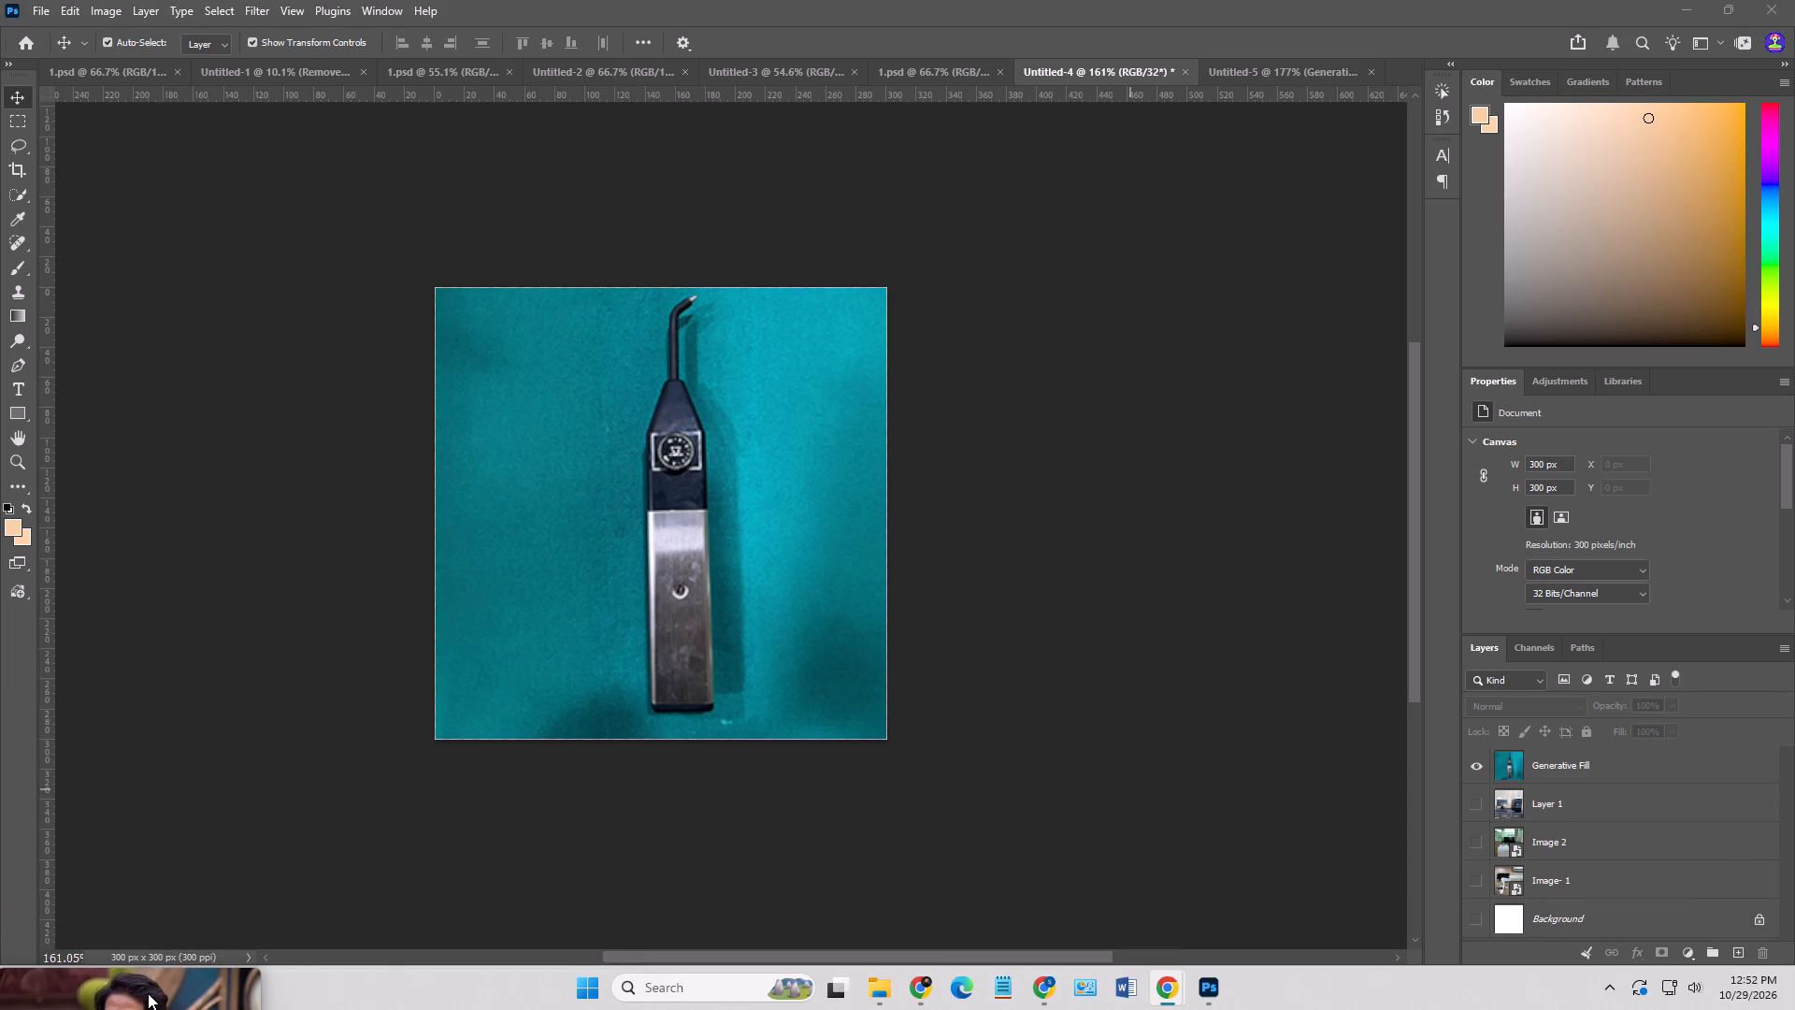
left_click_drag(148, 993, 158, 945)
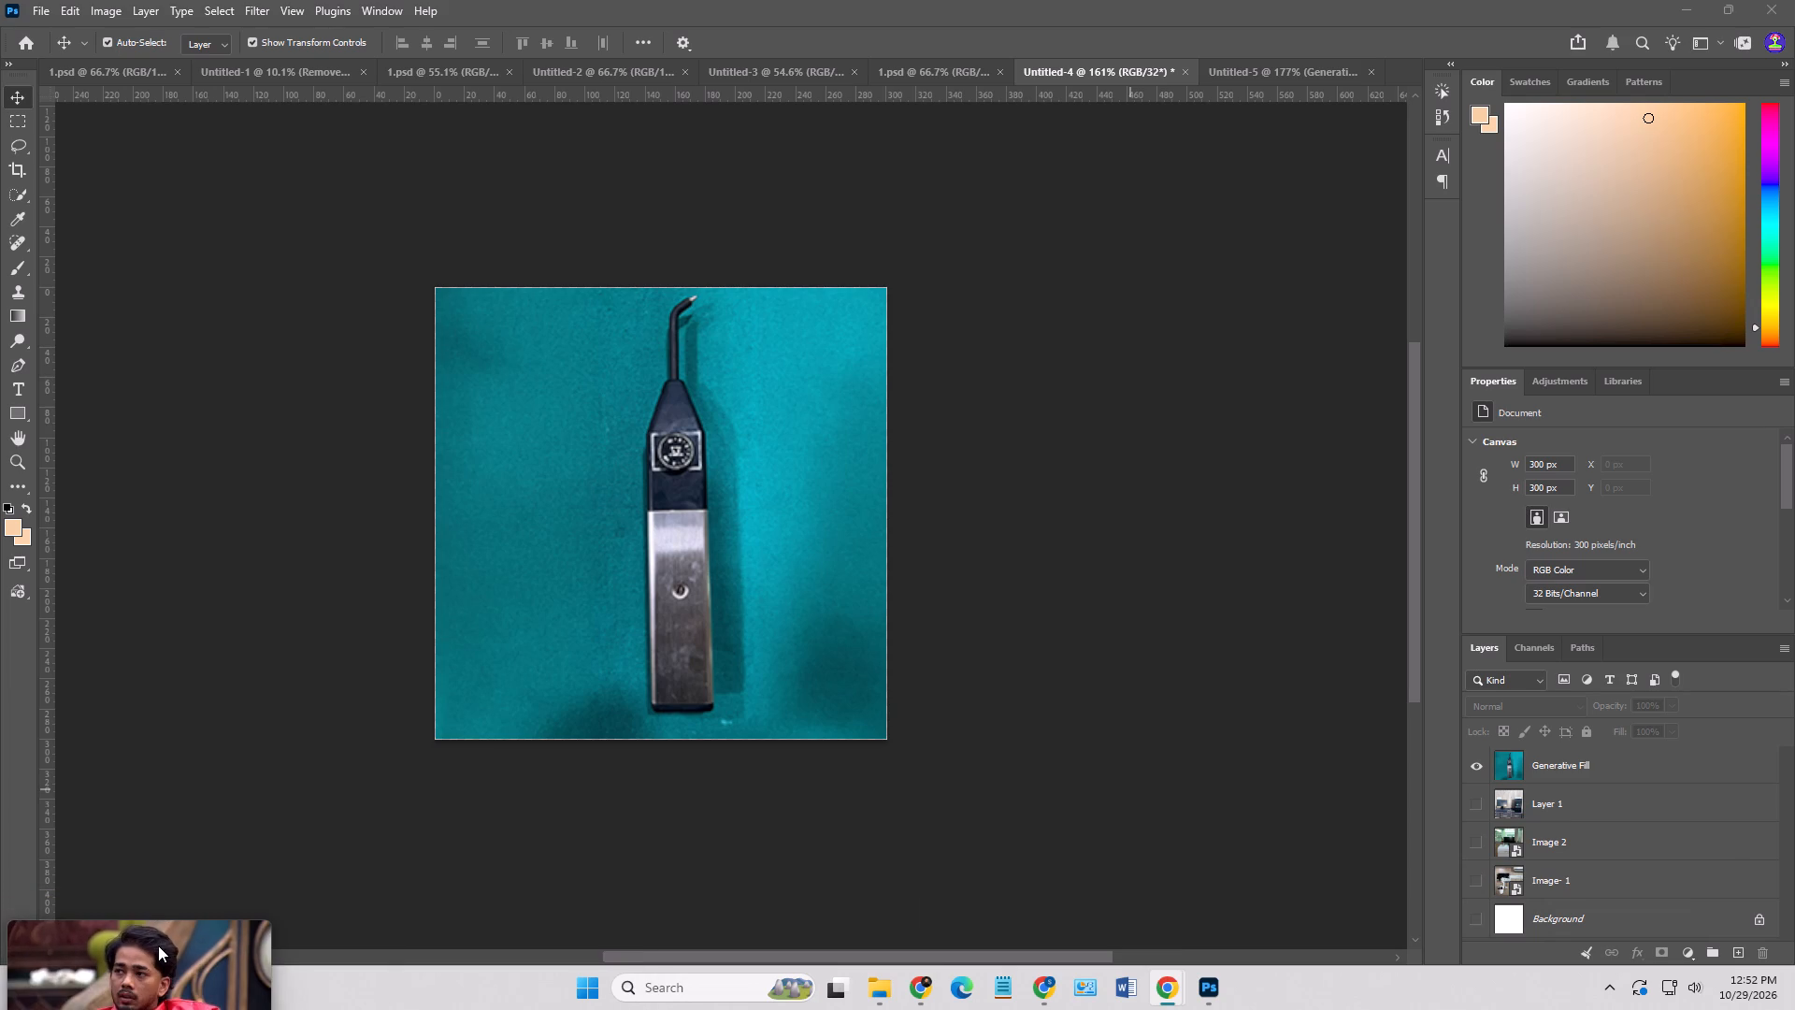
left_click_drag(158, 945, 150, 902)
left_click(122, 936)
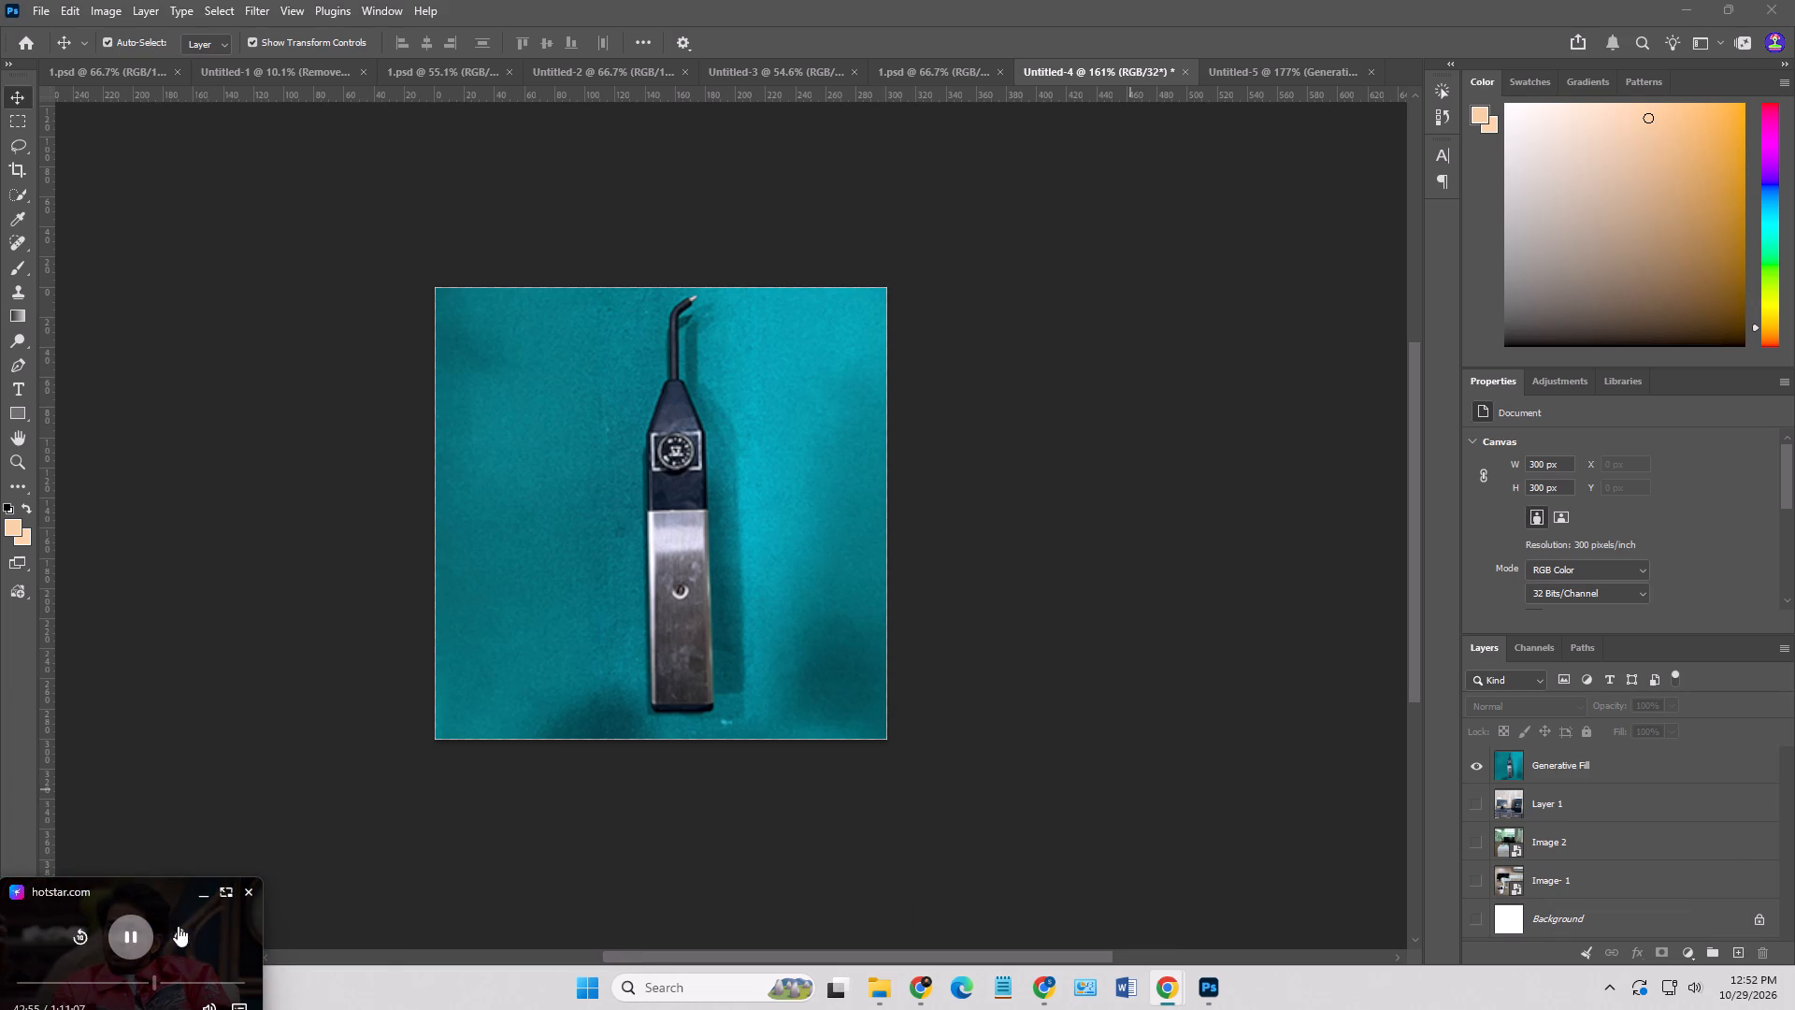
left_click_drag(223, 921, 225, 905)
left_click(582, 873)
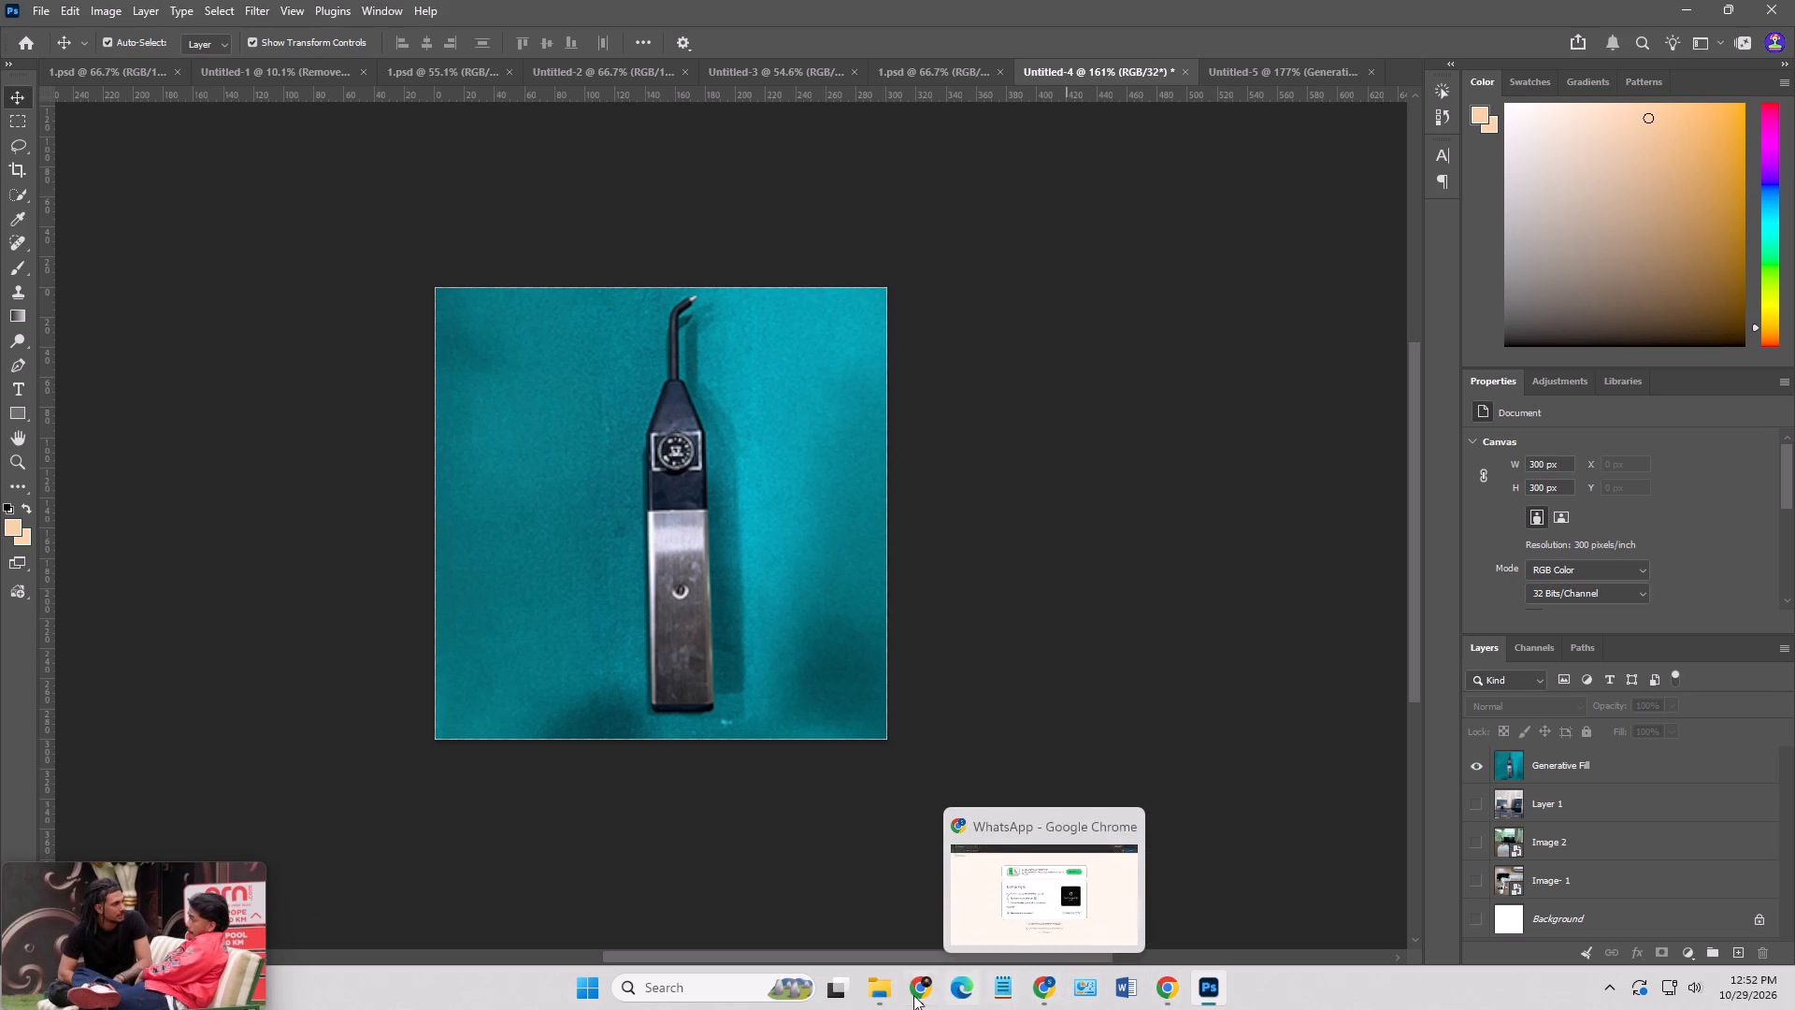
Hide the Generative Fill layer and place Image 5 from the Downloads folder into Untitled-4.
left_click(1469, 767)
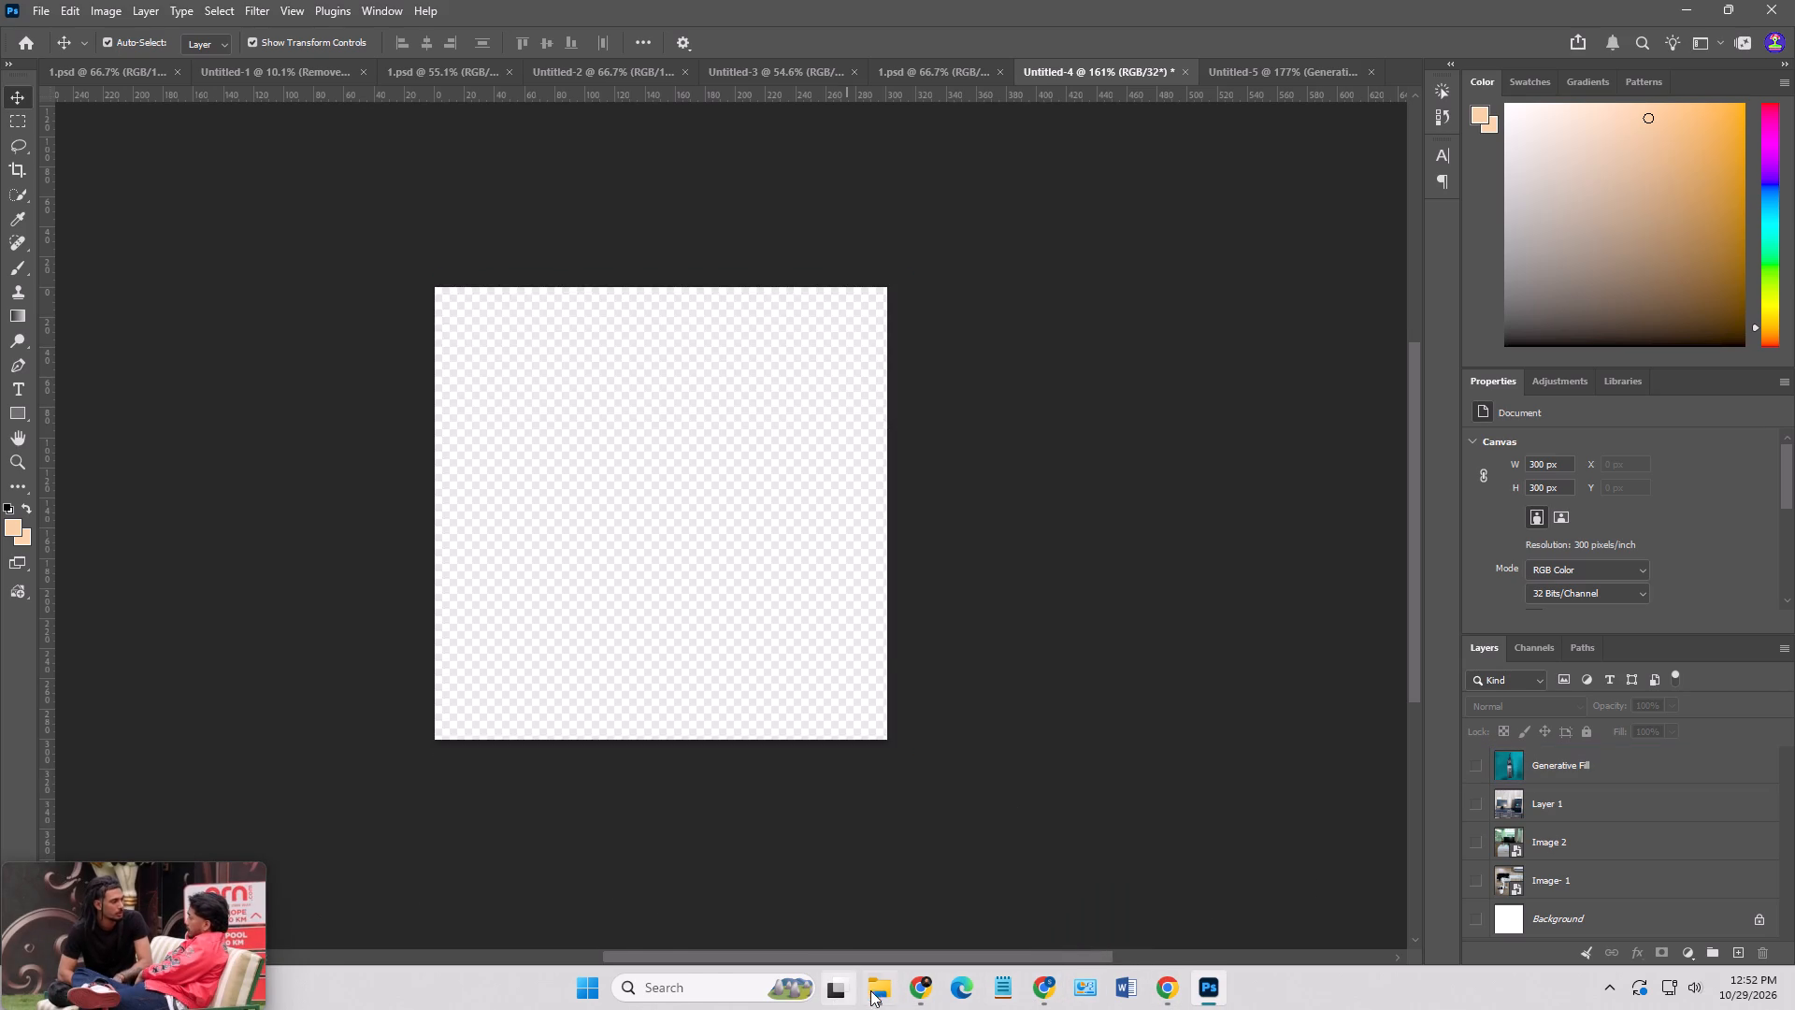
left_click(876, 986)
left_click_drag(681, 180, 869, 476)
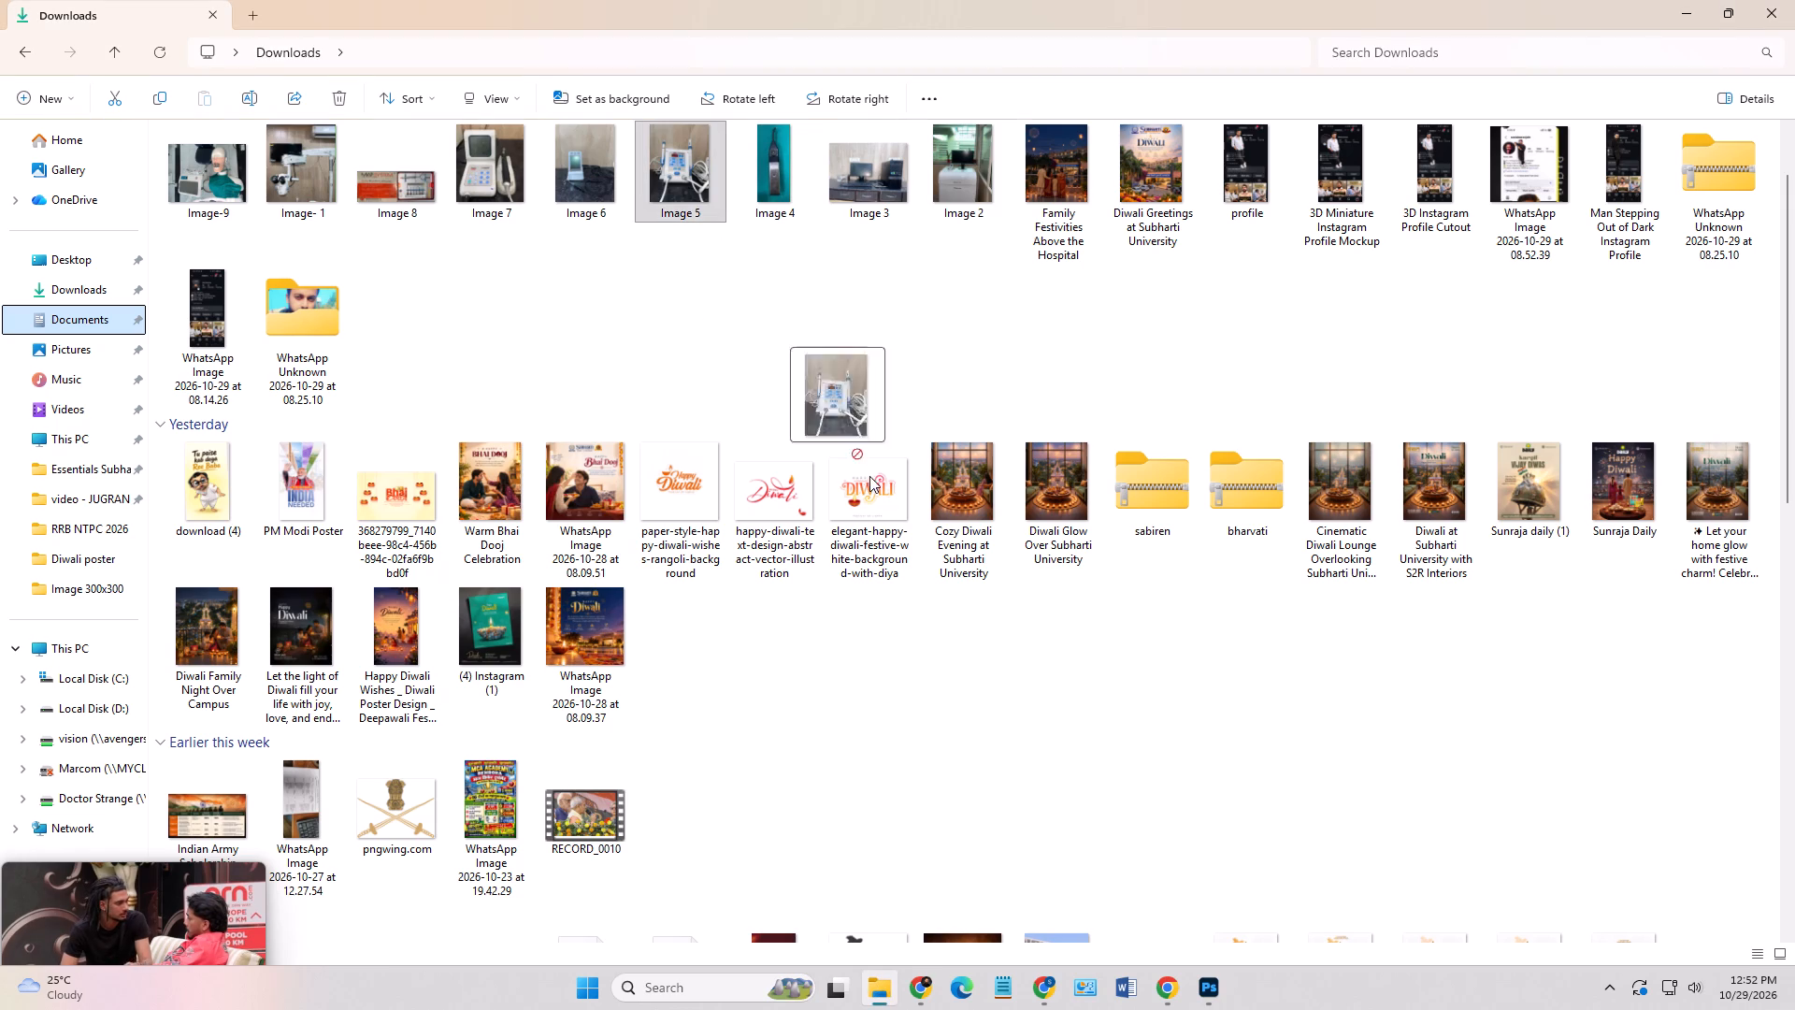
left_click_drag(869, 476, 730, 661)
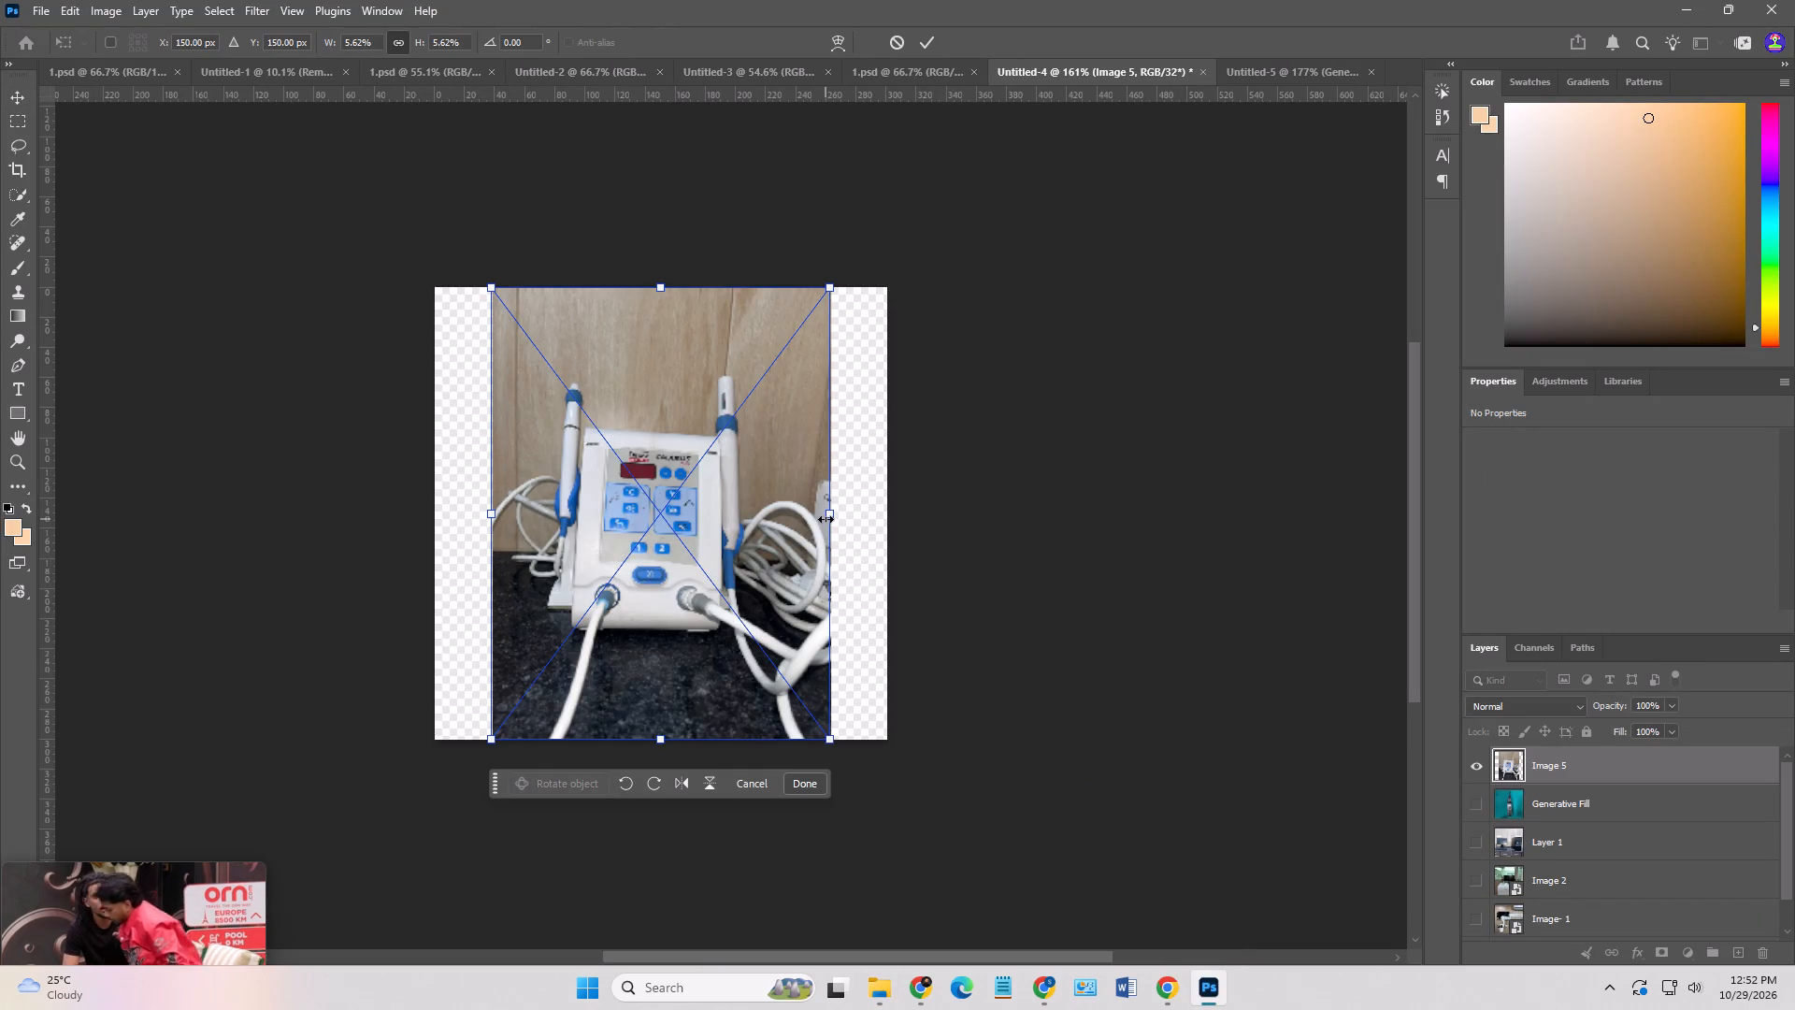
Scale Image 5 proportionally to about 7.57% so it covers the whole canvas, and deselect it.
left_click_drag(826, 518, 881, 518, "alt")
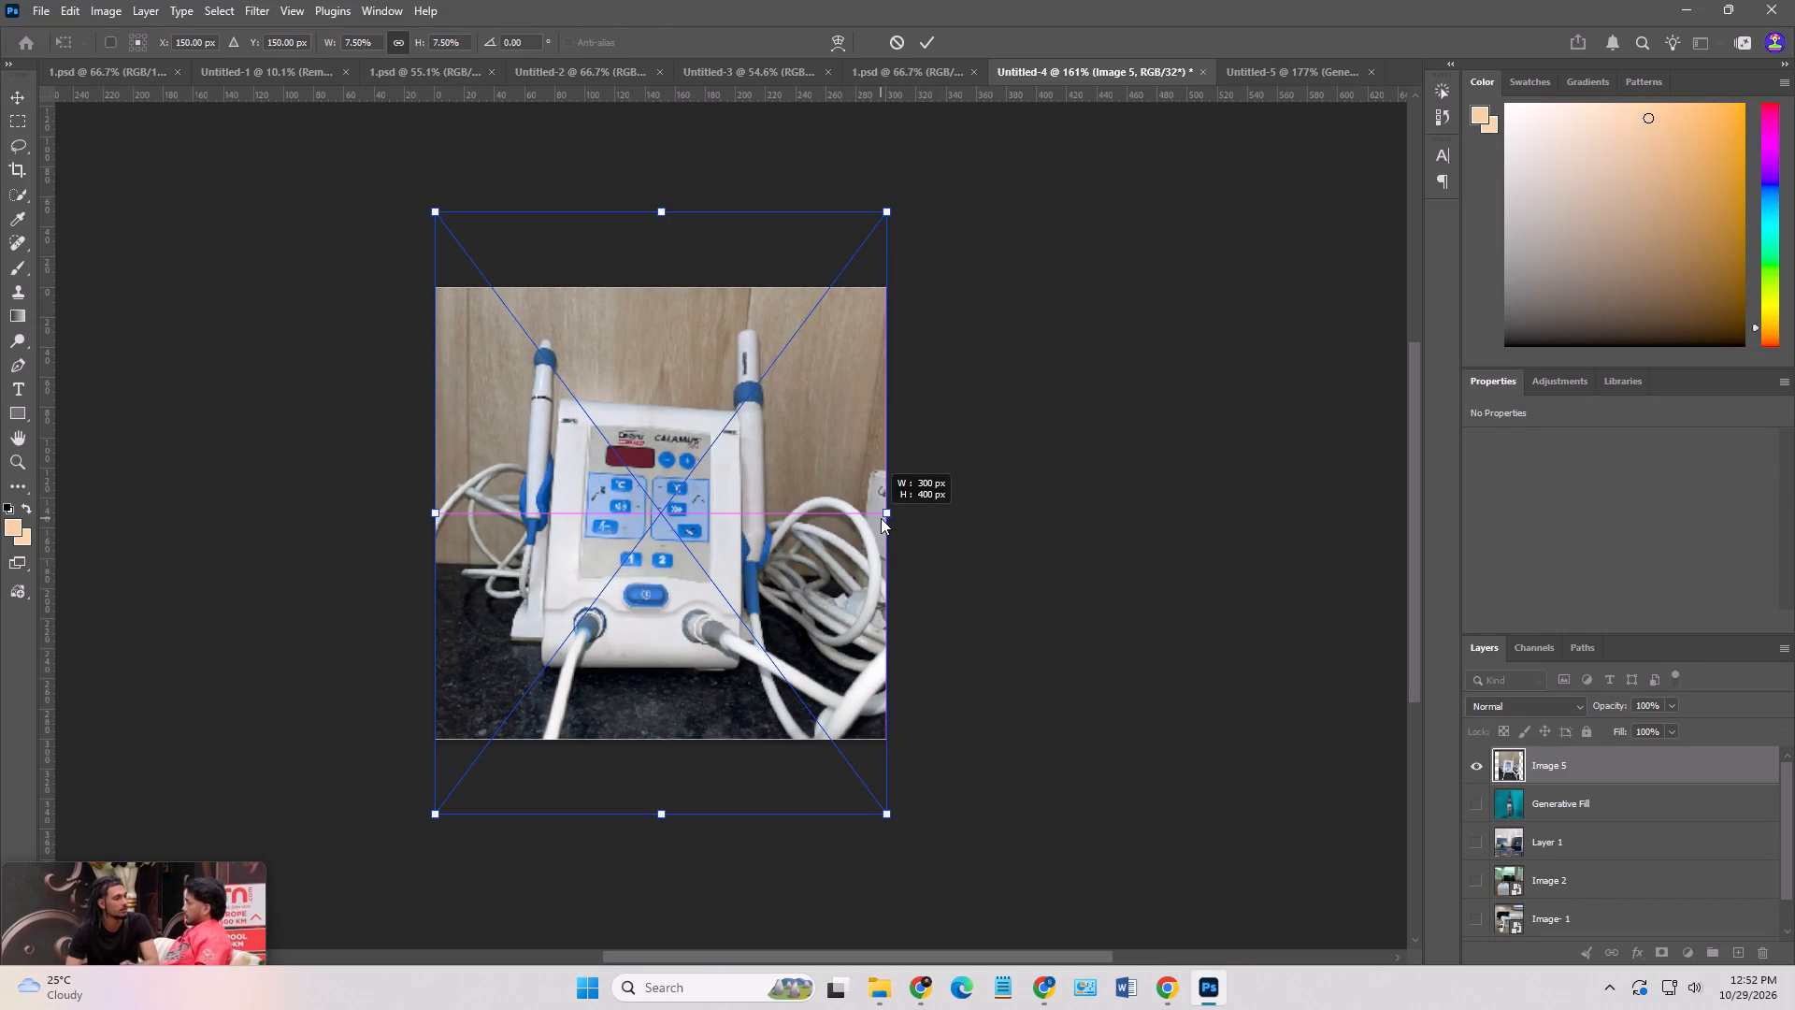
left_click_drag(881, 518, 886, 523, "alt")
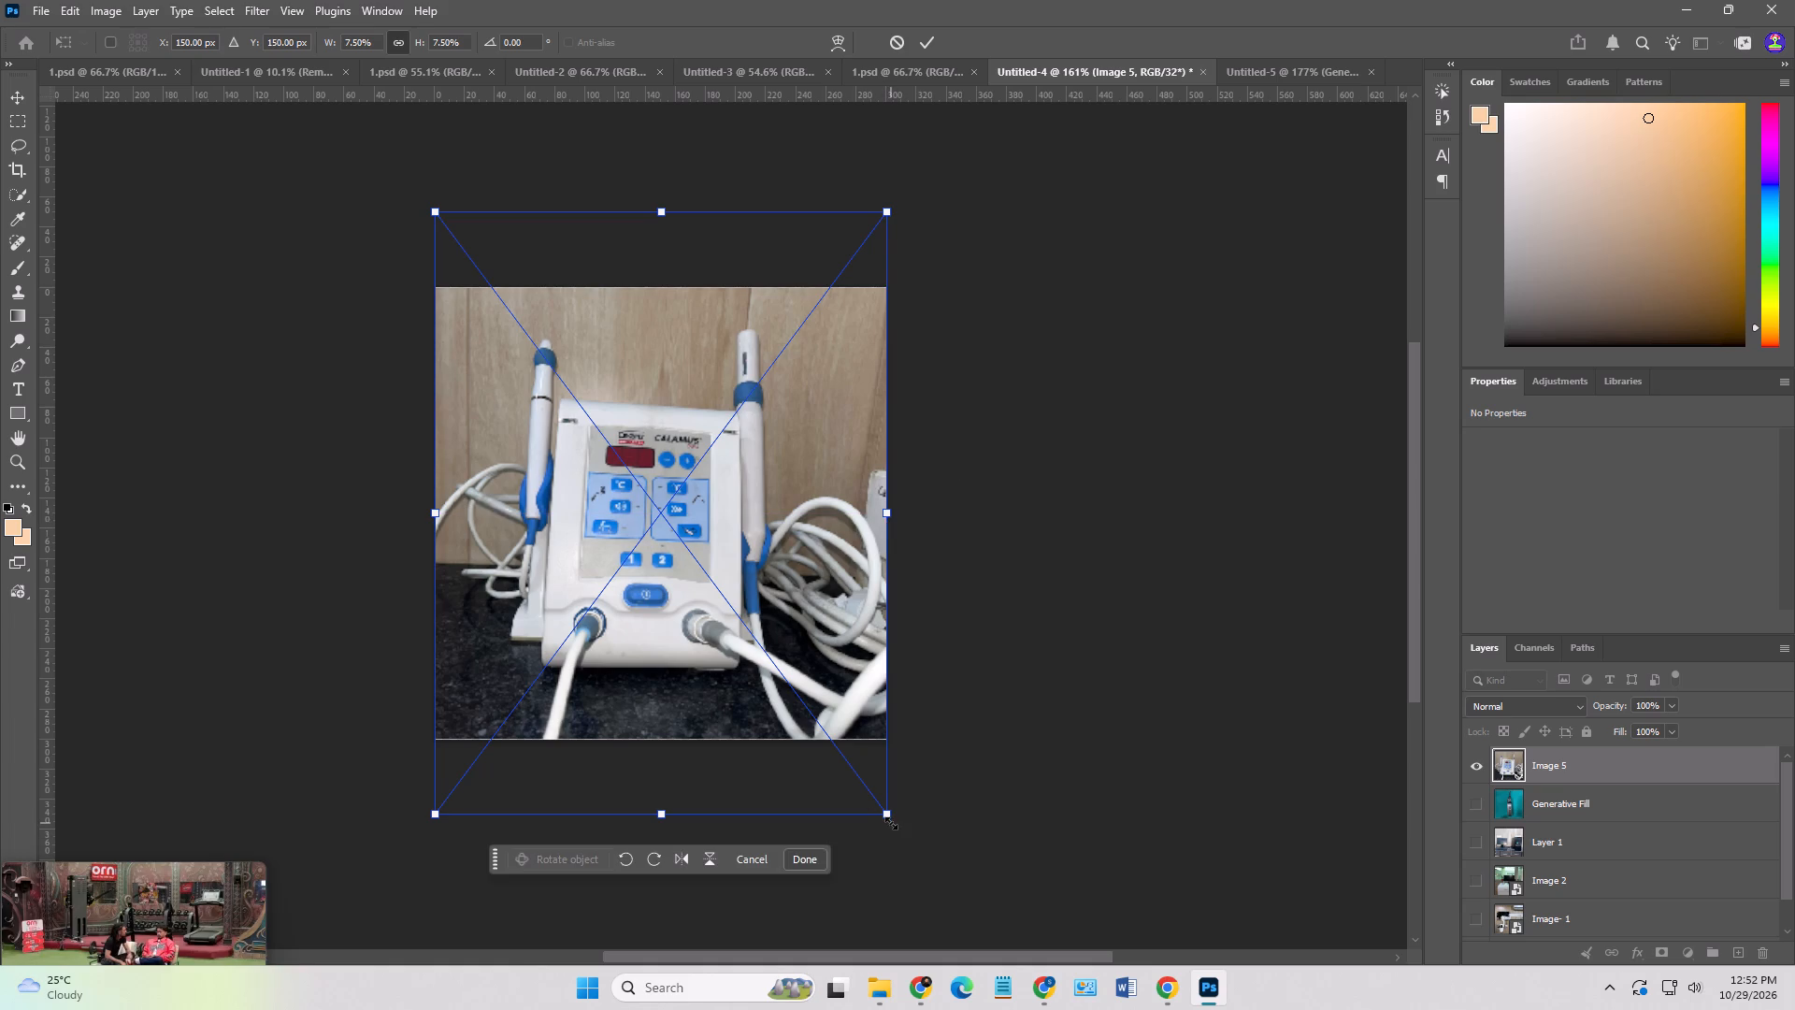
left_click(891, 823, "alt")
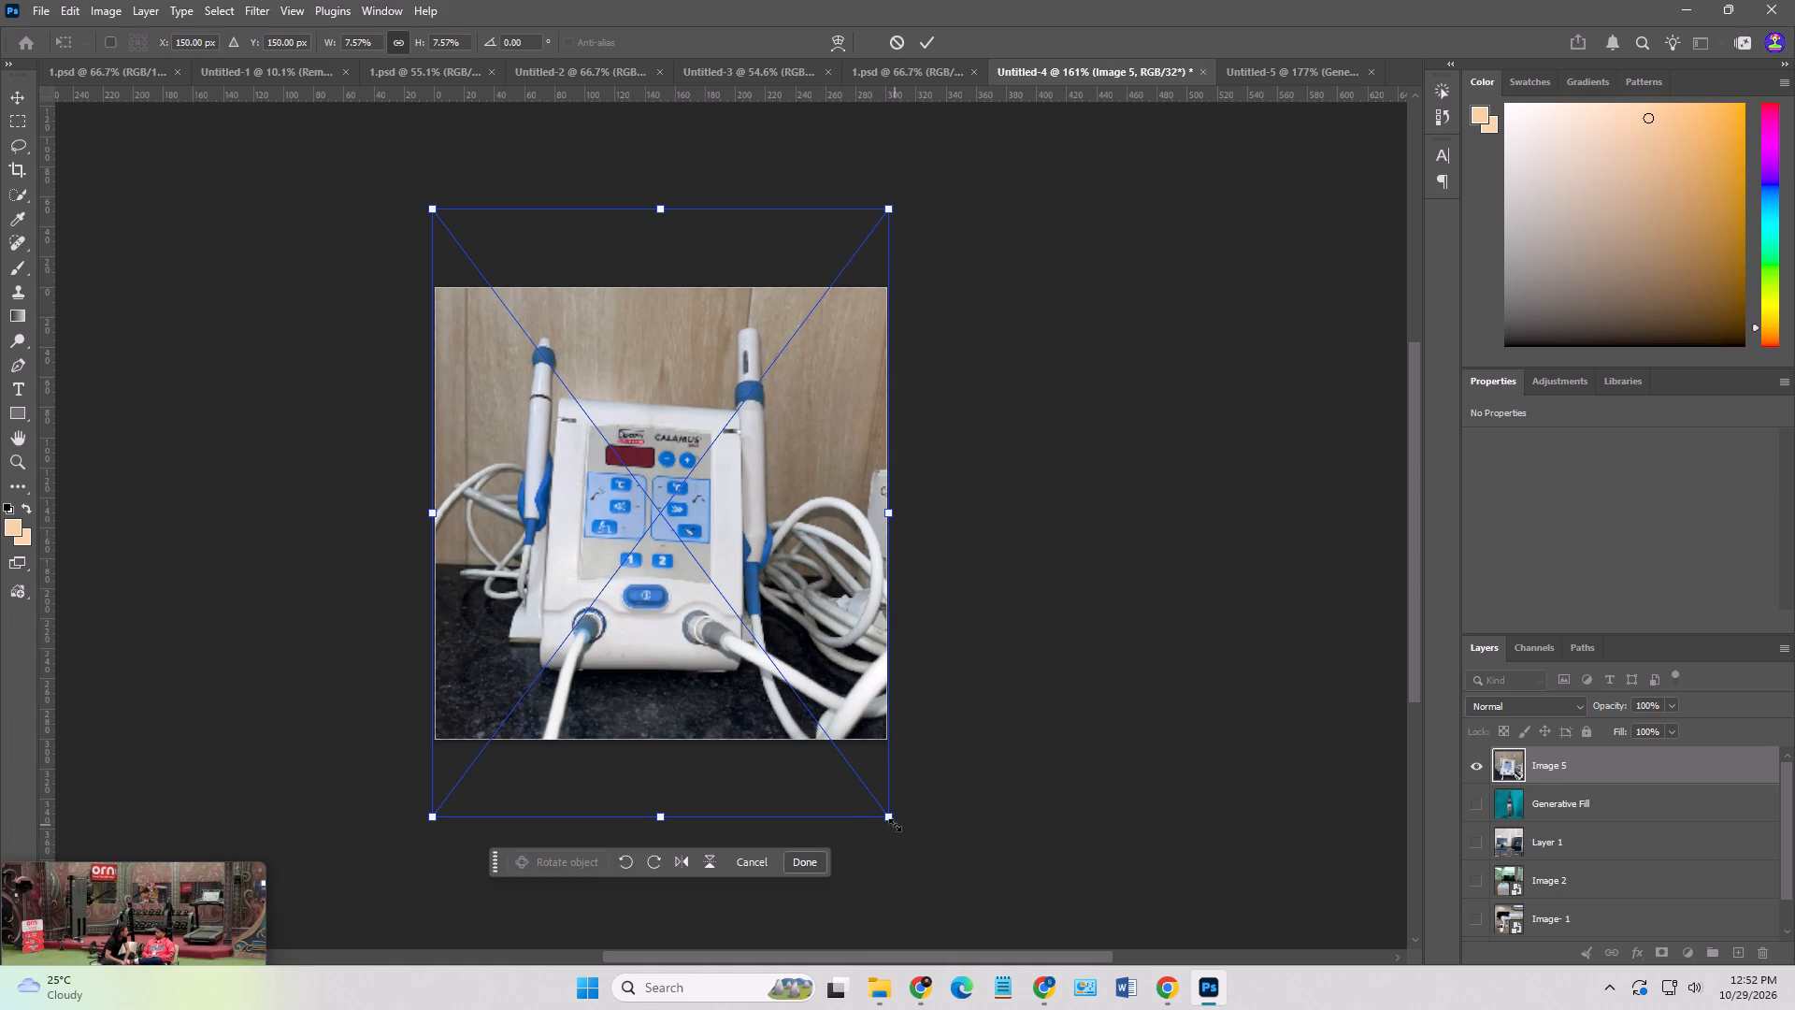
key("Return")
left_click(1059, 708)
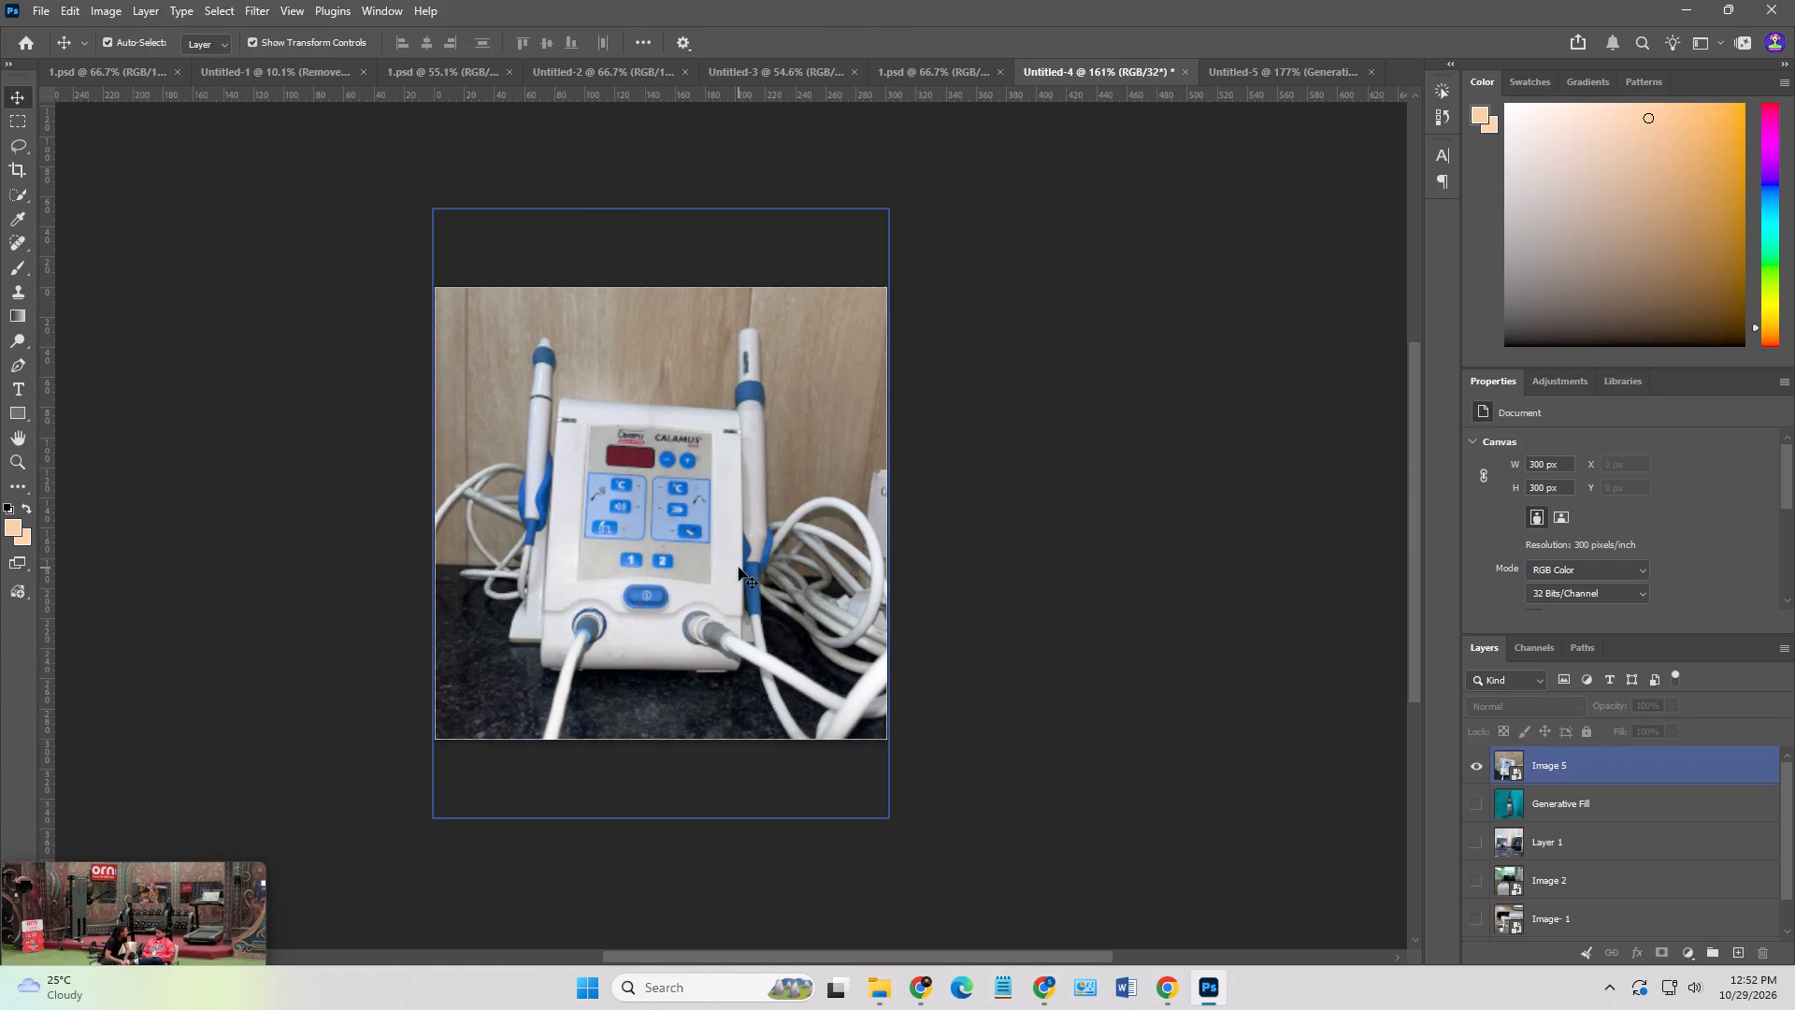
Export the Image 5 canvas as a 300 × 300 px JPG named 5 into the Image 300x300 folder.
left_click(43, 11)
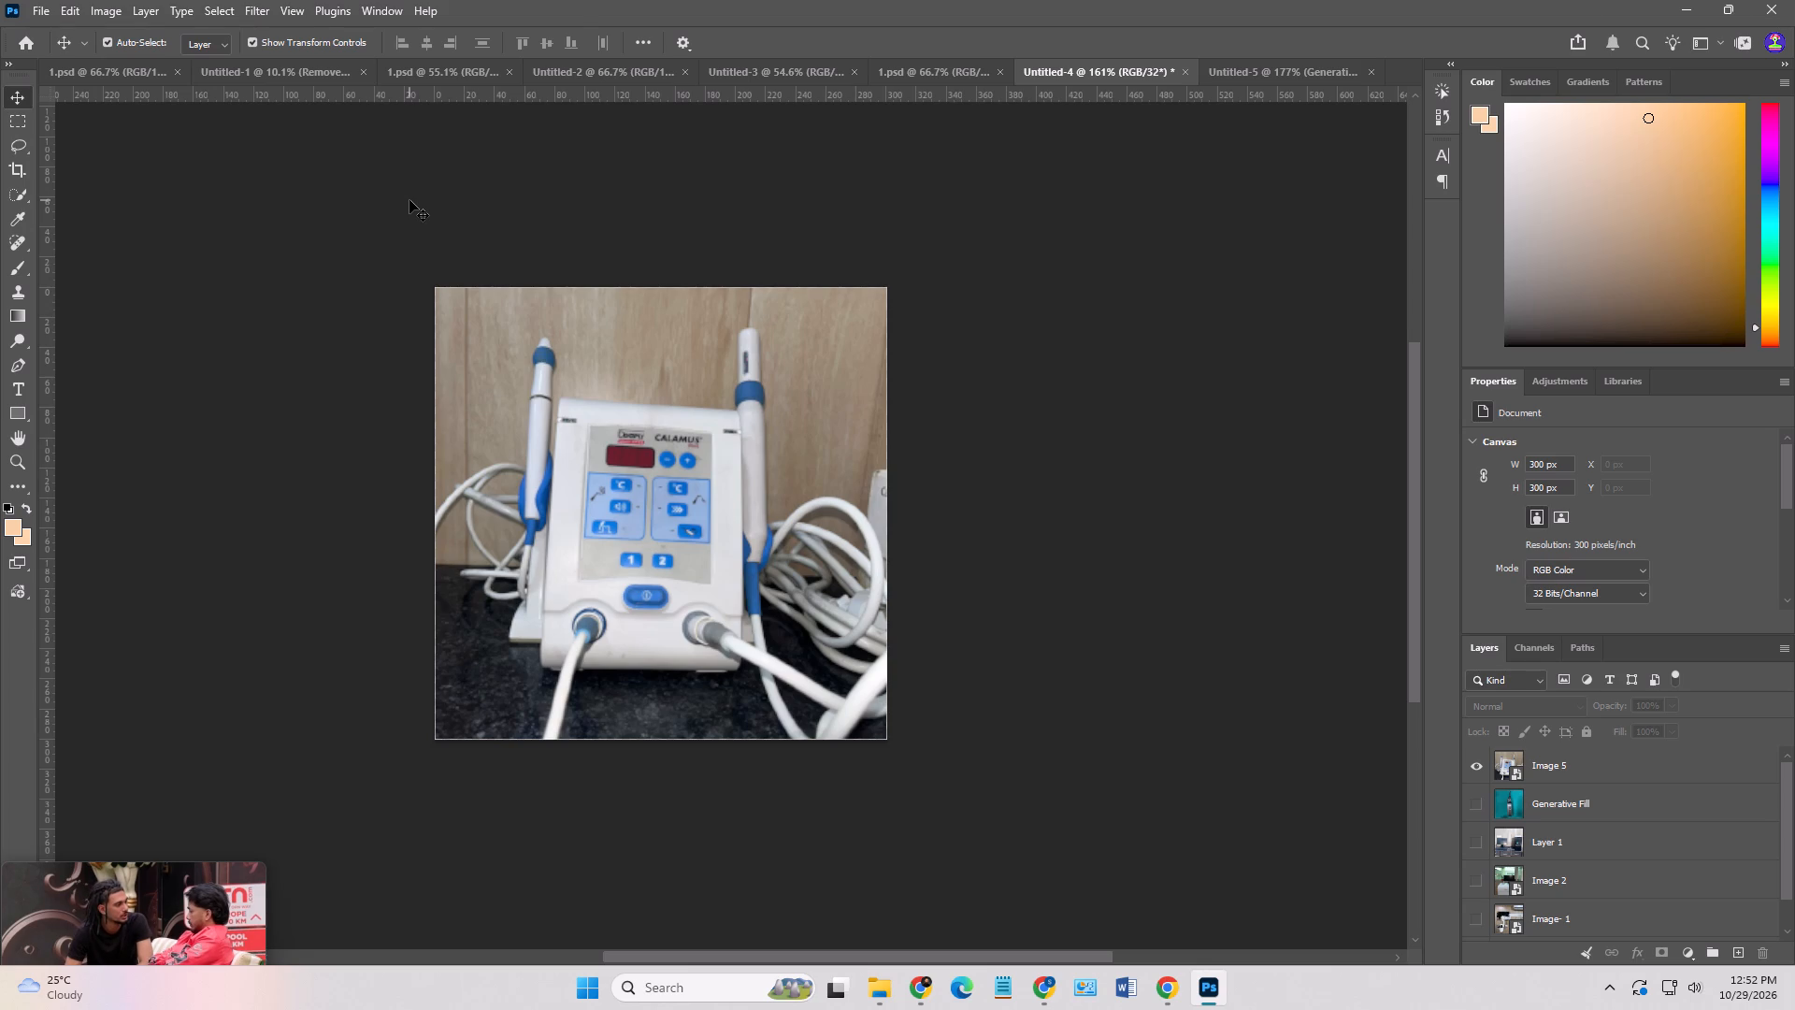
key("alt+shift+w")
left_click(1034, 344)
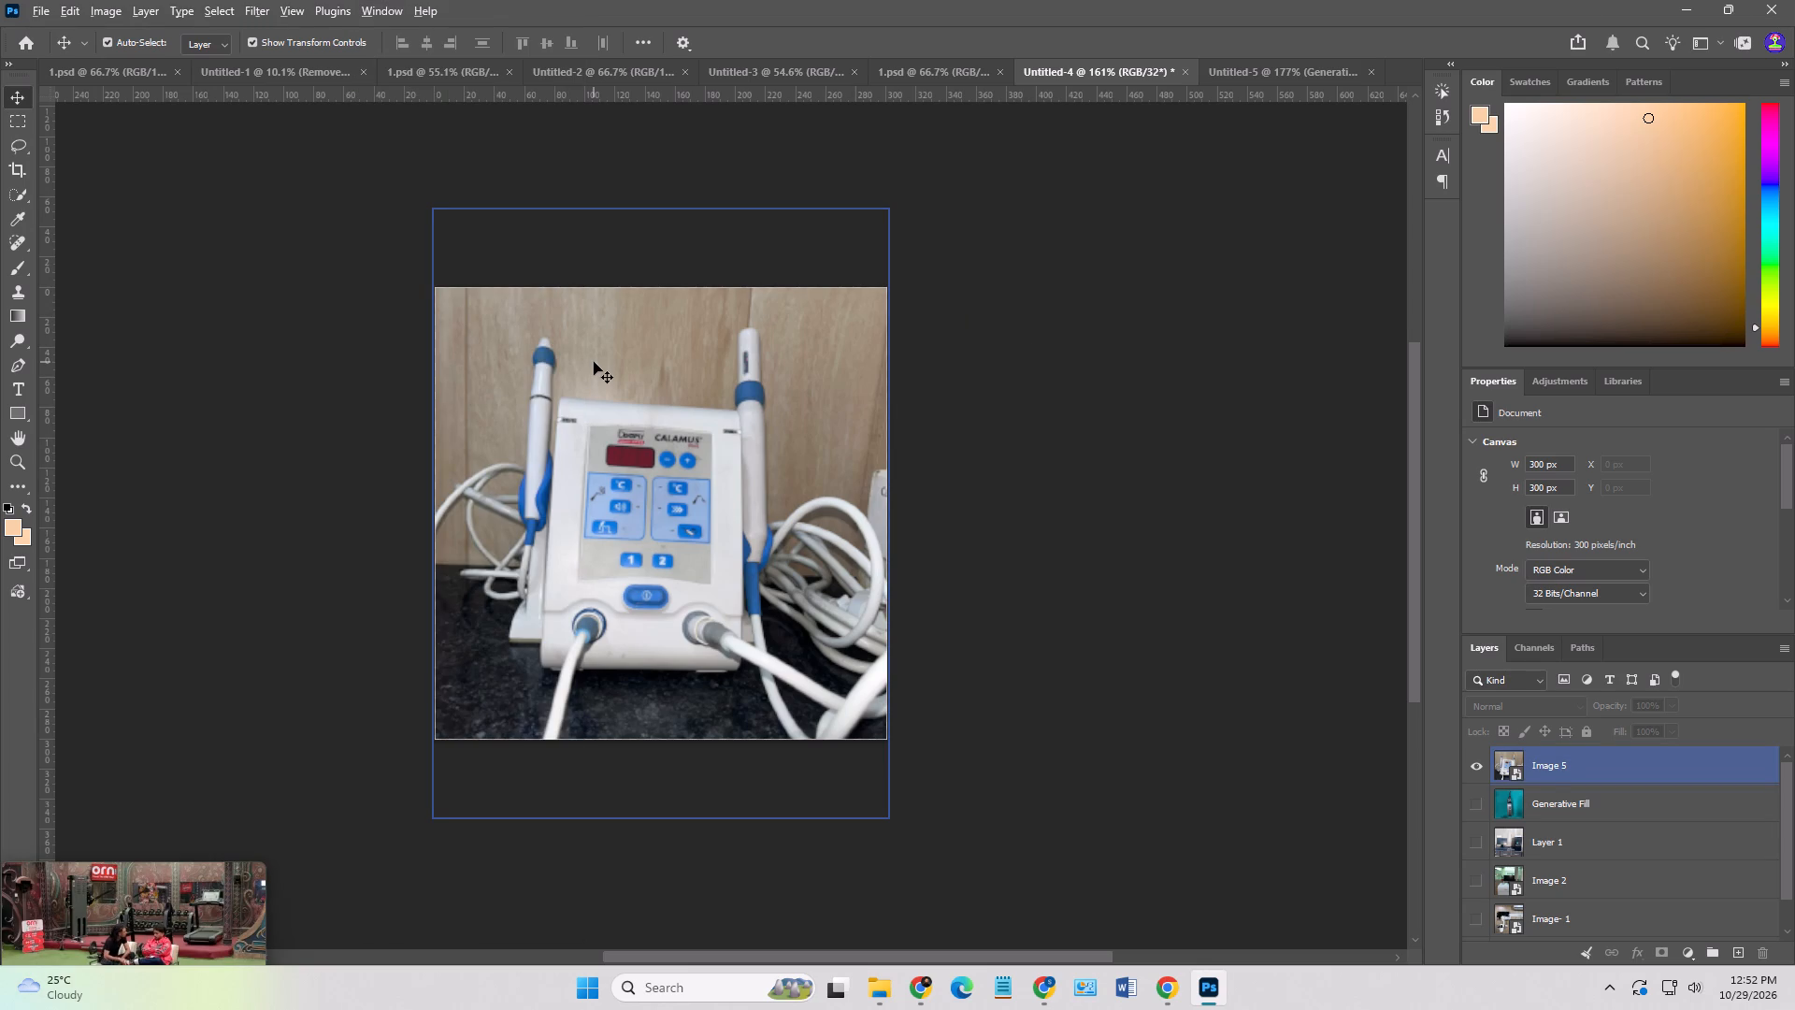
key("ctrl+alt+shift+w")
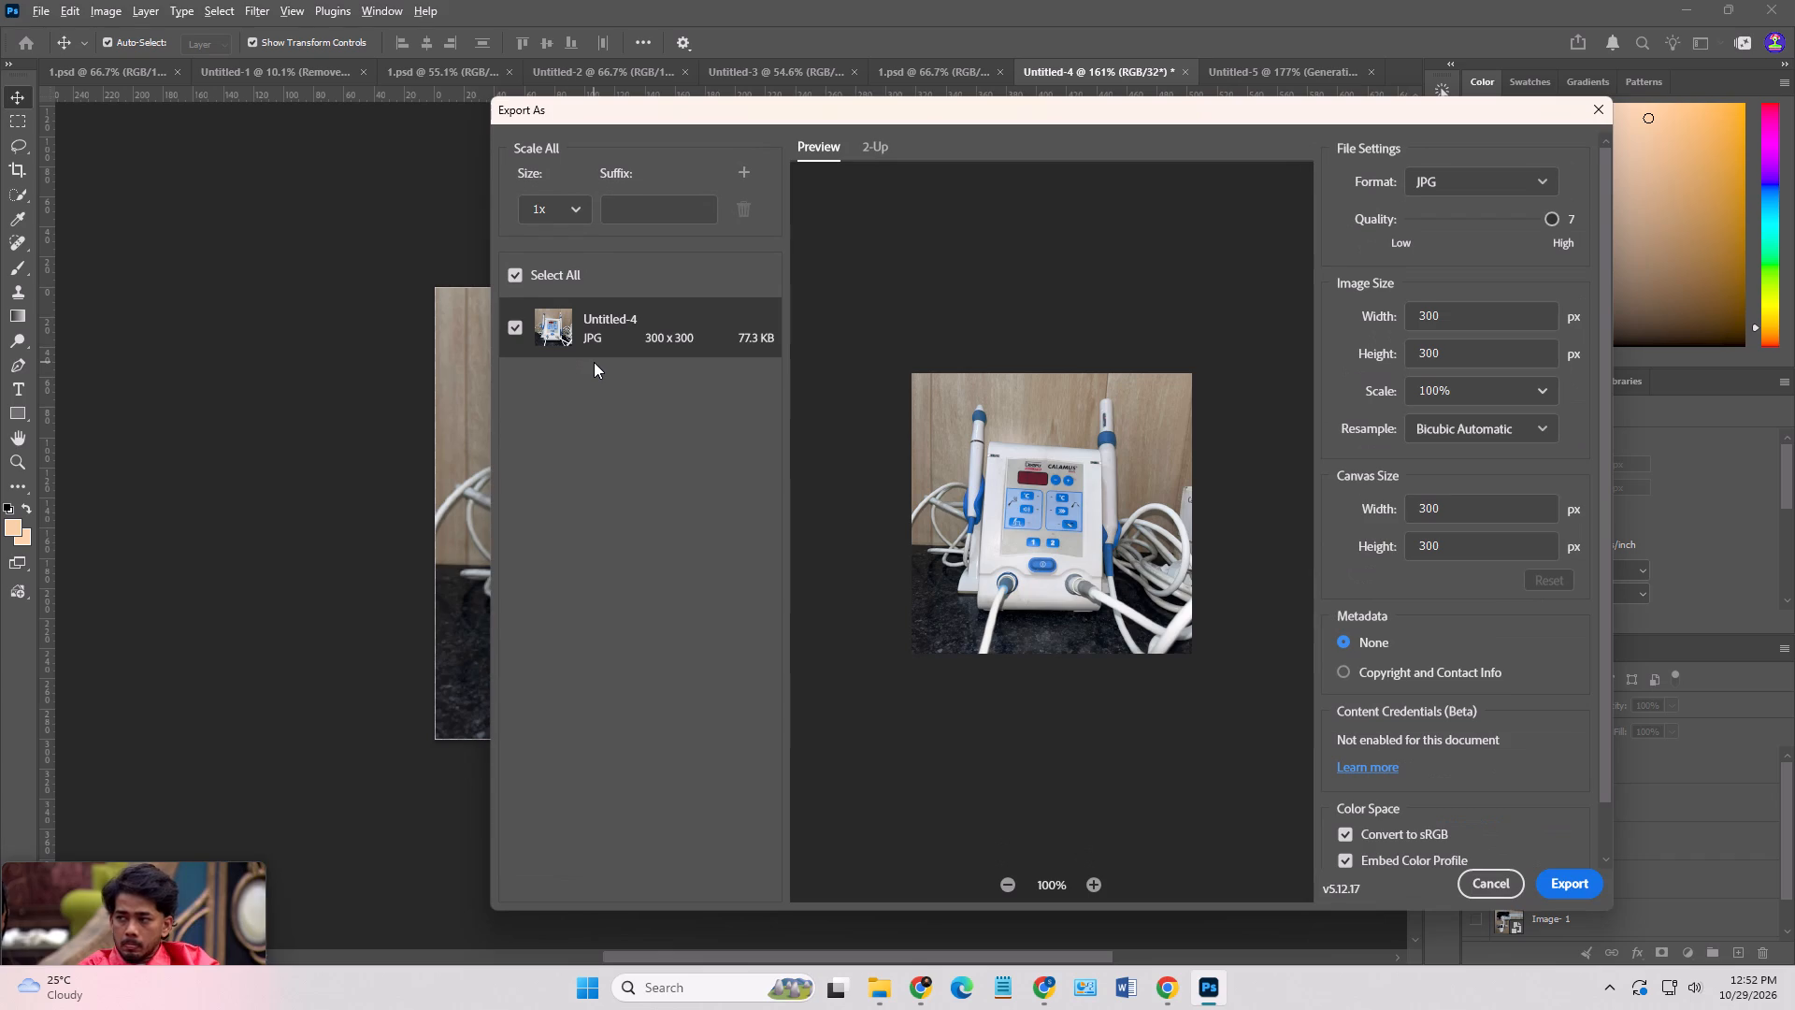
key("Return")
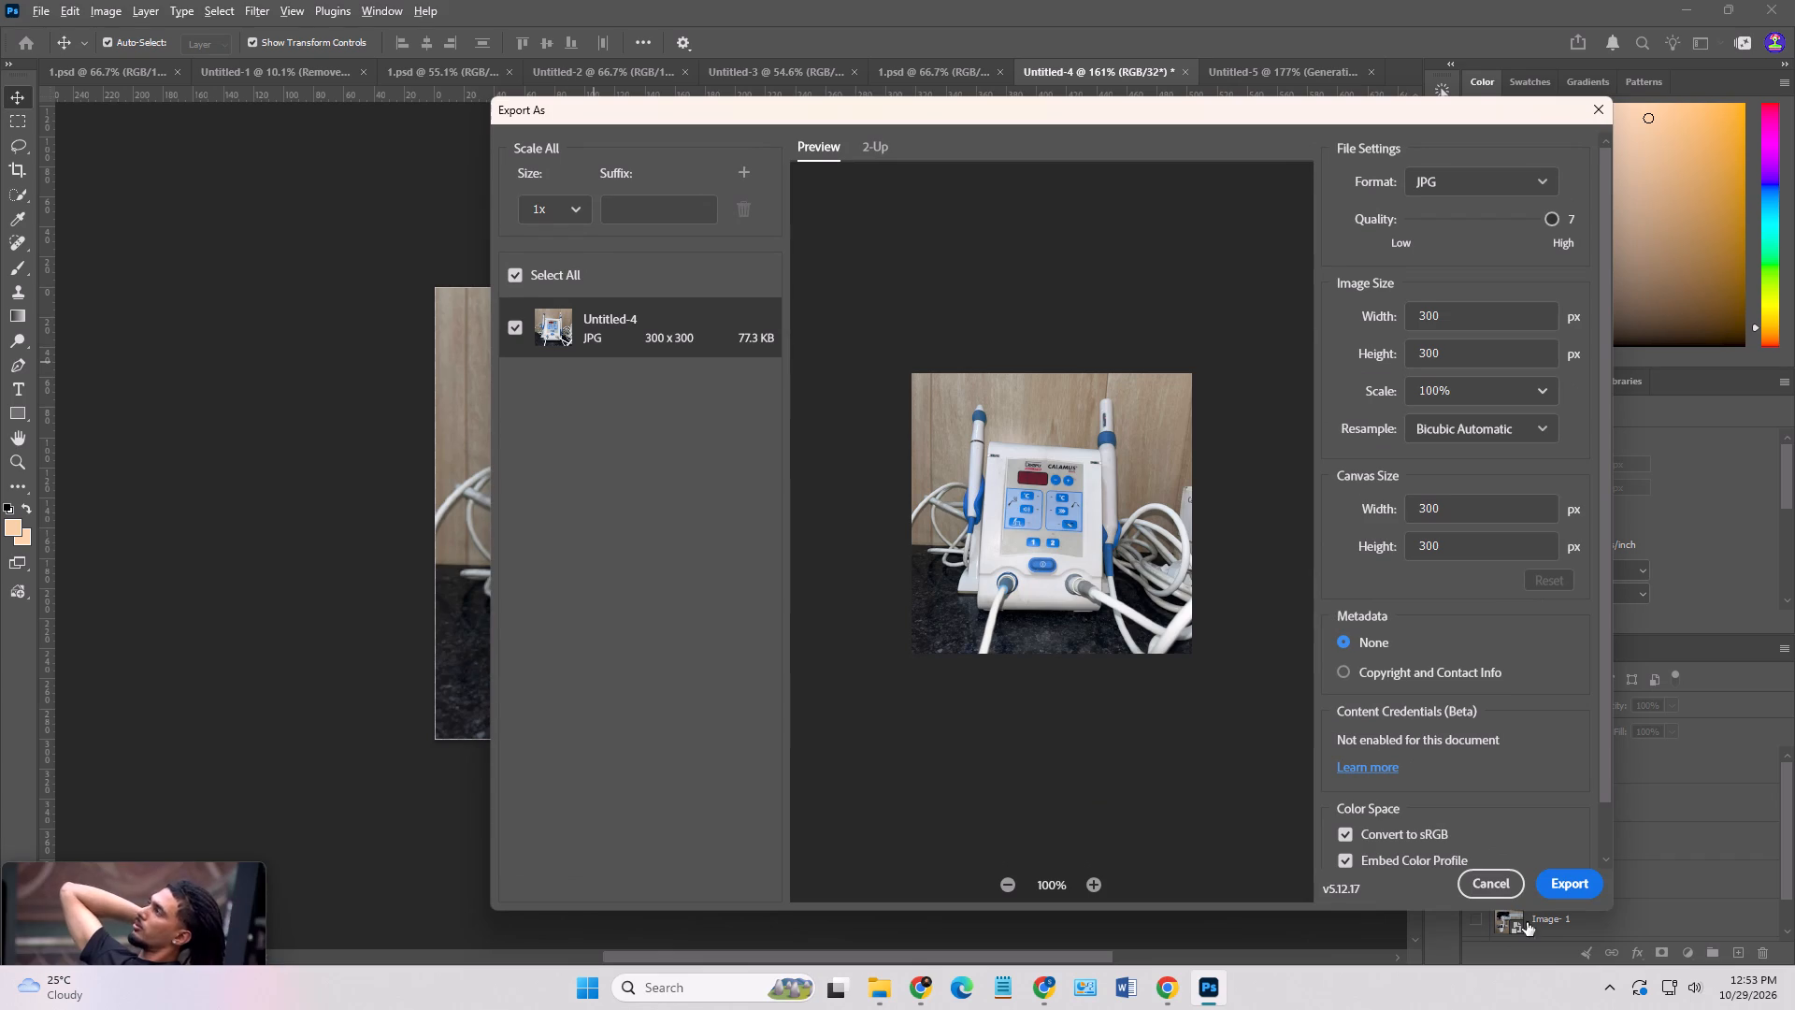
left_click(1579, 877)
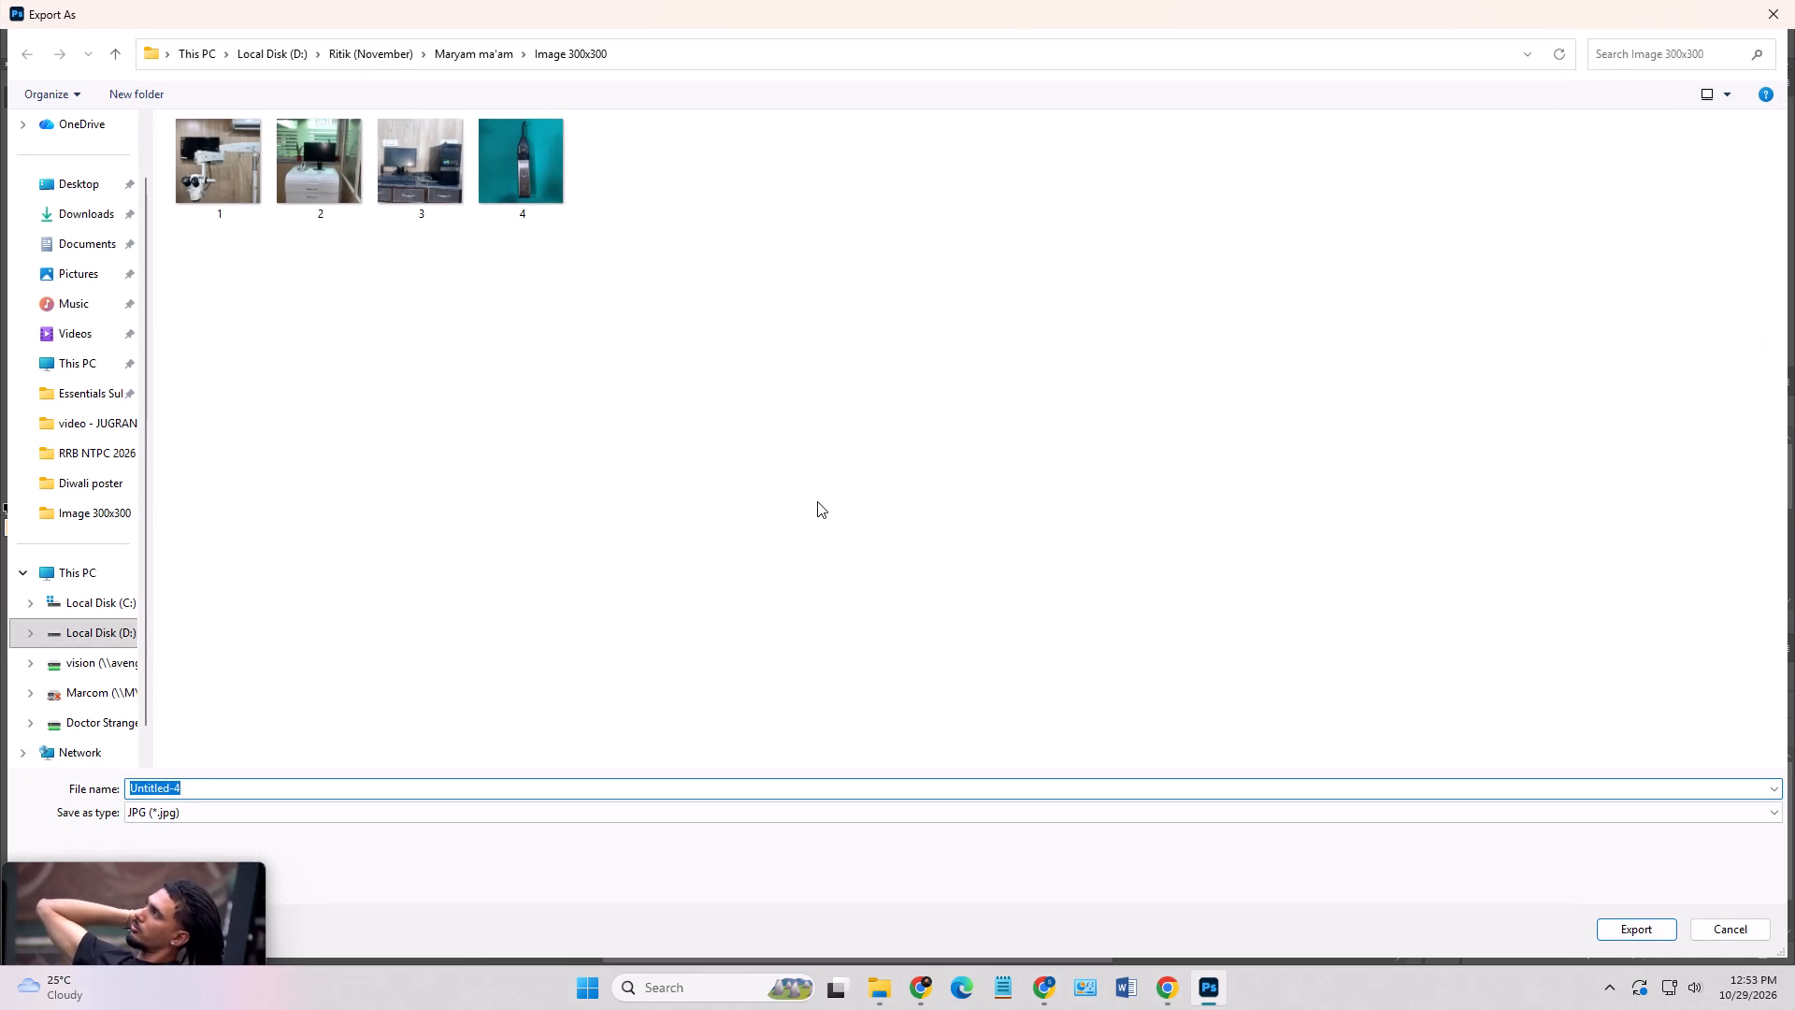
key("5")
key("Return")
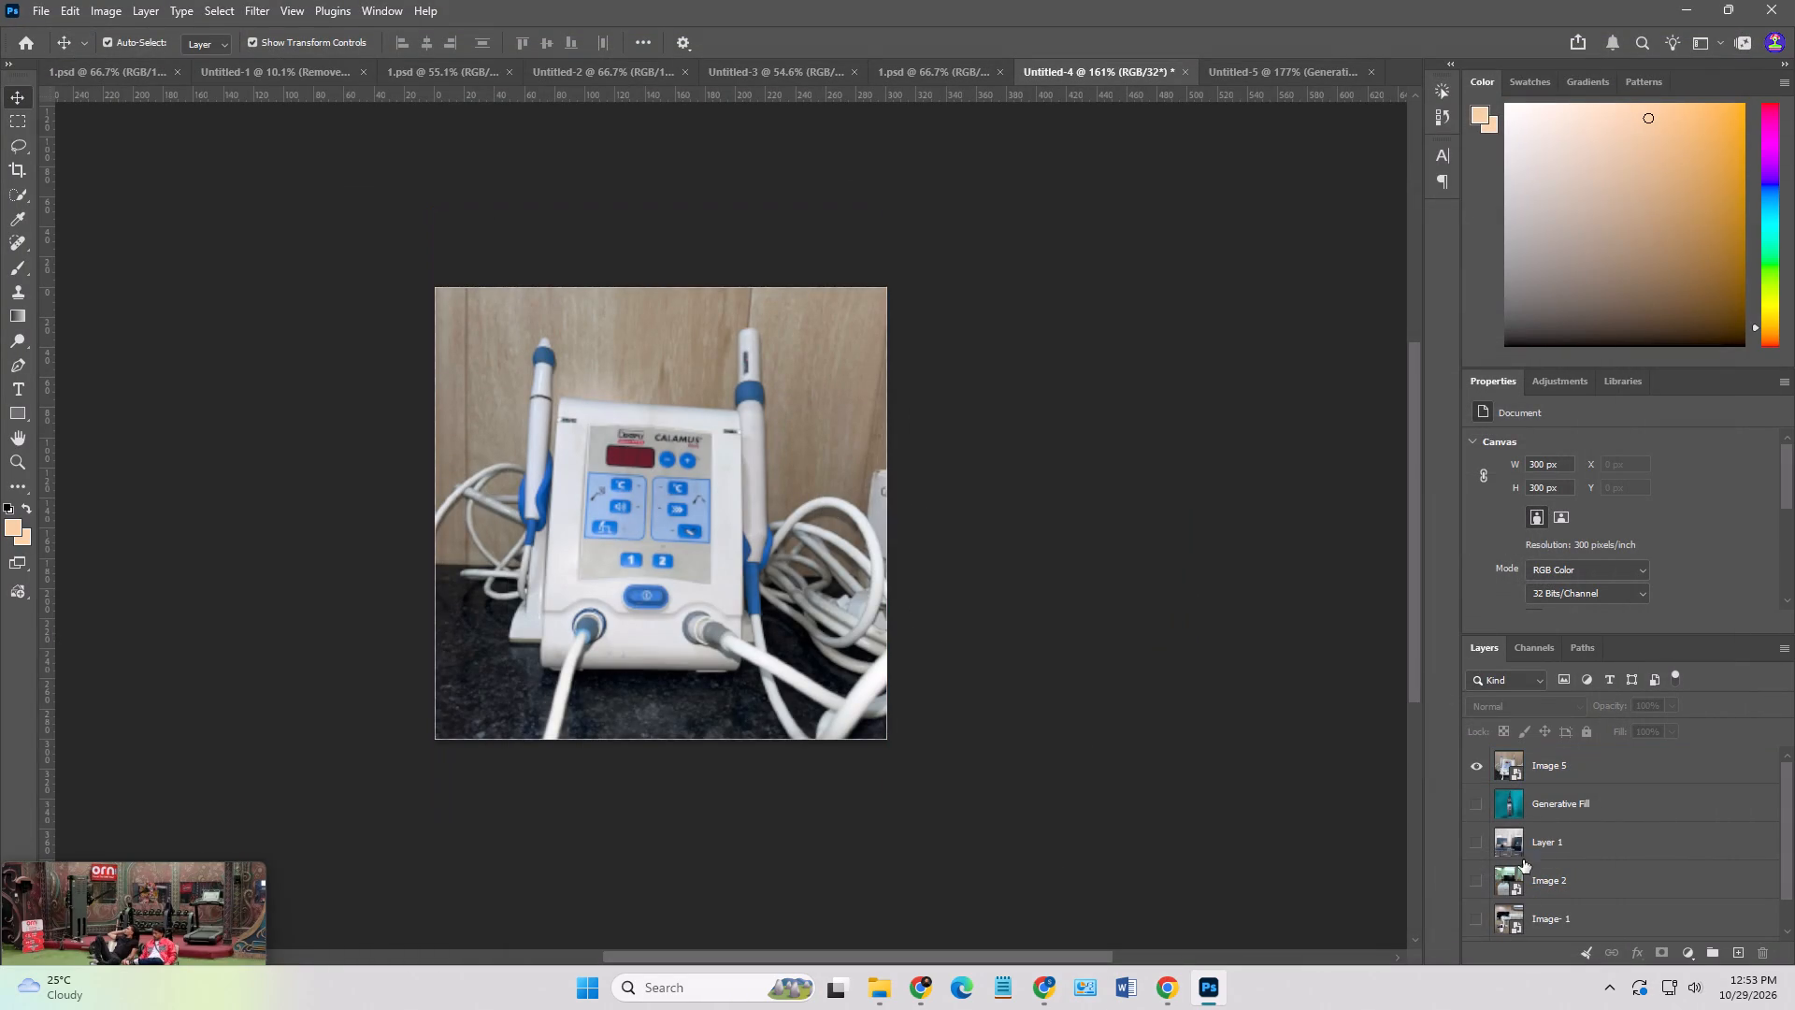
Hide the Image 5 layer and place Image 6 from the Downloads folder into Untitled-4.
left_click(1479, 764)
left_click(877, 994)
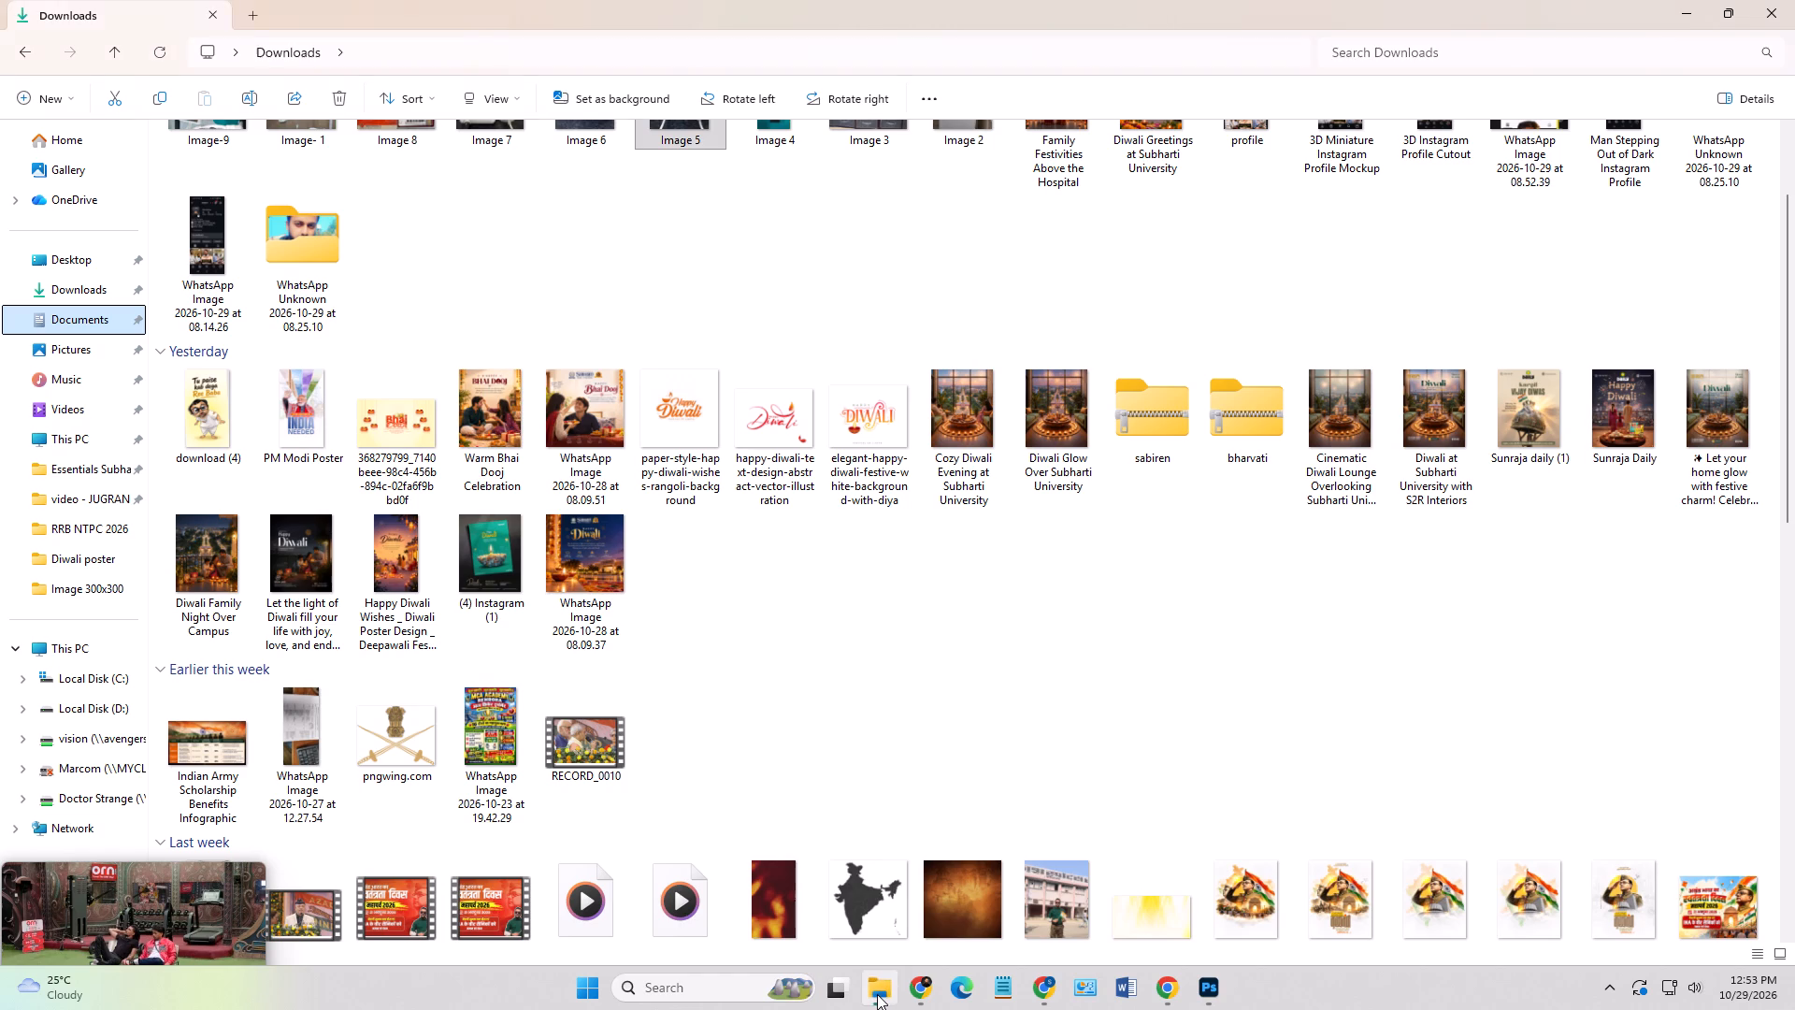
scroll(698, 366, "up", 1)
left_click_drag(599, 219, 625, 265)
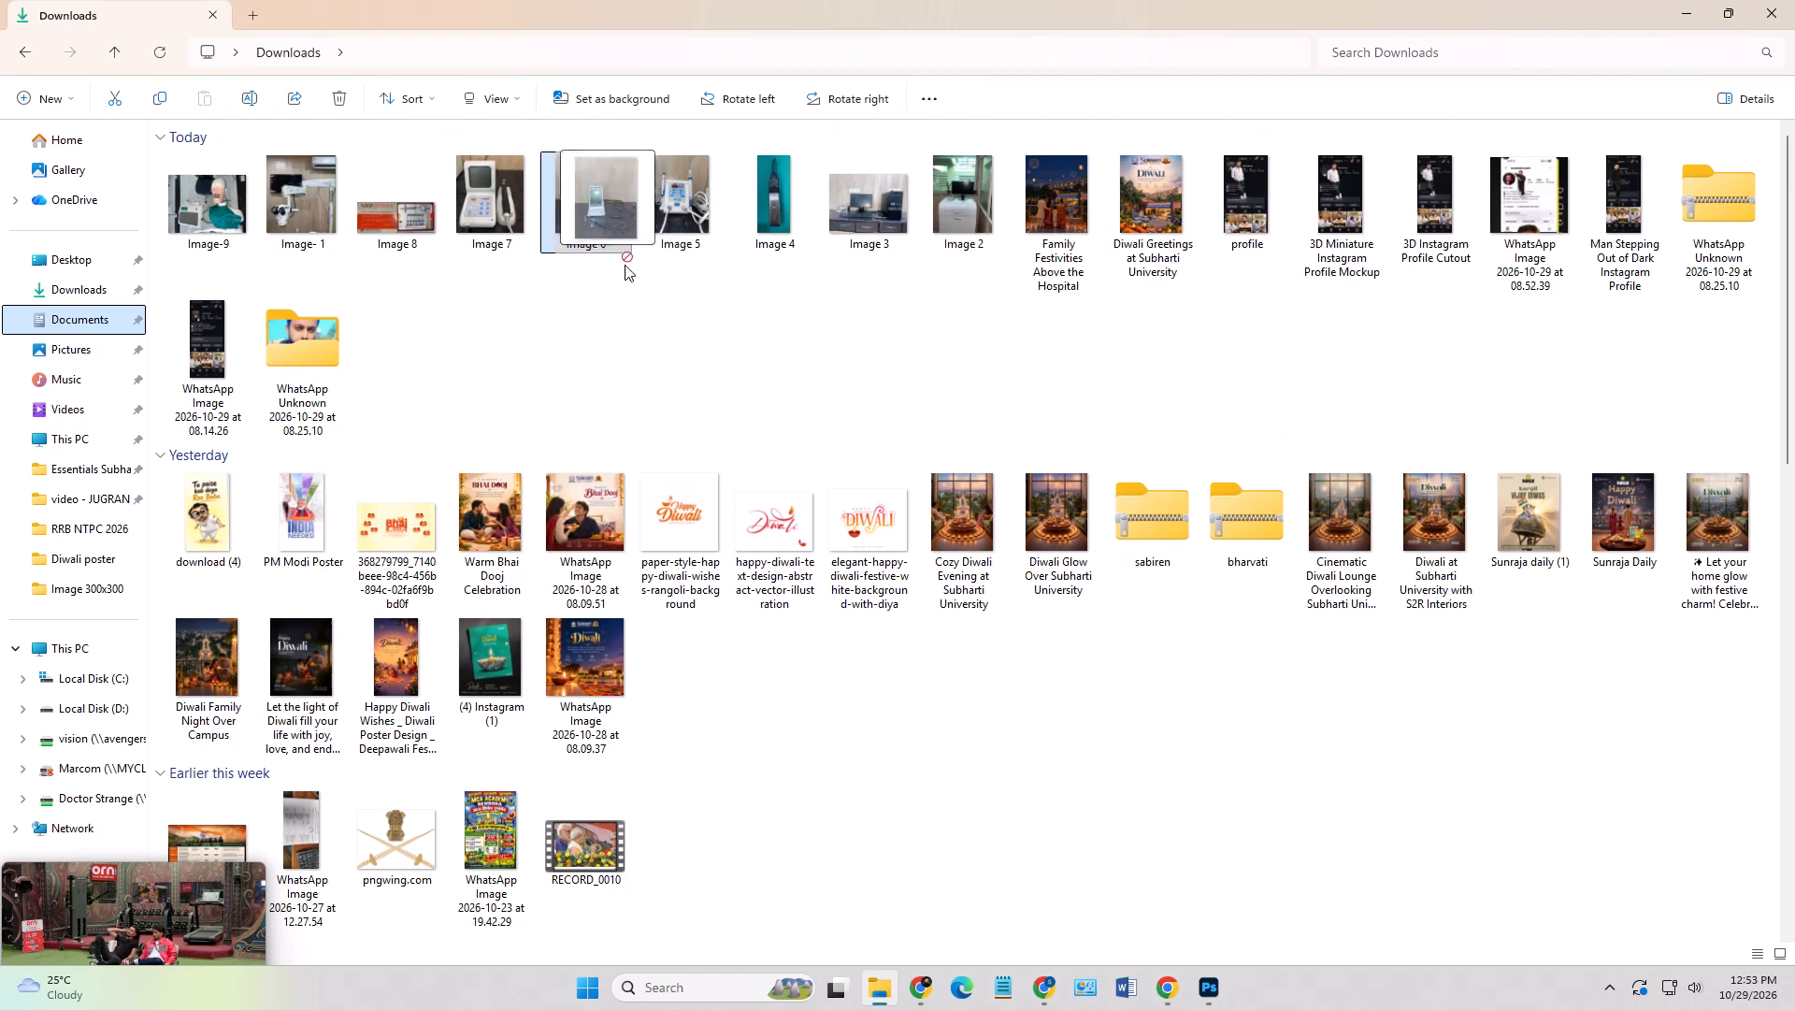
left_click_drag(625, 265, 737, 662)
Scale Image 6 proportionally to about 7.66% so it covers the whole canvas.
left_click_drag(236, 924, 248, 842)
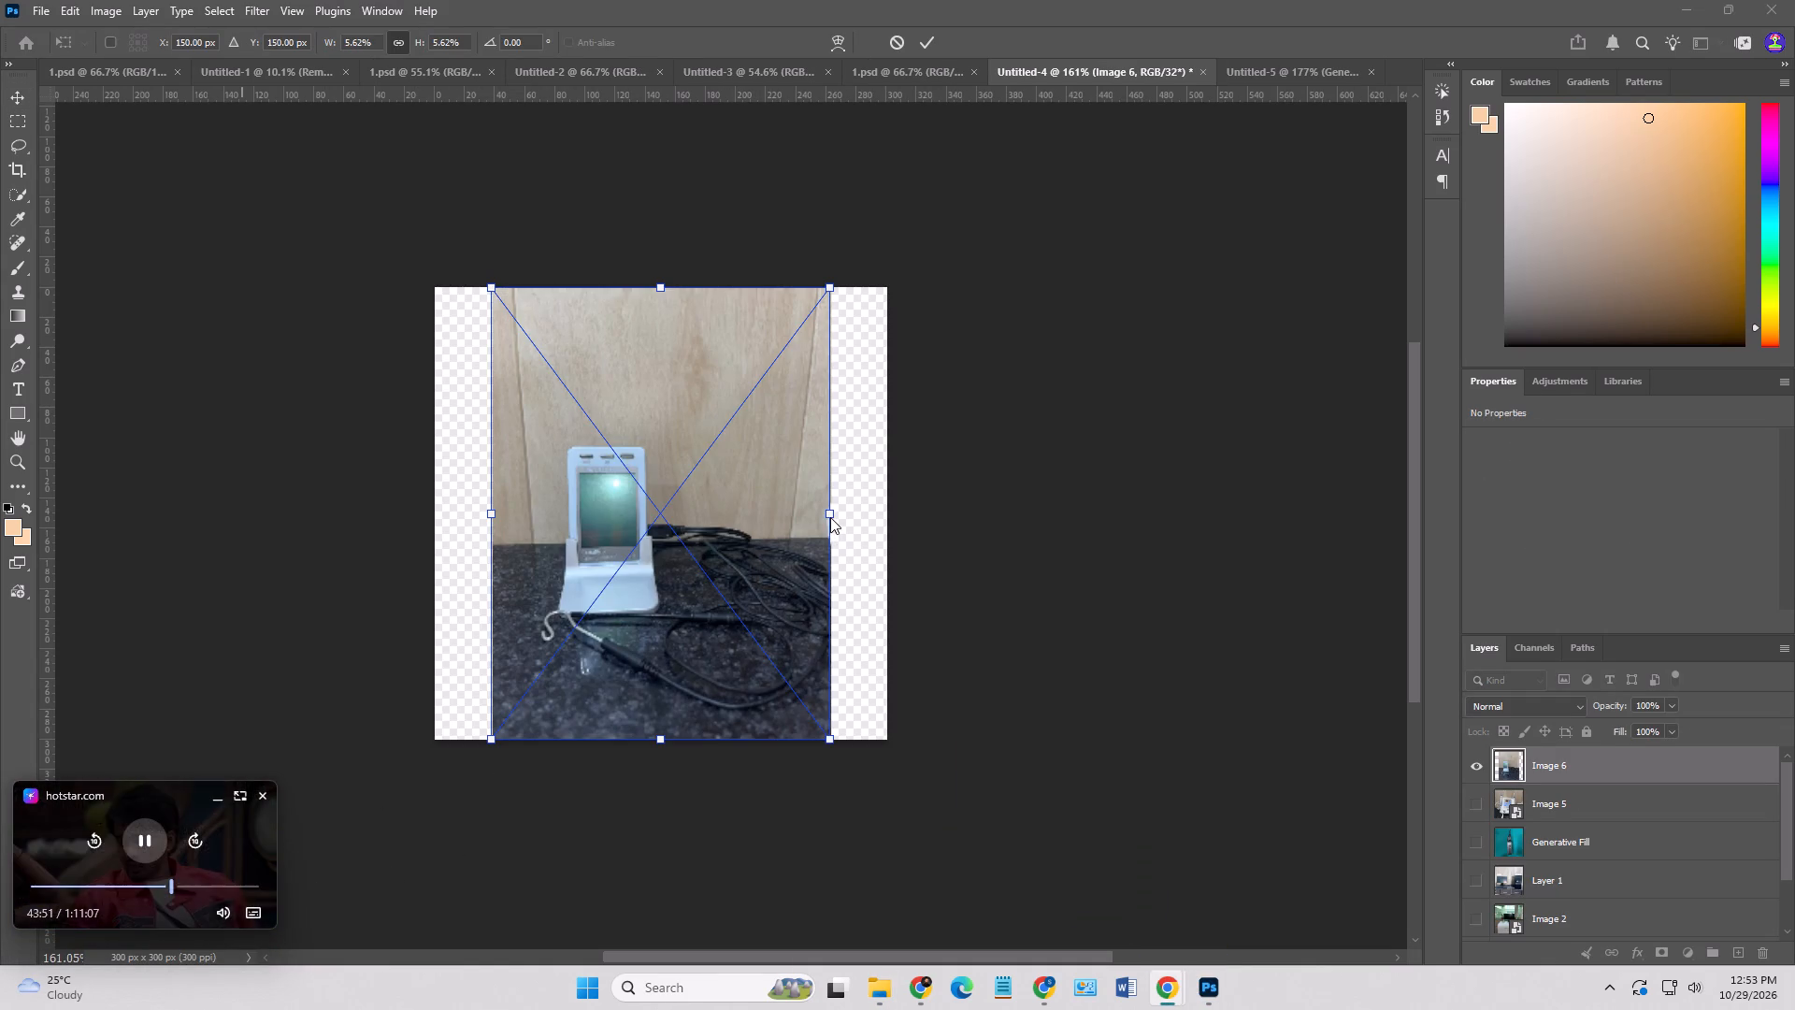
left_click(833, 511)
left_click_drag(830, 515, 879, 520)
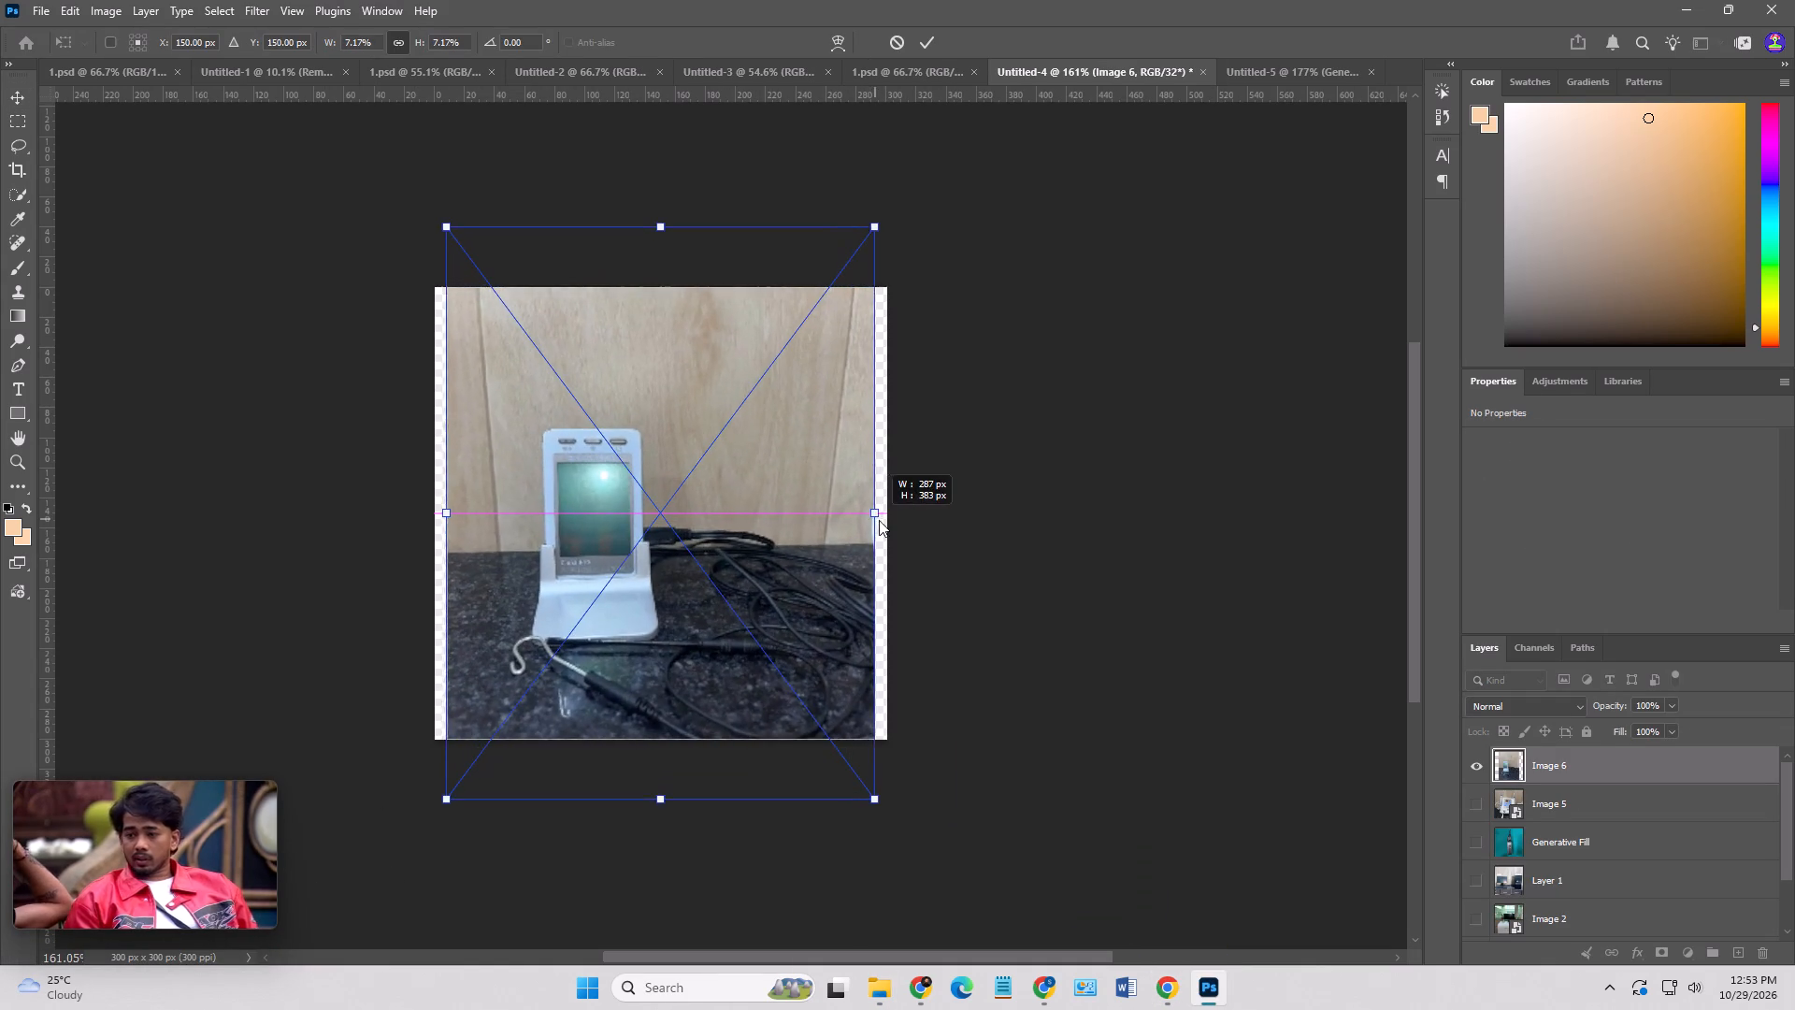
left_click_drag(879, 520, 889, 522)
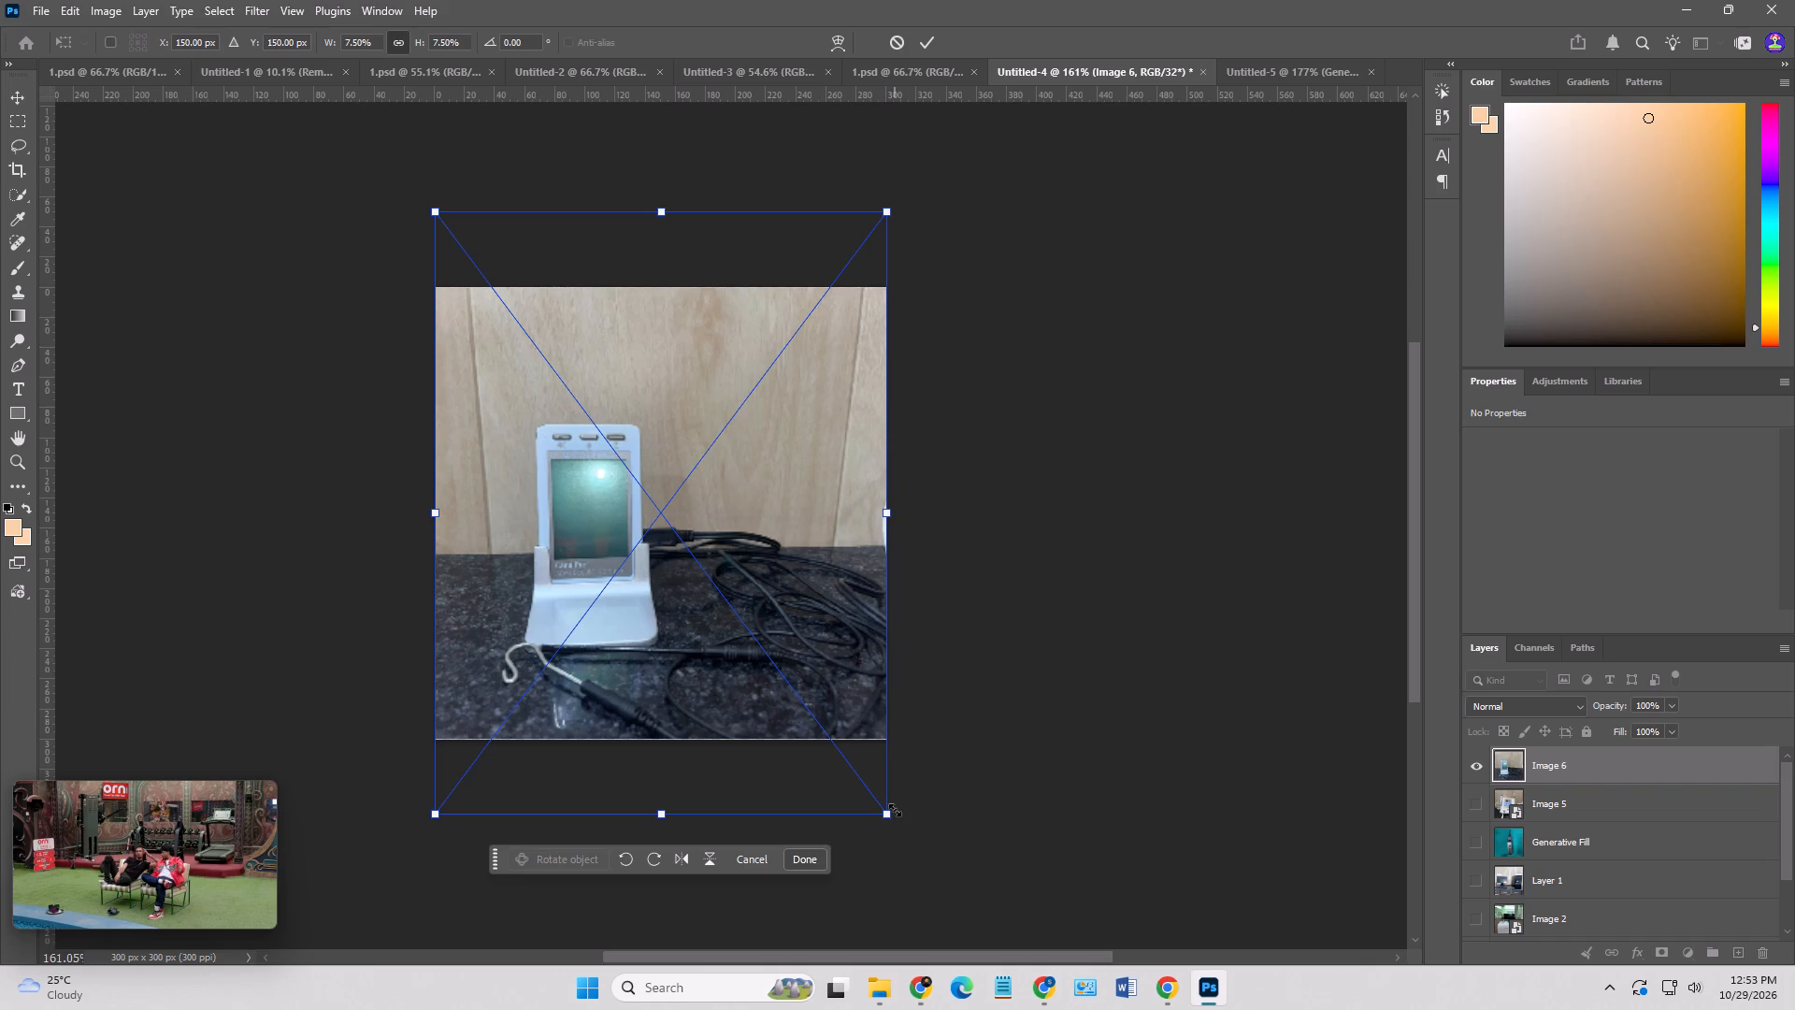
left_click(895, 815, "alt")
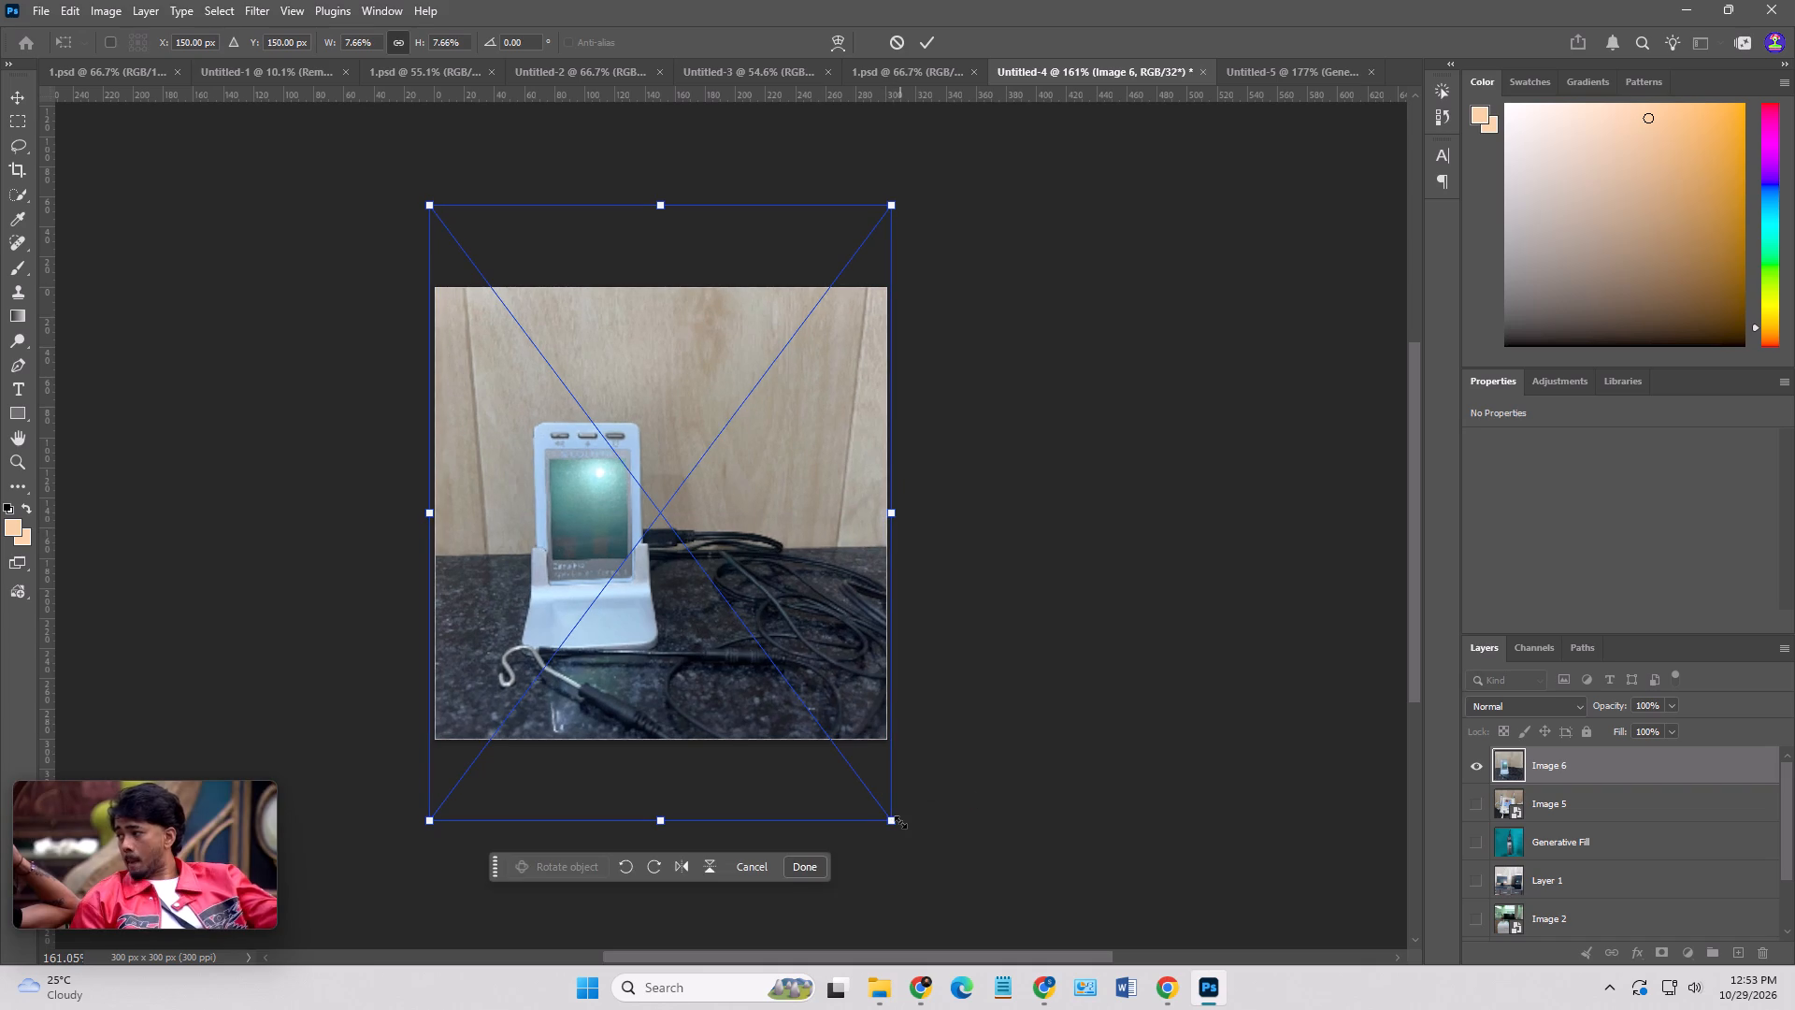
key("Return")
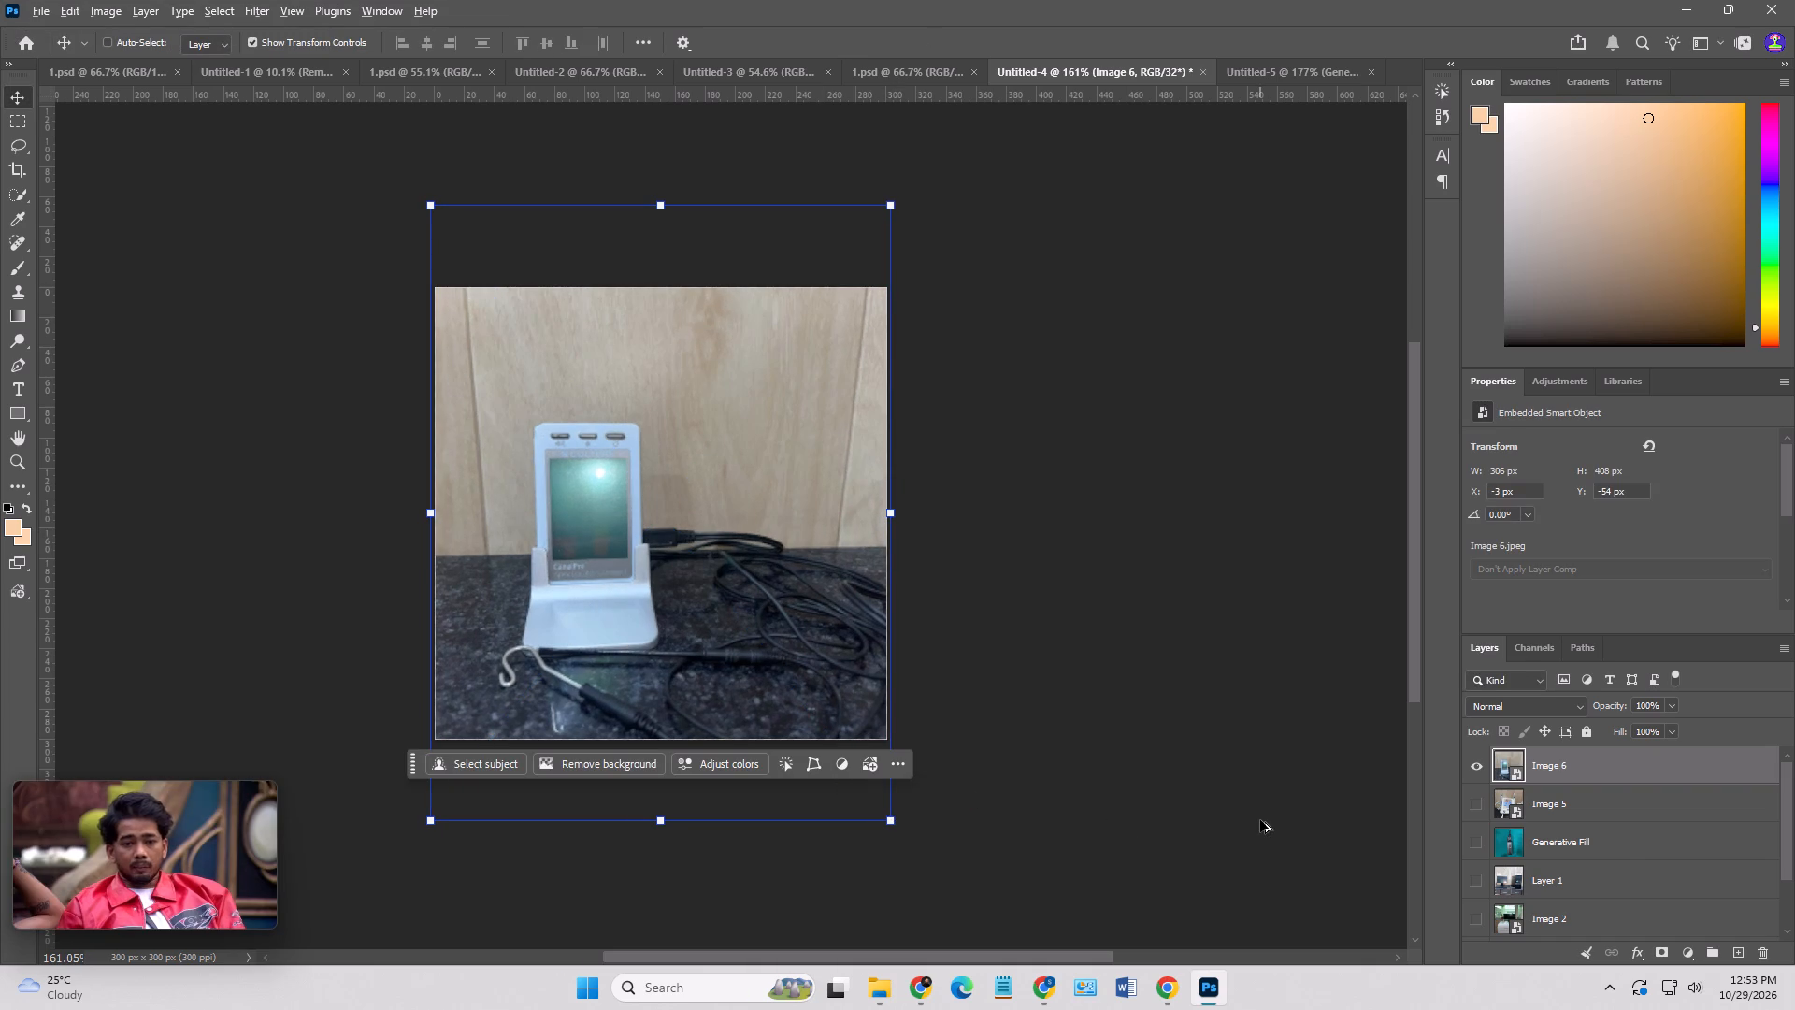
Export the Image 6 canvas as a 300 × 300 px JPG named 6 into the Image 300x300 folder.
key("ctrl+alt+shift+w")
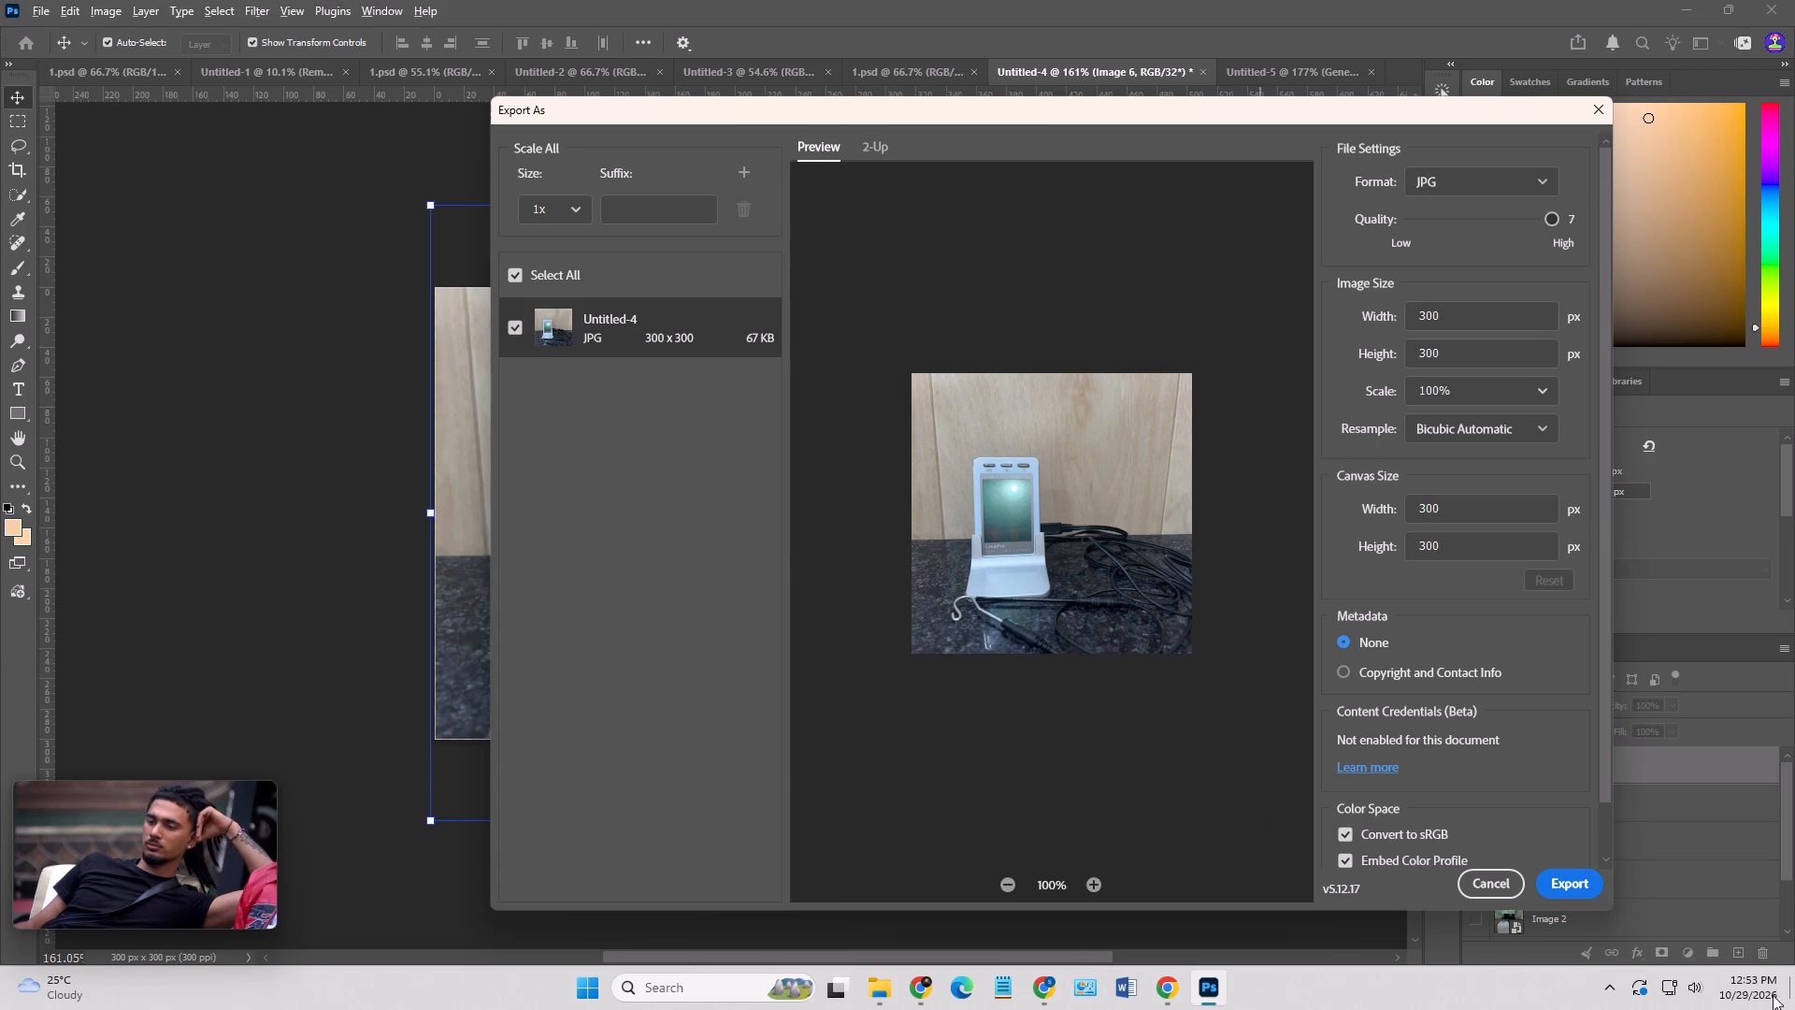
left_click(1587, 874)
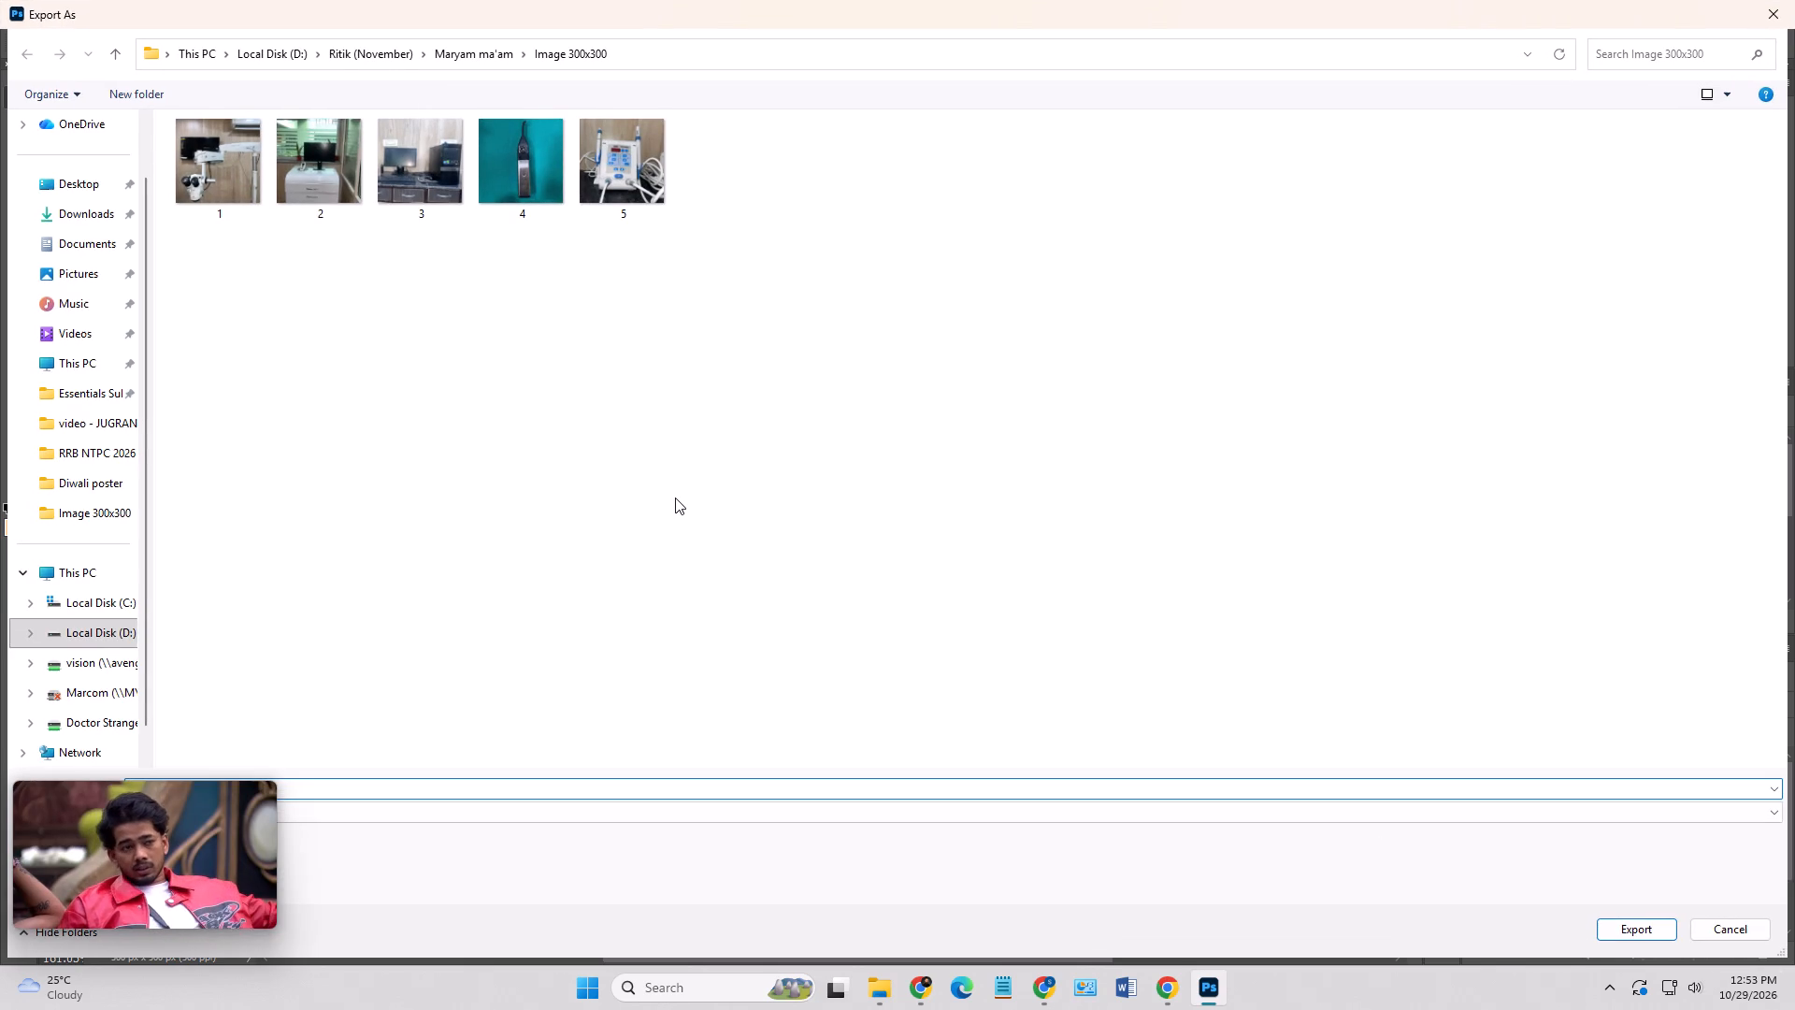
key("6")
key("Return")
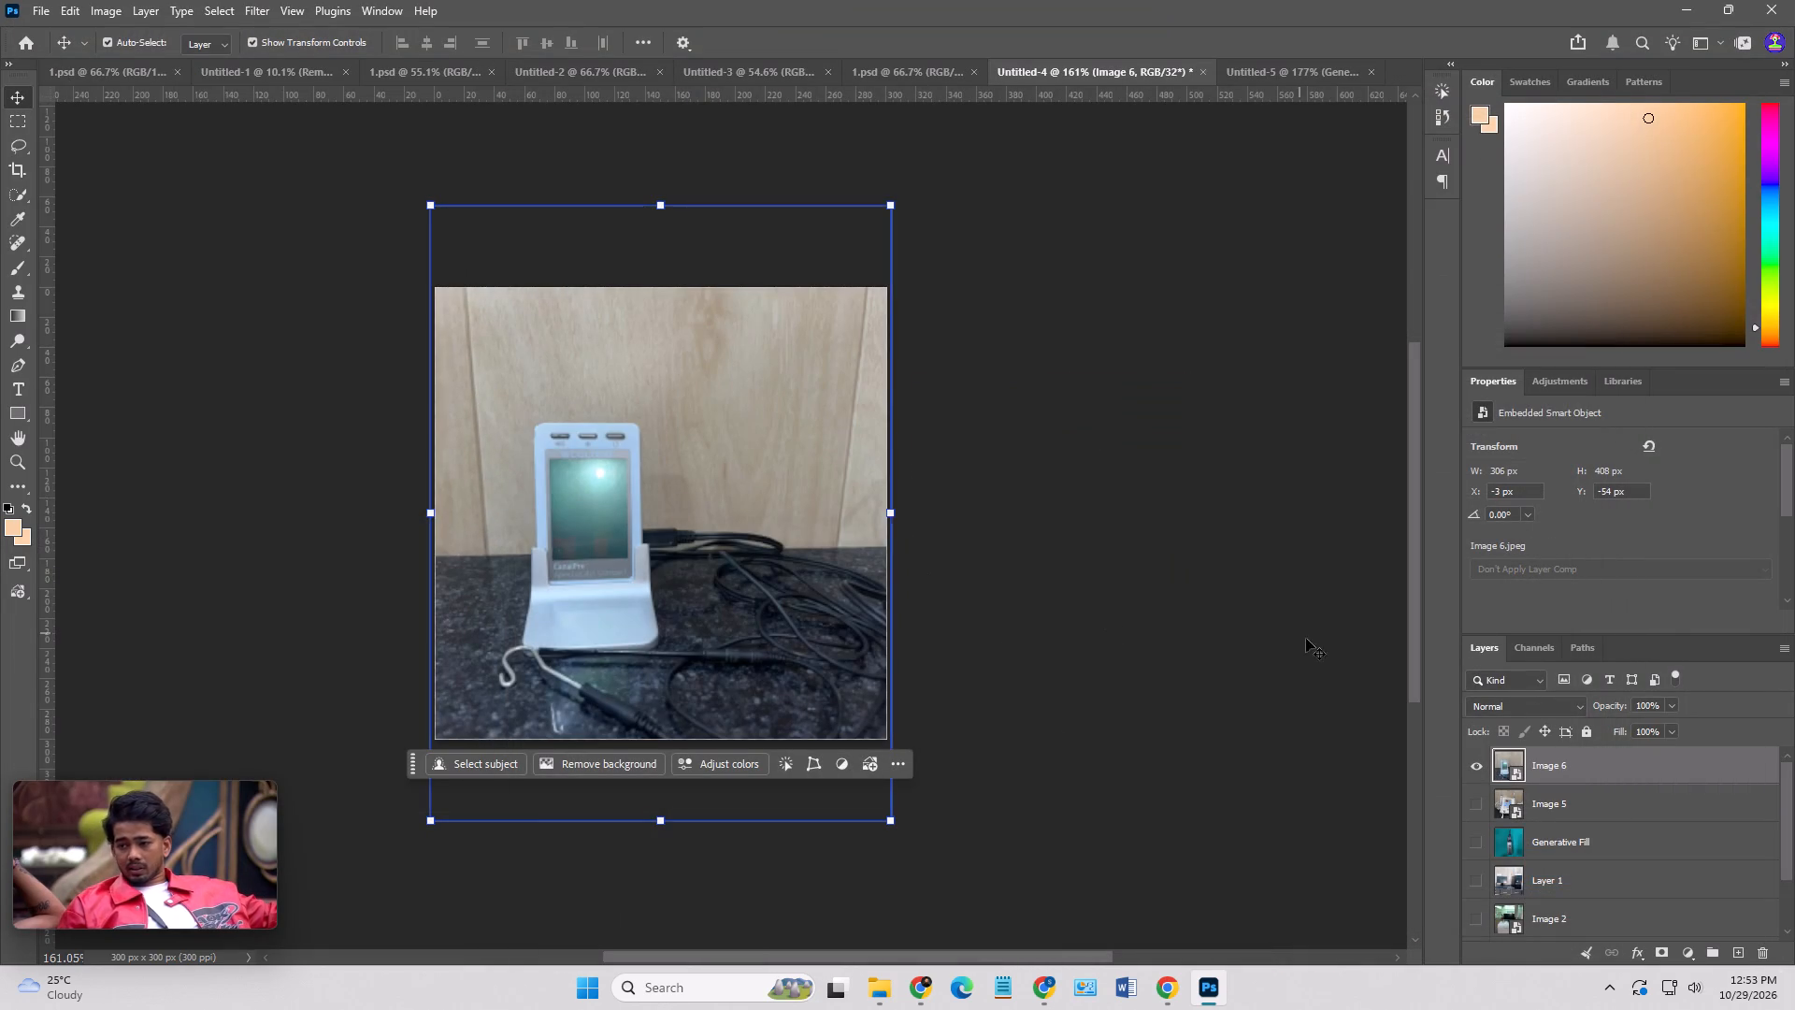
Hide the Image 6 layer and place Image 7 from the Downloads folder into Untitled-4.
left_click(1479, 770)
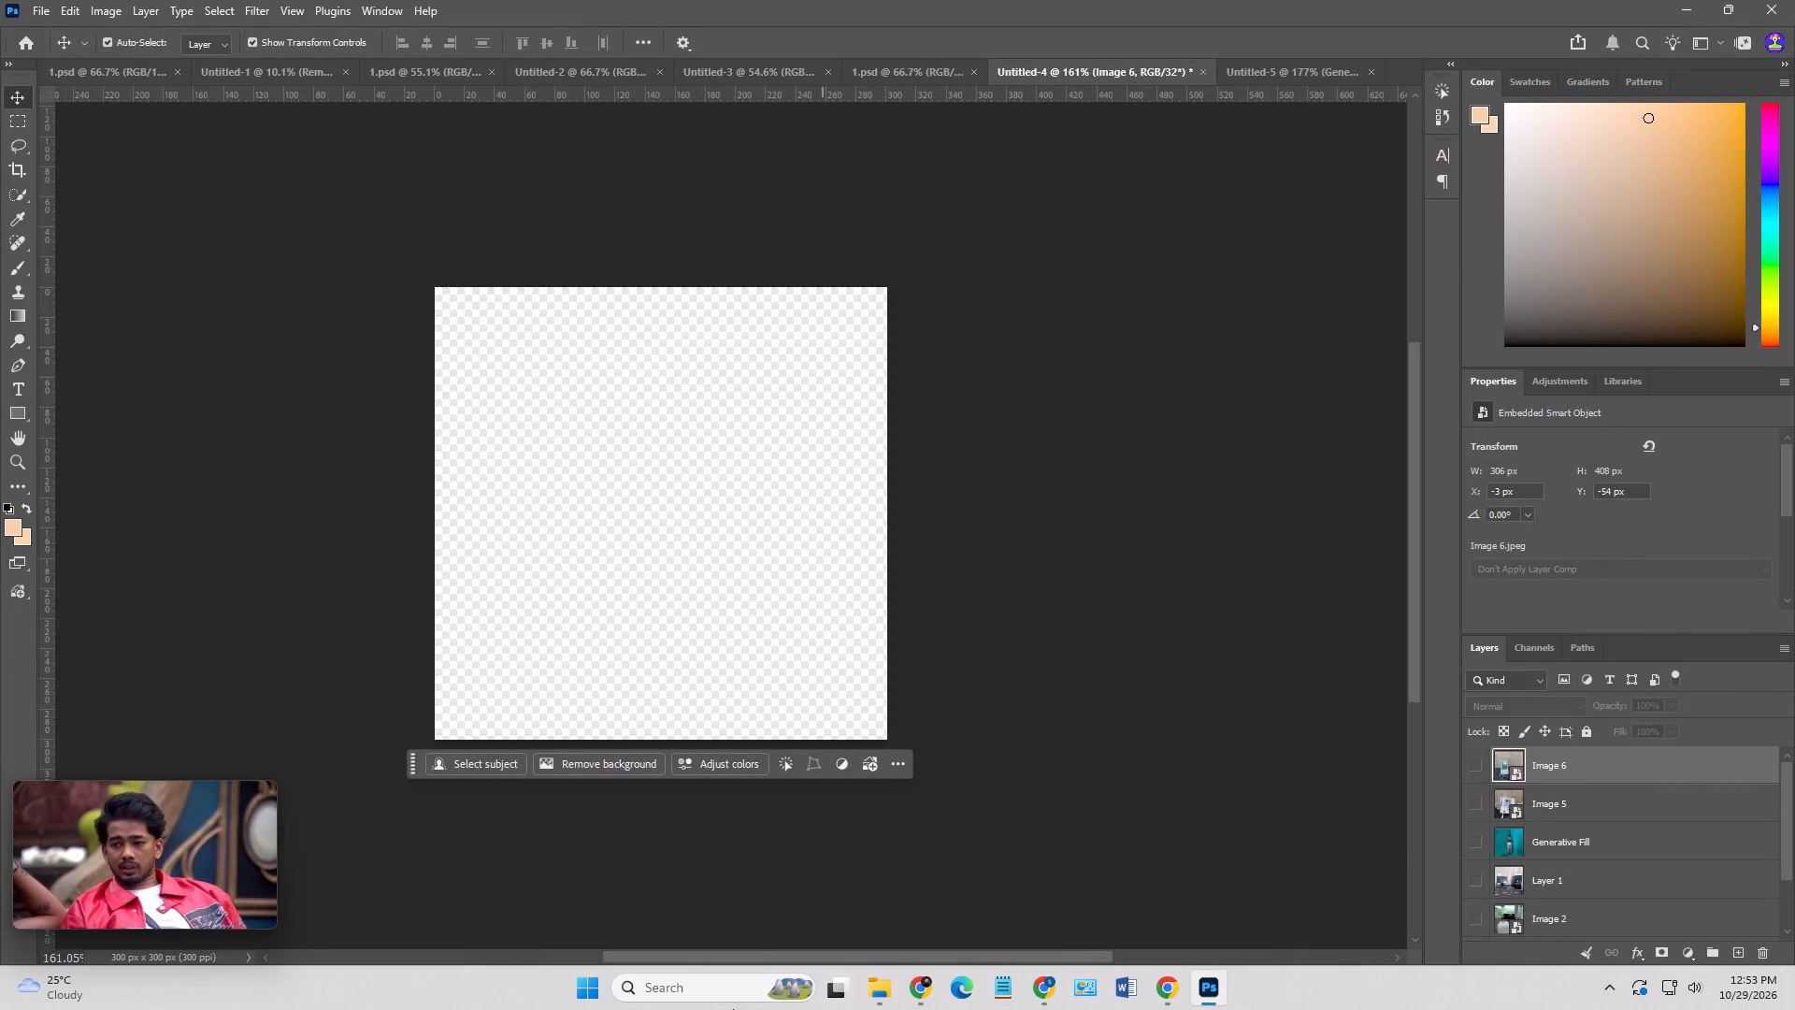
left_click(900, 984)
left_click(883, 988)
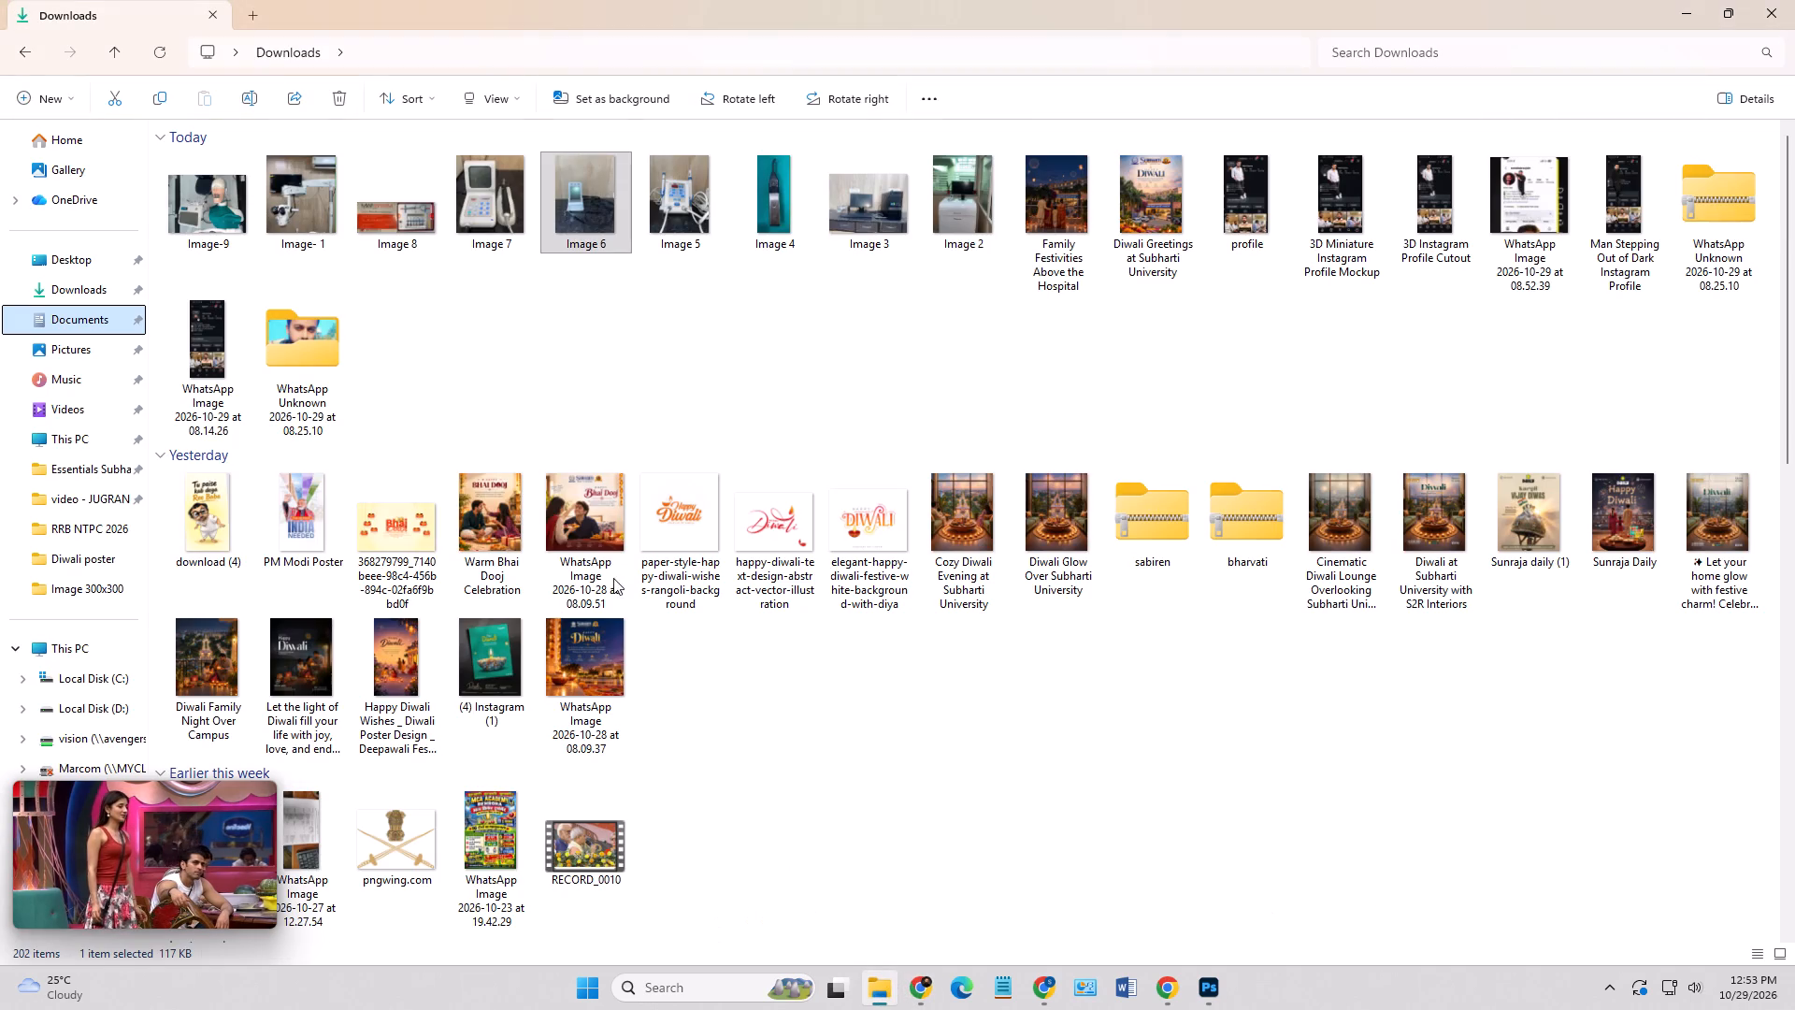
left_click_drag(481, 206, 1213, 897)
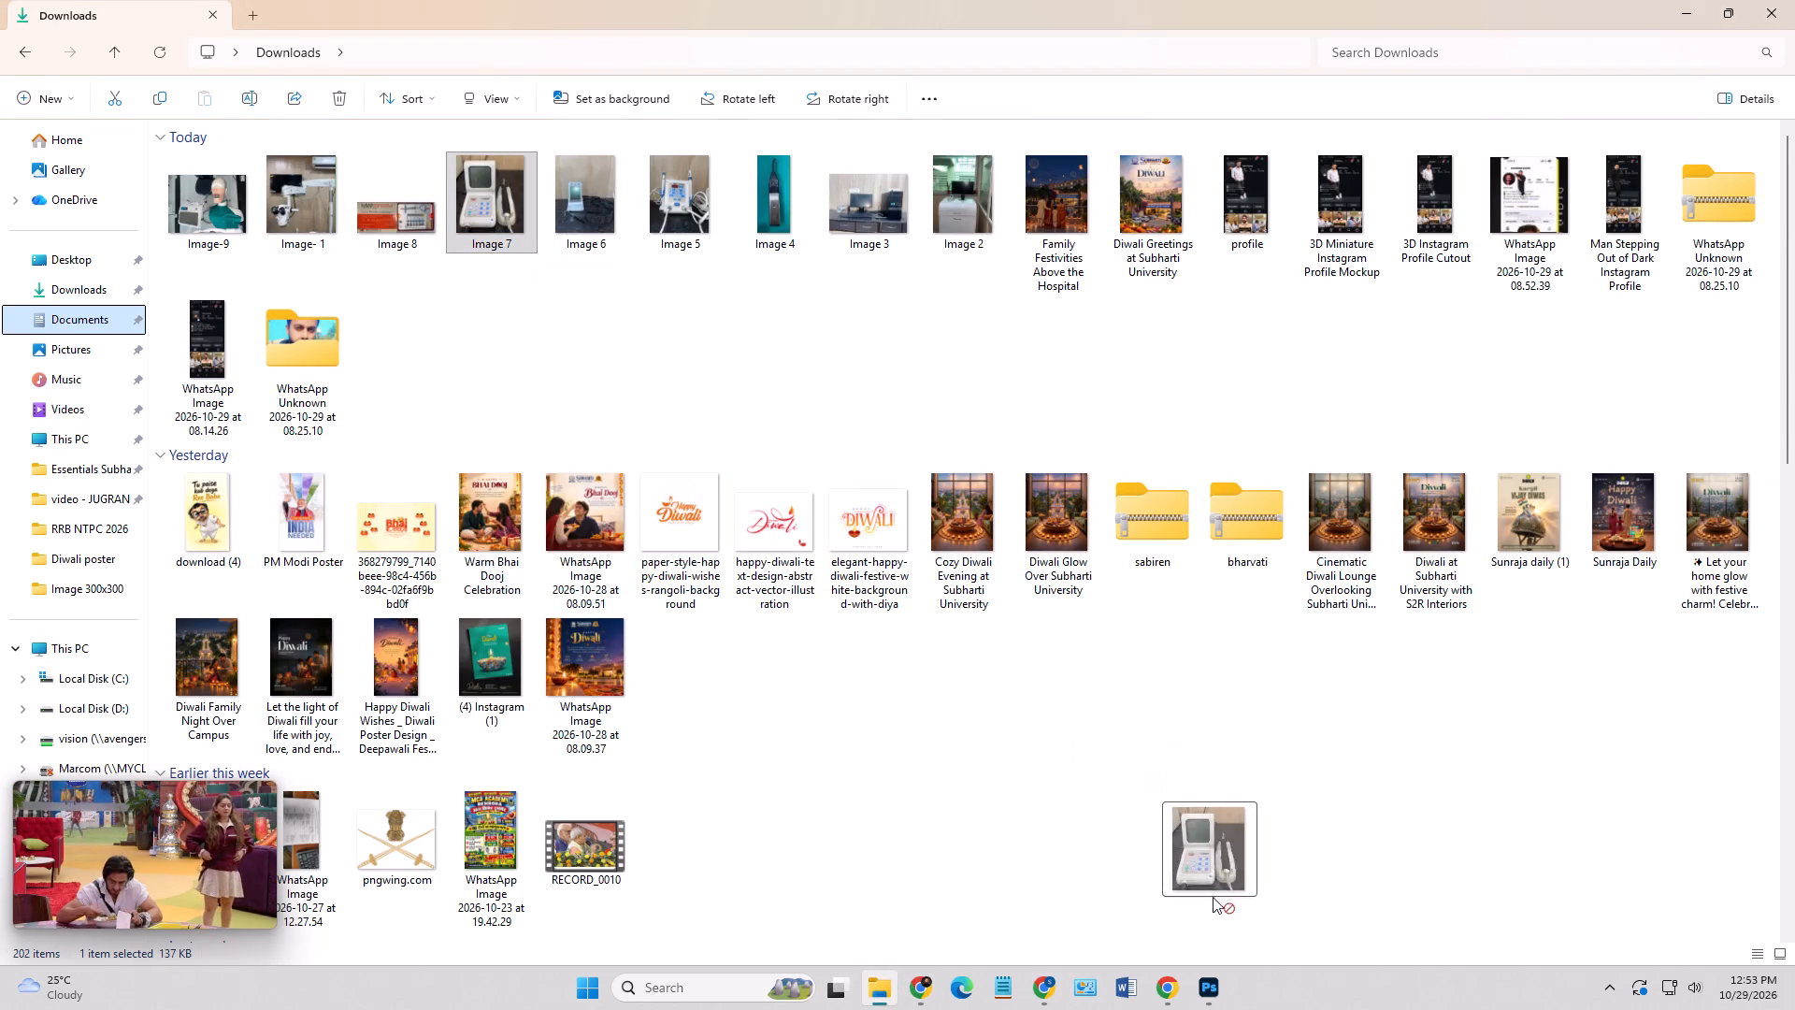
left_click_drag(1213, 897, 784, 701)
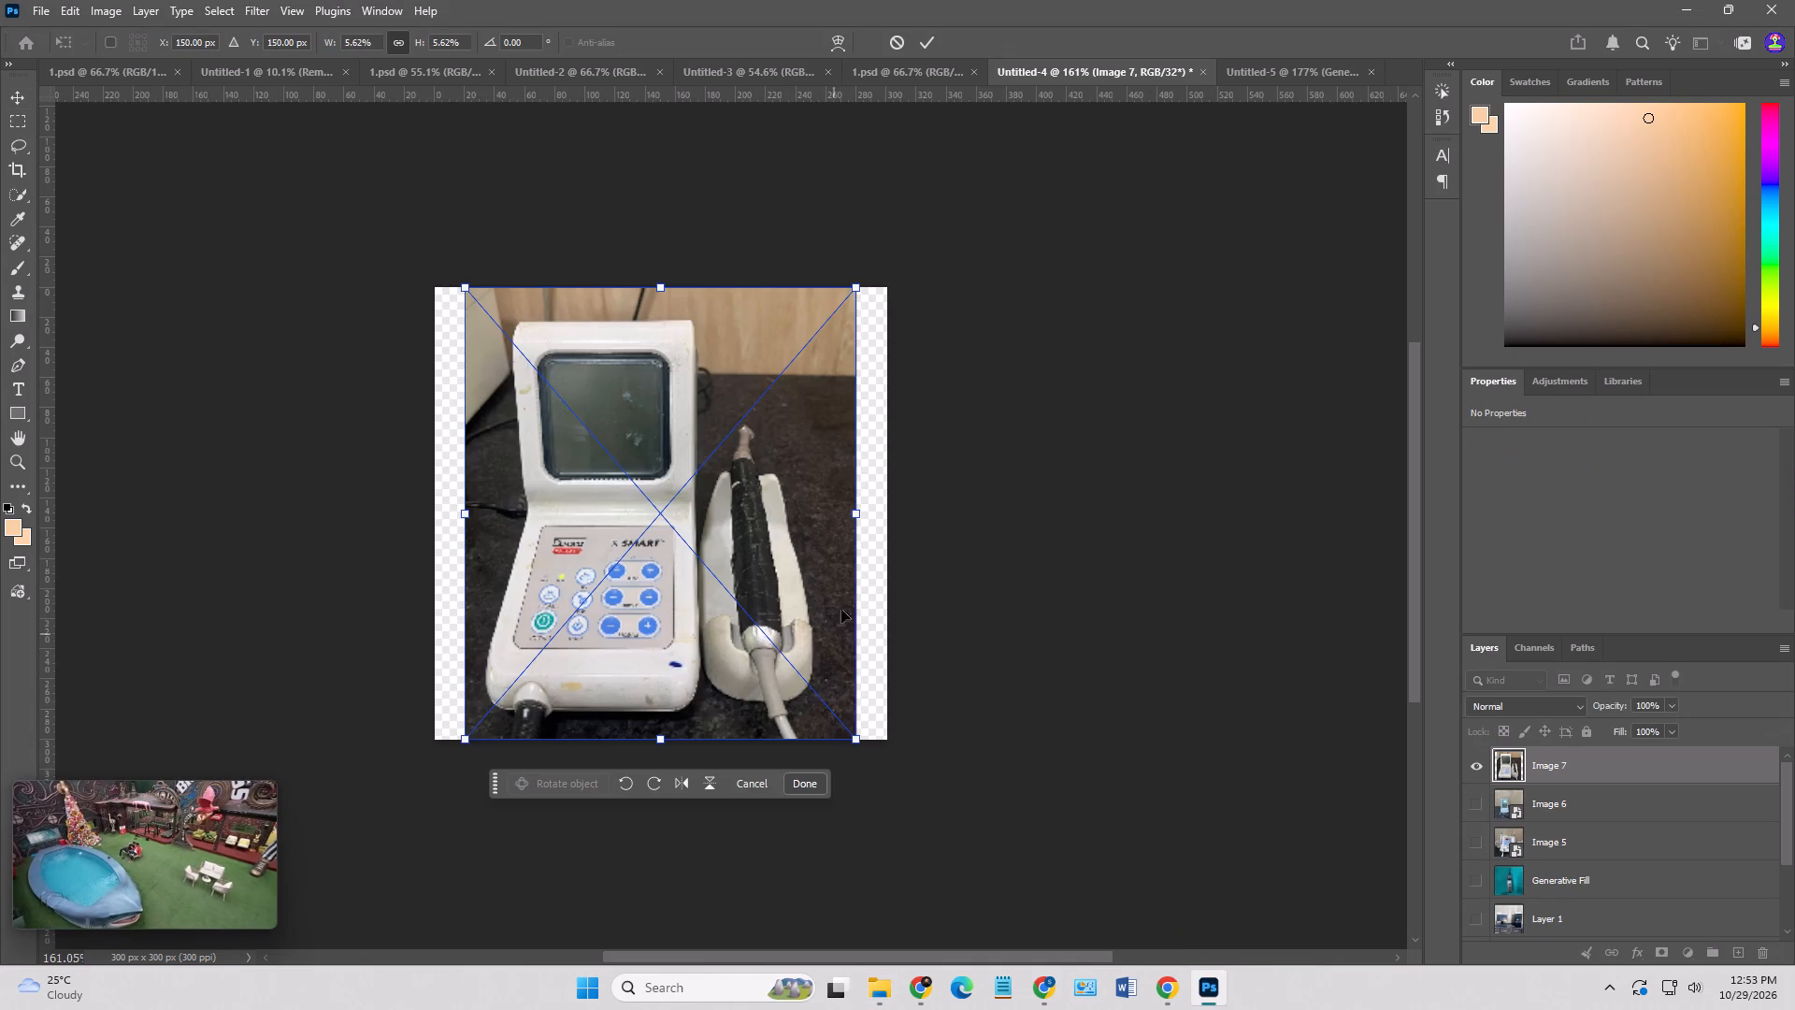
Scale Image 7 proportionally to about 6.50% so it spans the full canvas width.
left_click_drag(856, 515, 885, 527, "alt")
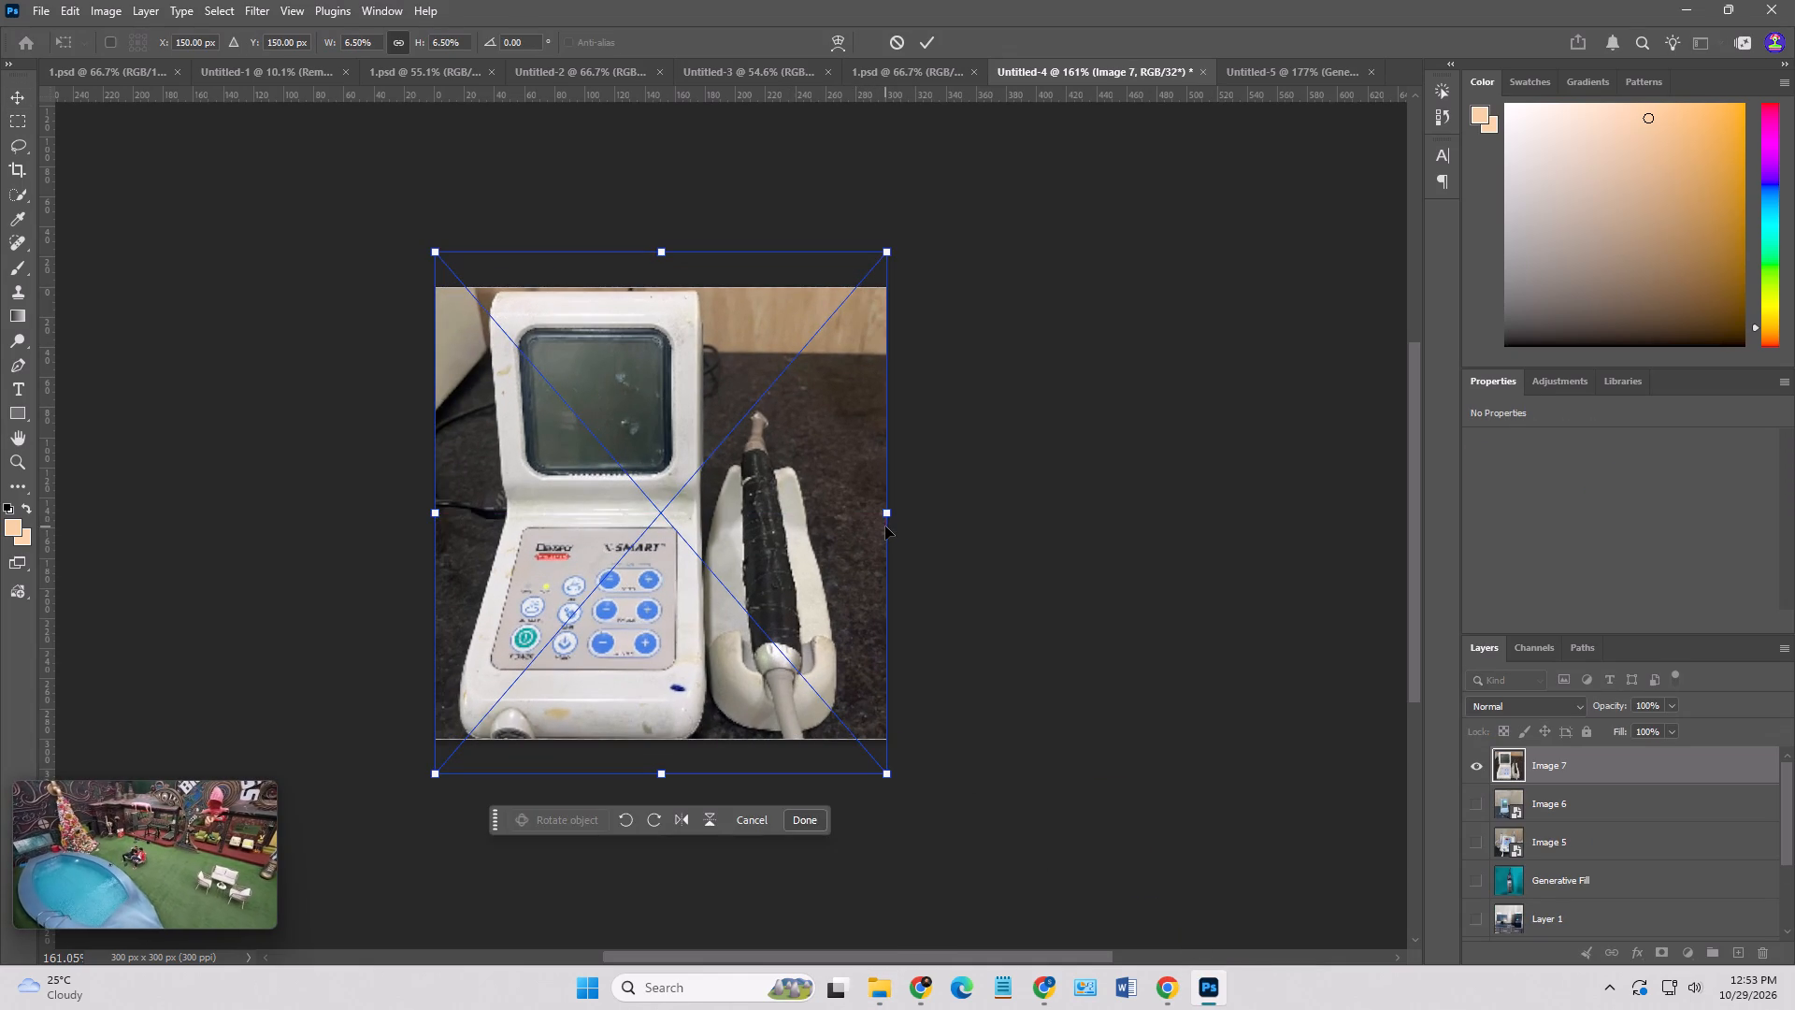
key("Return")
left_click(208, 209)
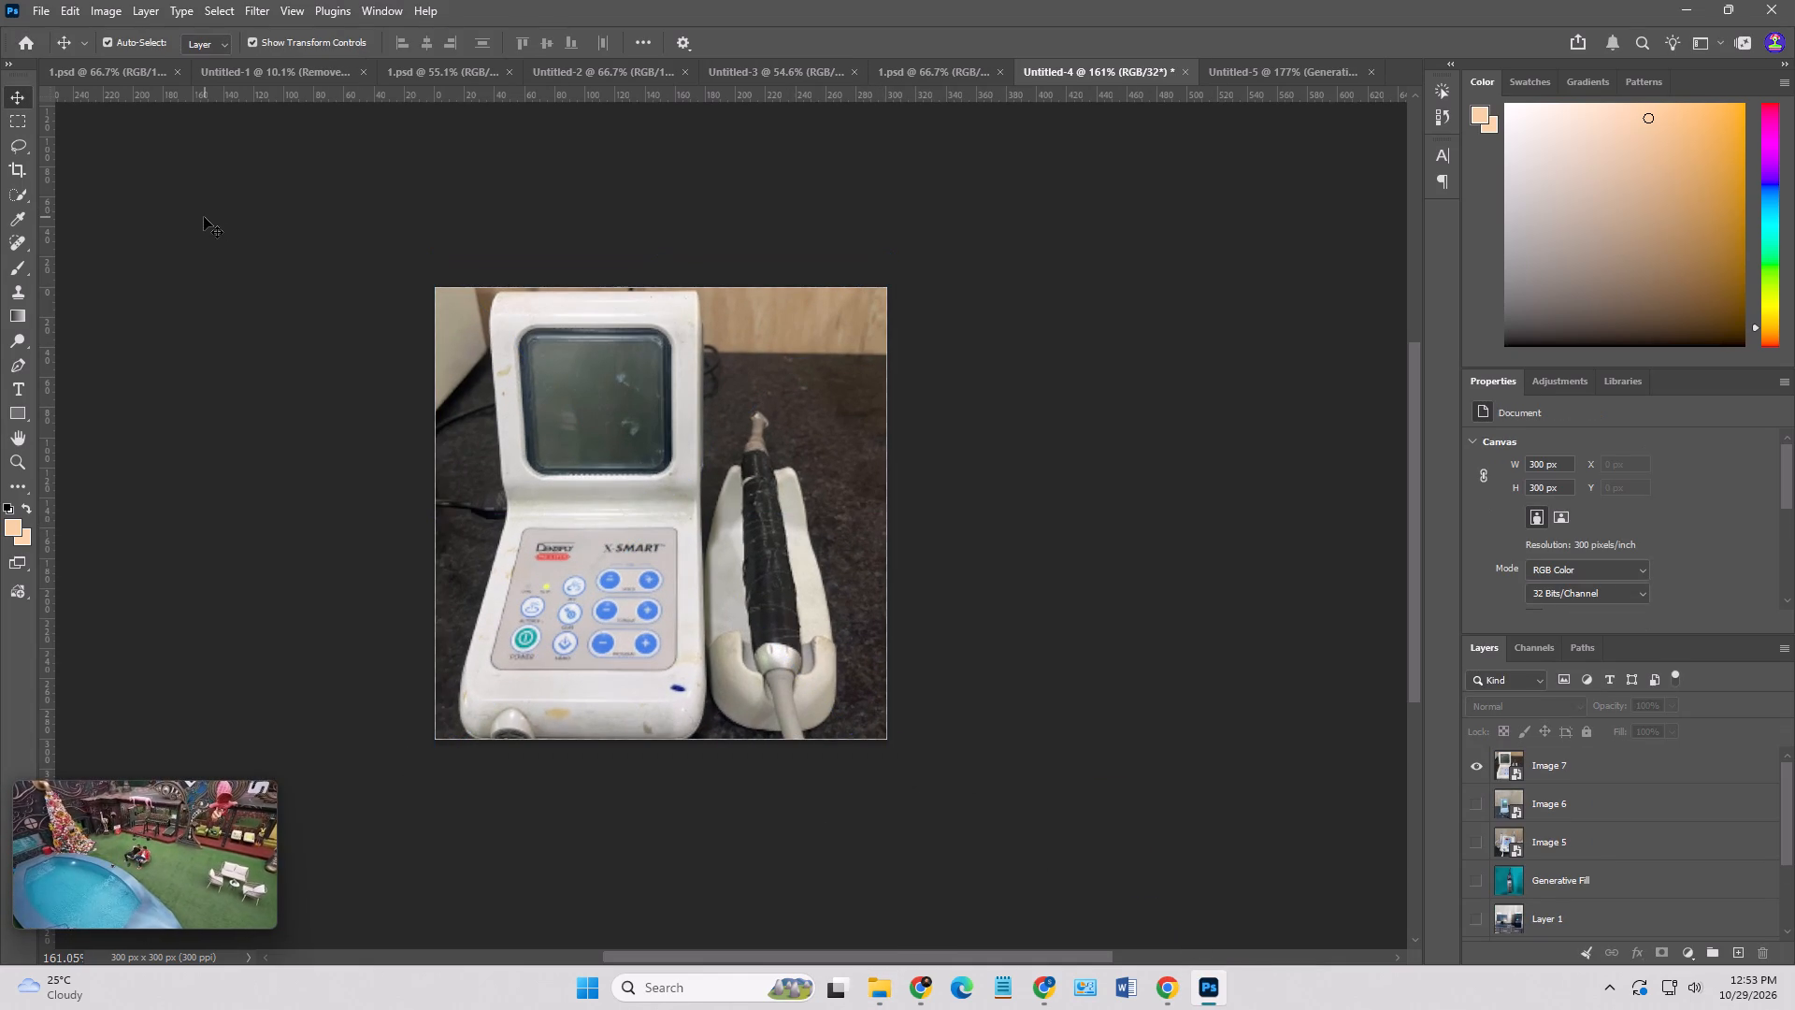
Export the Image 7 canvas as a 300 × 300 px JPG named 7 into the Image 300x300 folder.
left_click(47, 11)
left_click(126, 335)
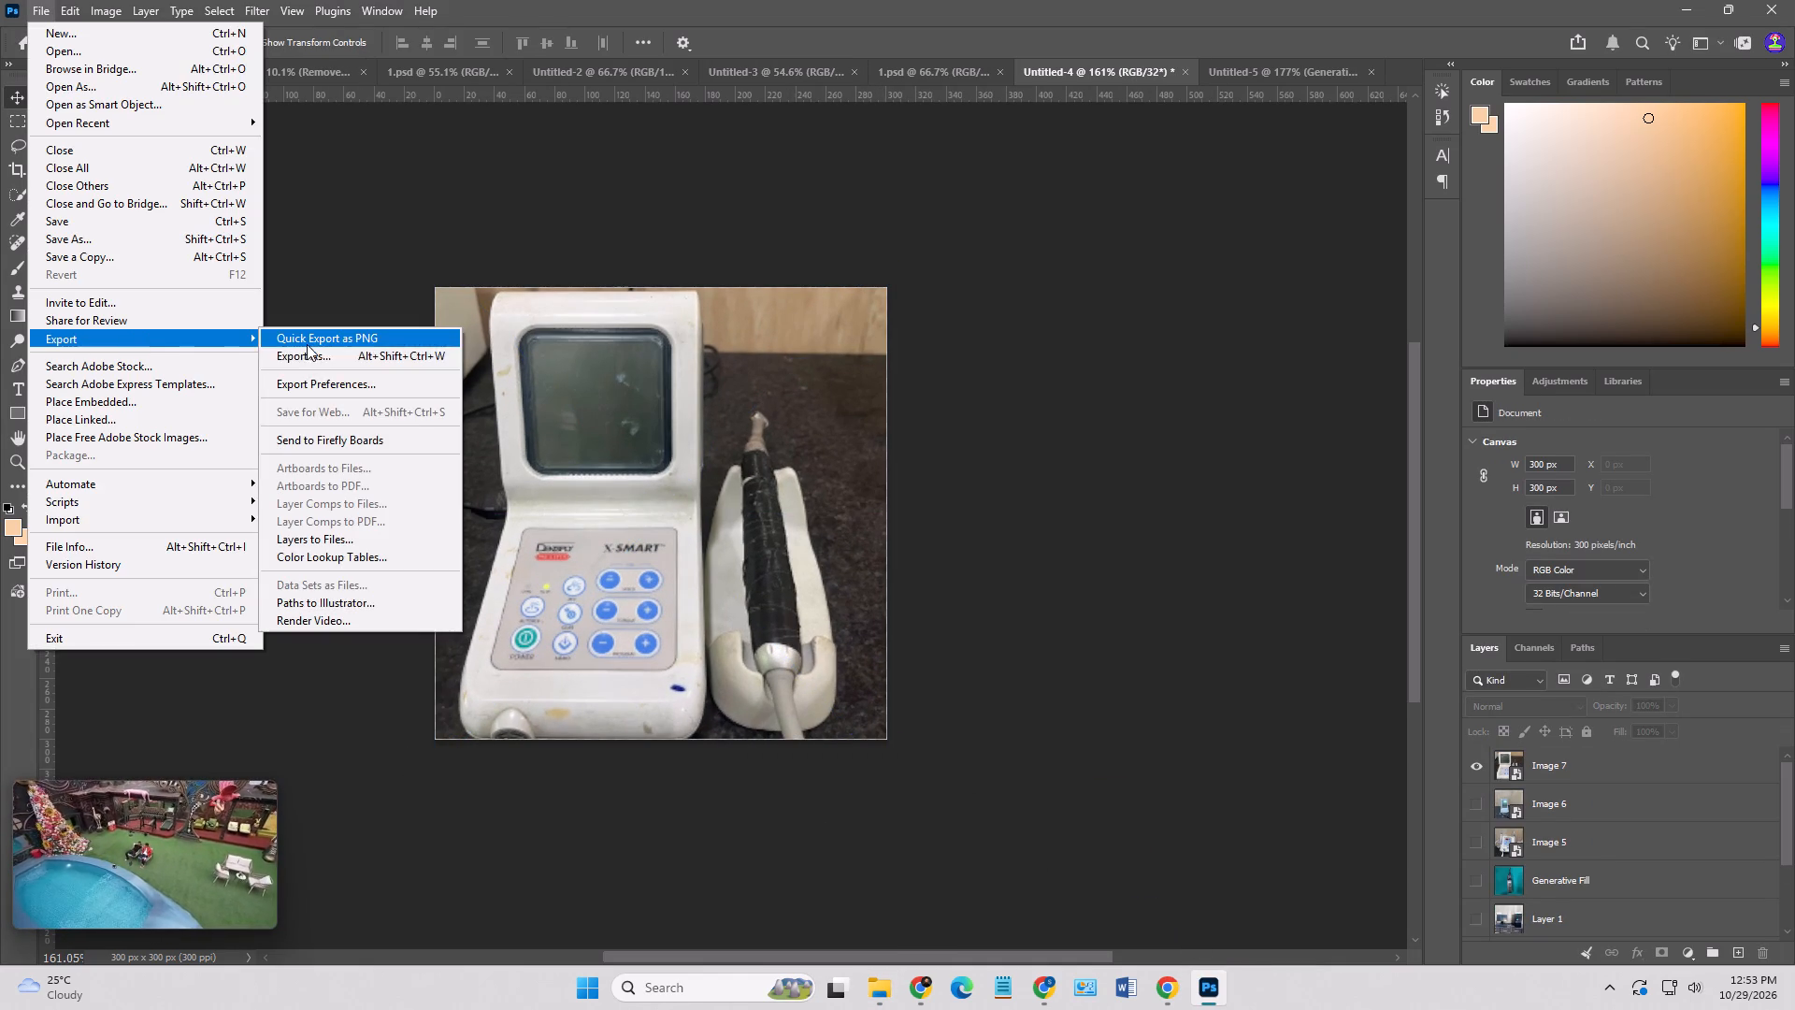
left_click(317, 360)
left_click(1587, 902)
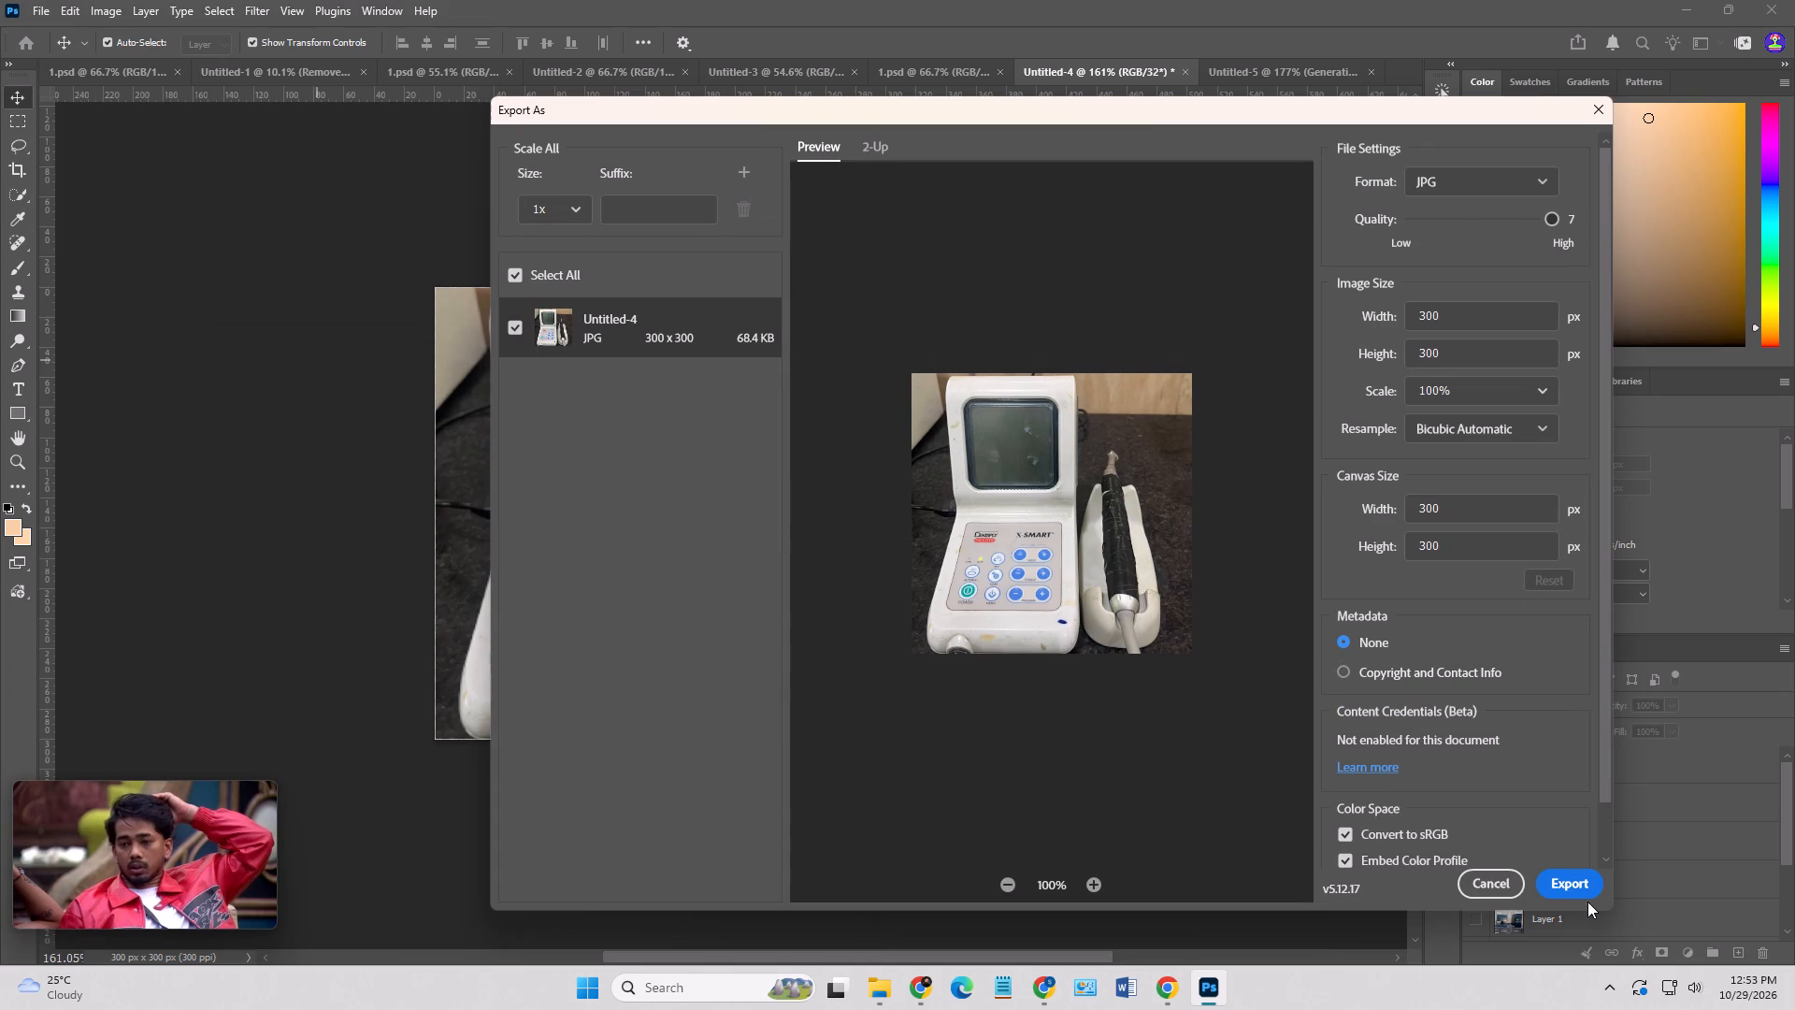
left_click(1586, 890)
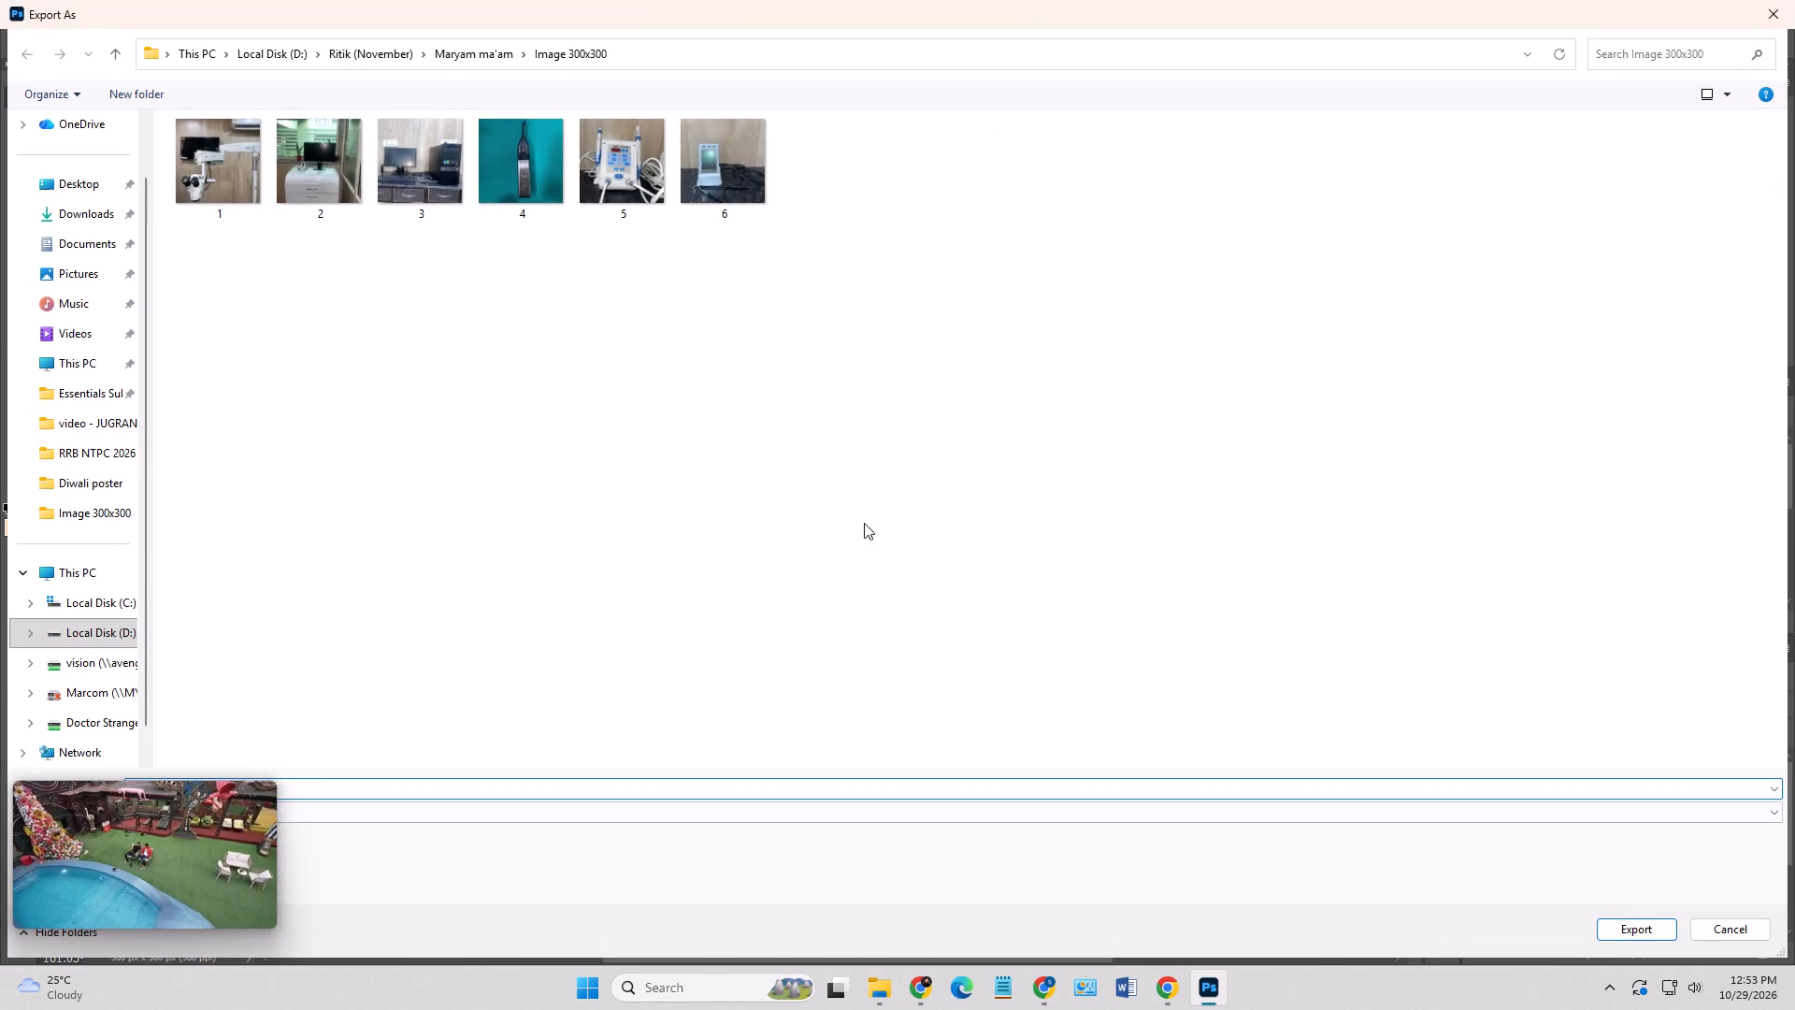
key("7")
key("Return")
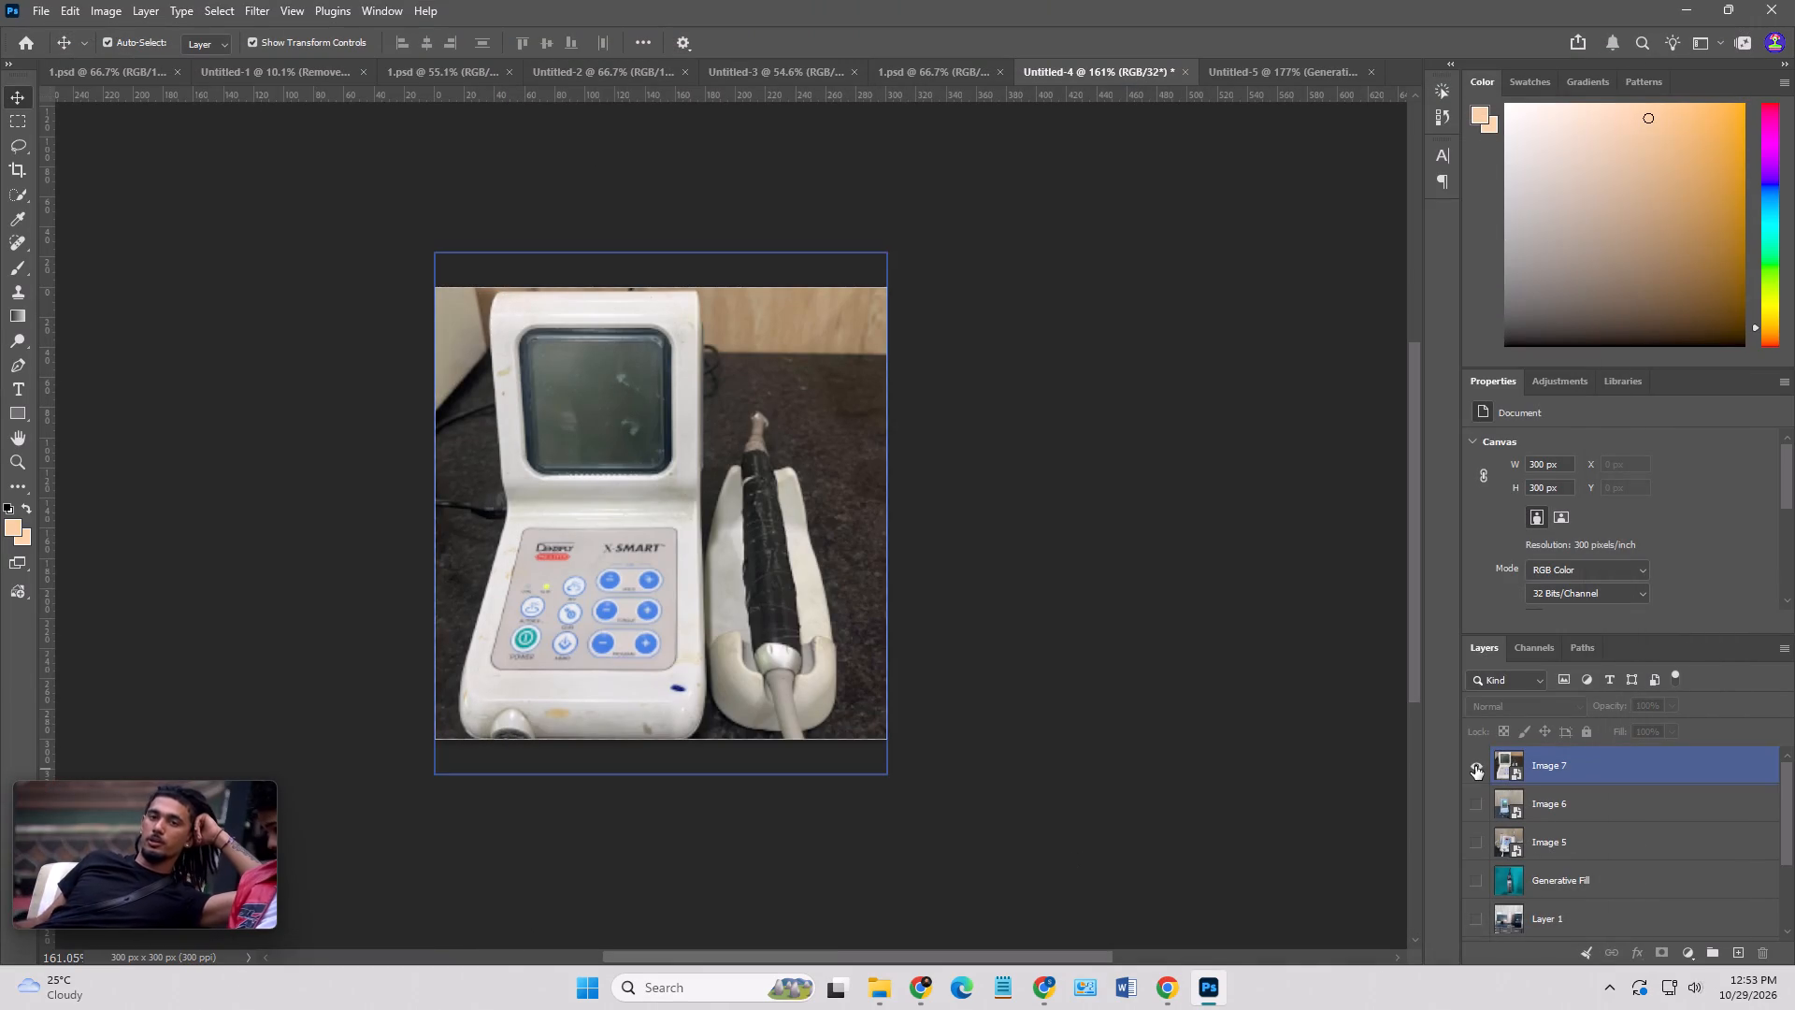
Hide the Image 7 layer and place Image 8 from the Downloads folder into Untitled-4 at its fitted size.
left_click(1475, 766)
left_click(882, 994)
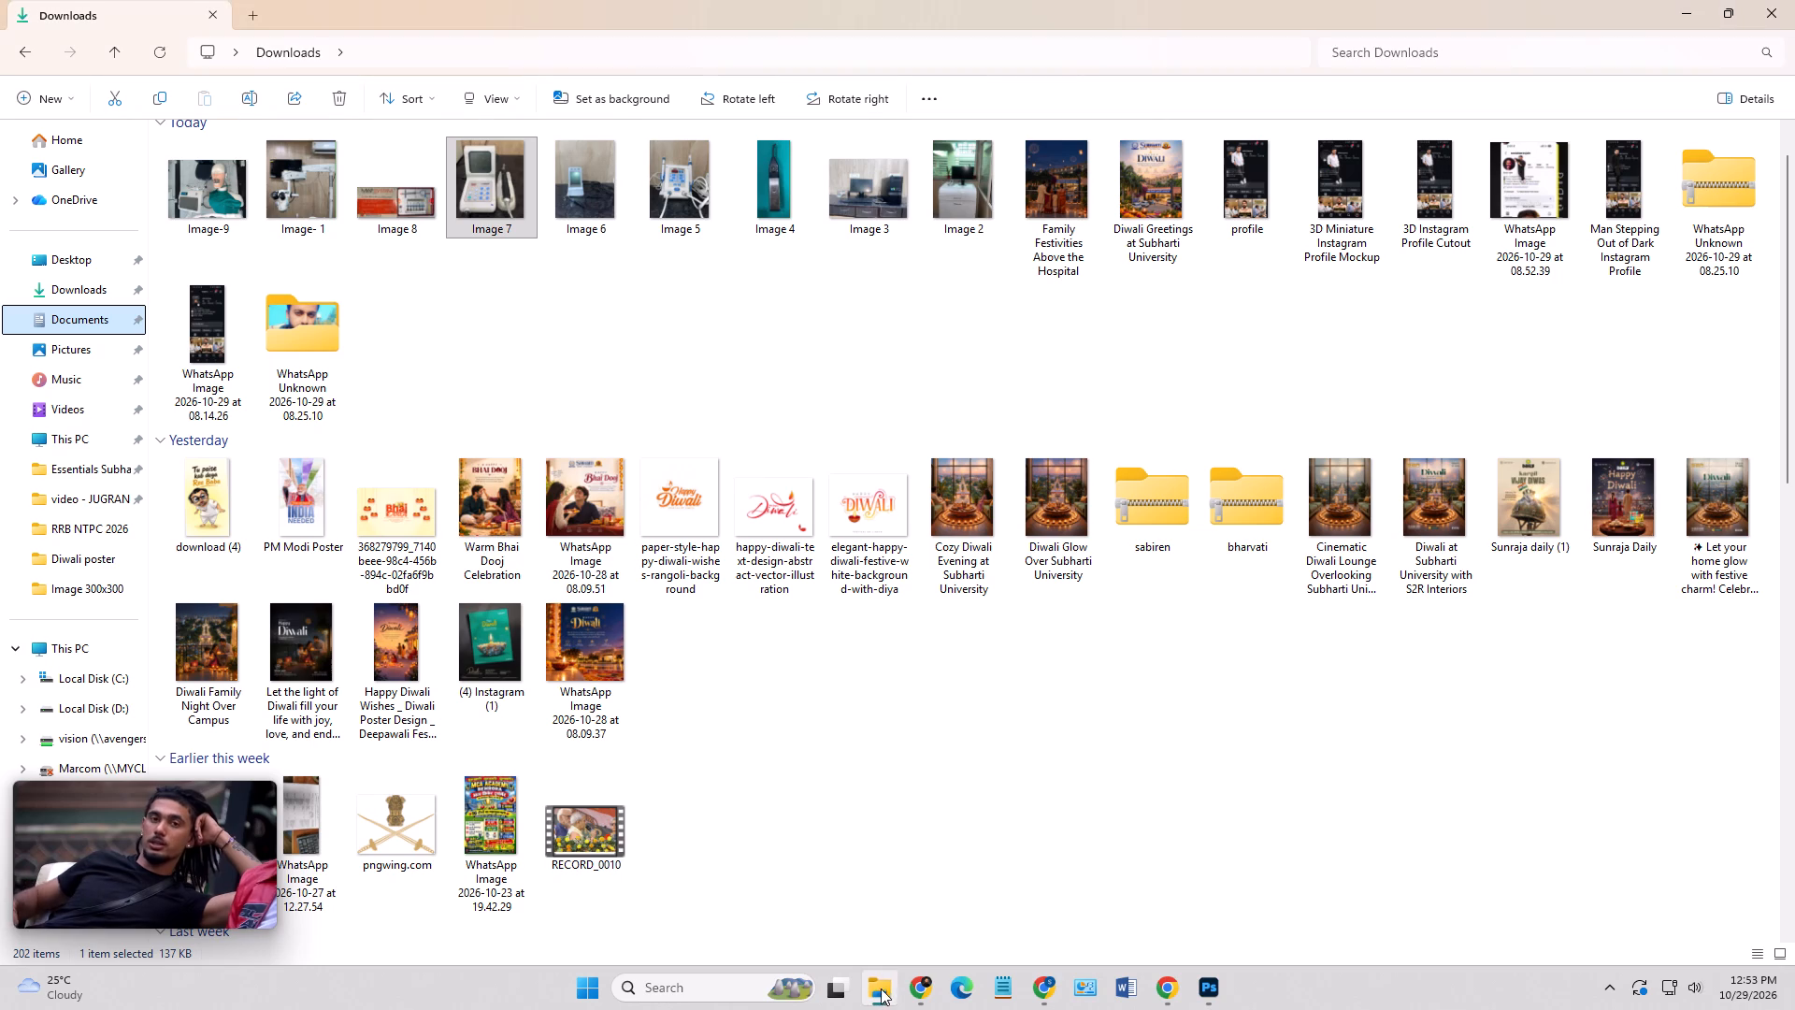
left_click_drag(370, 196, 387, 242)
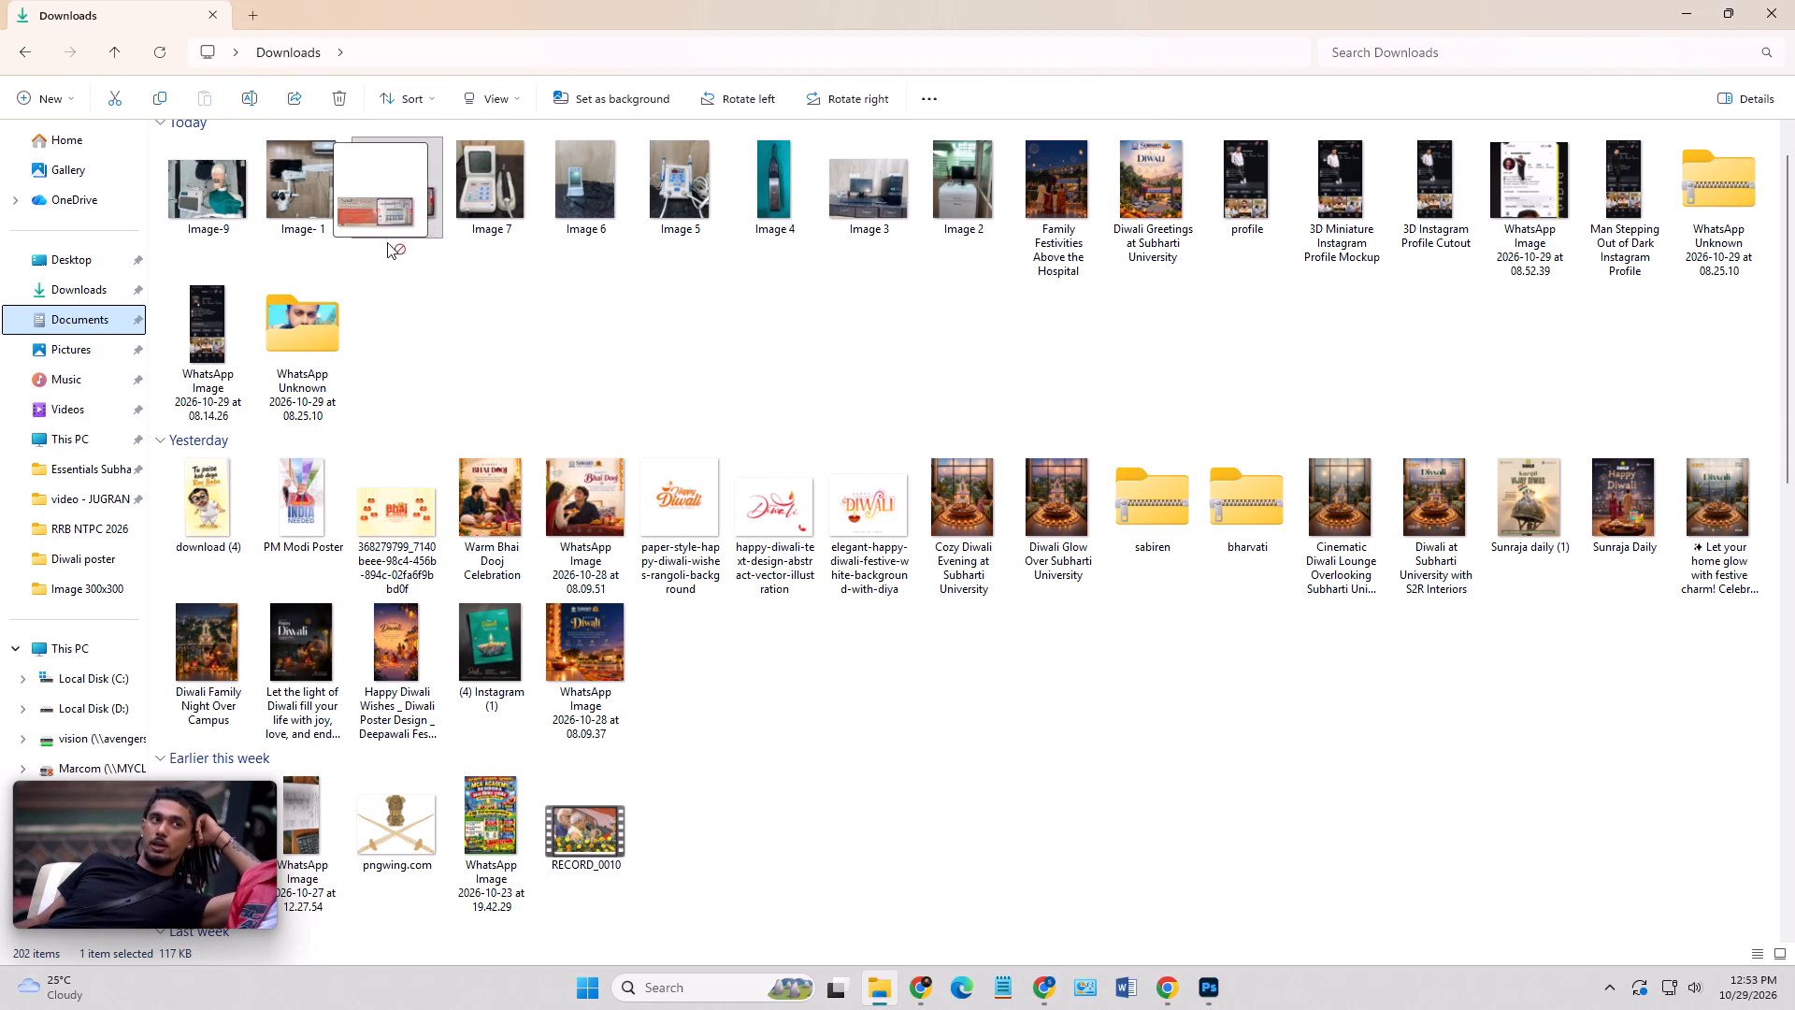
left_click_drag(387, 242, 1212, 994)
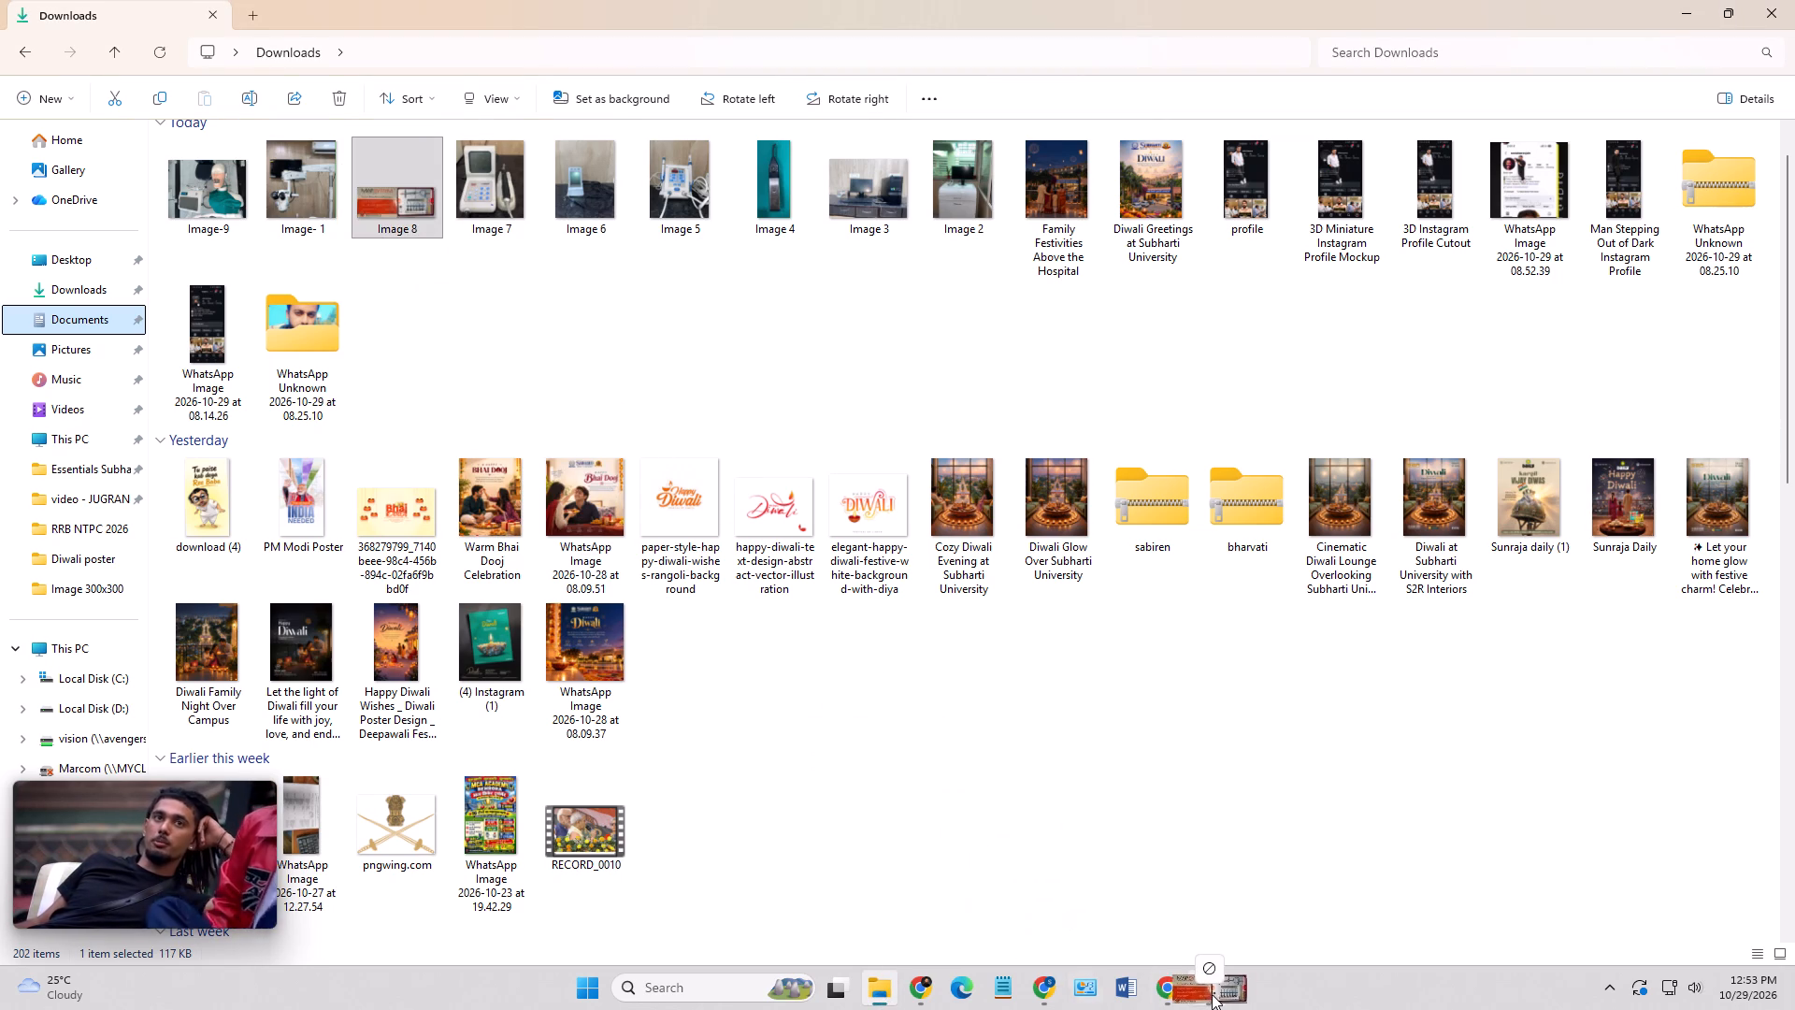
left_click_drag(1212, 994, 734, 681)
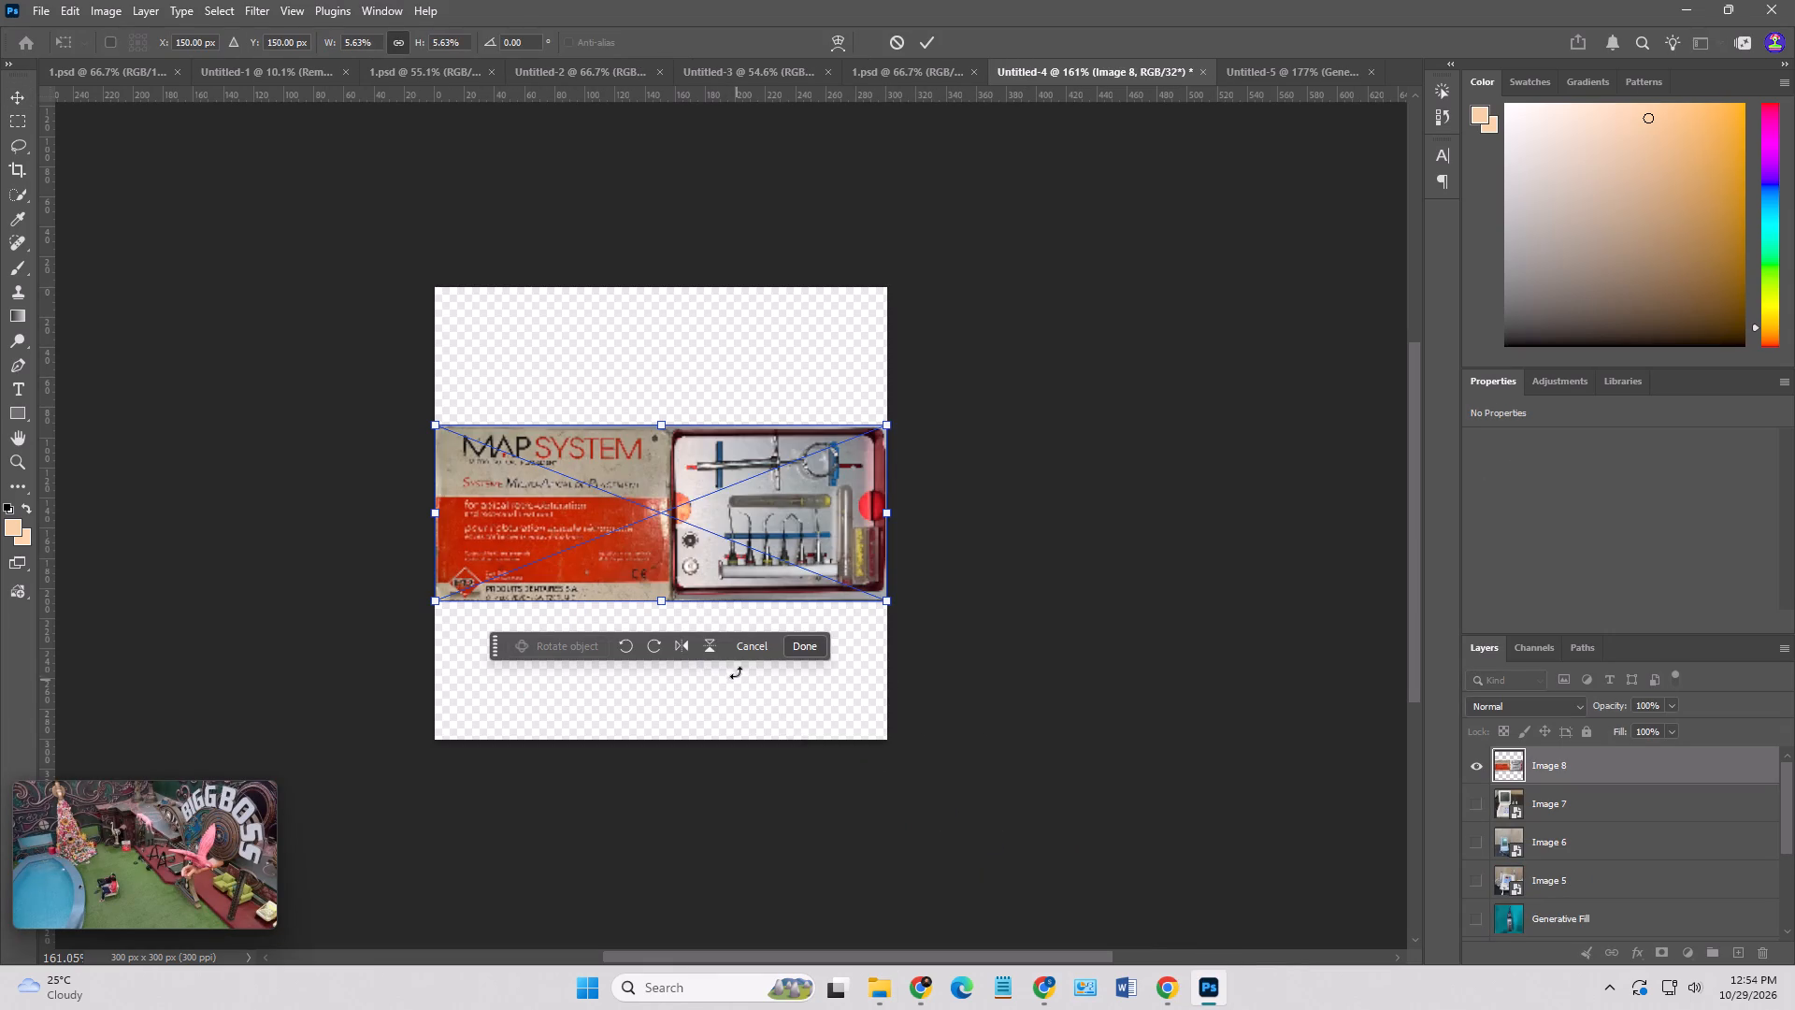
key("Return")
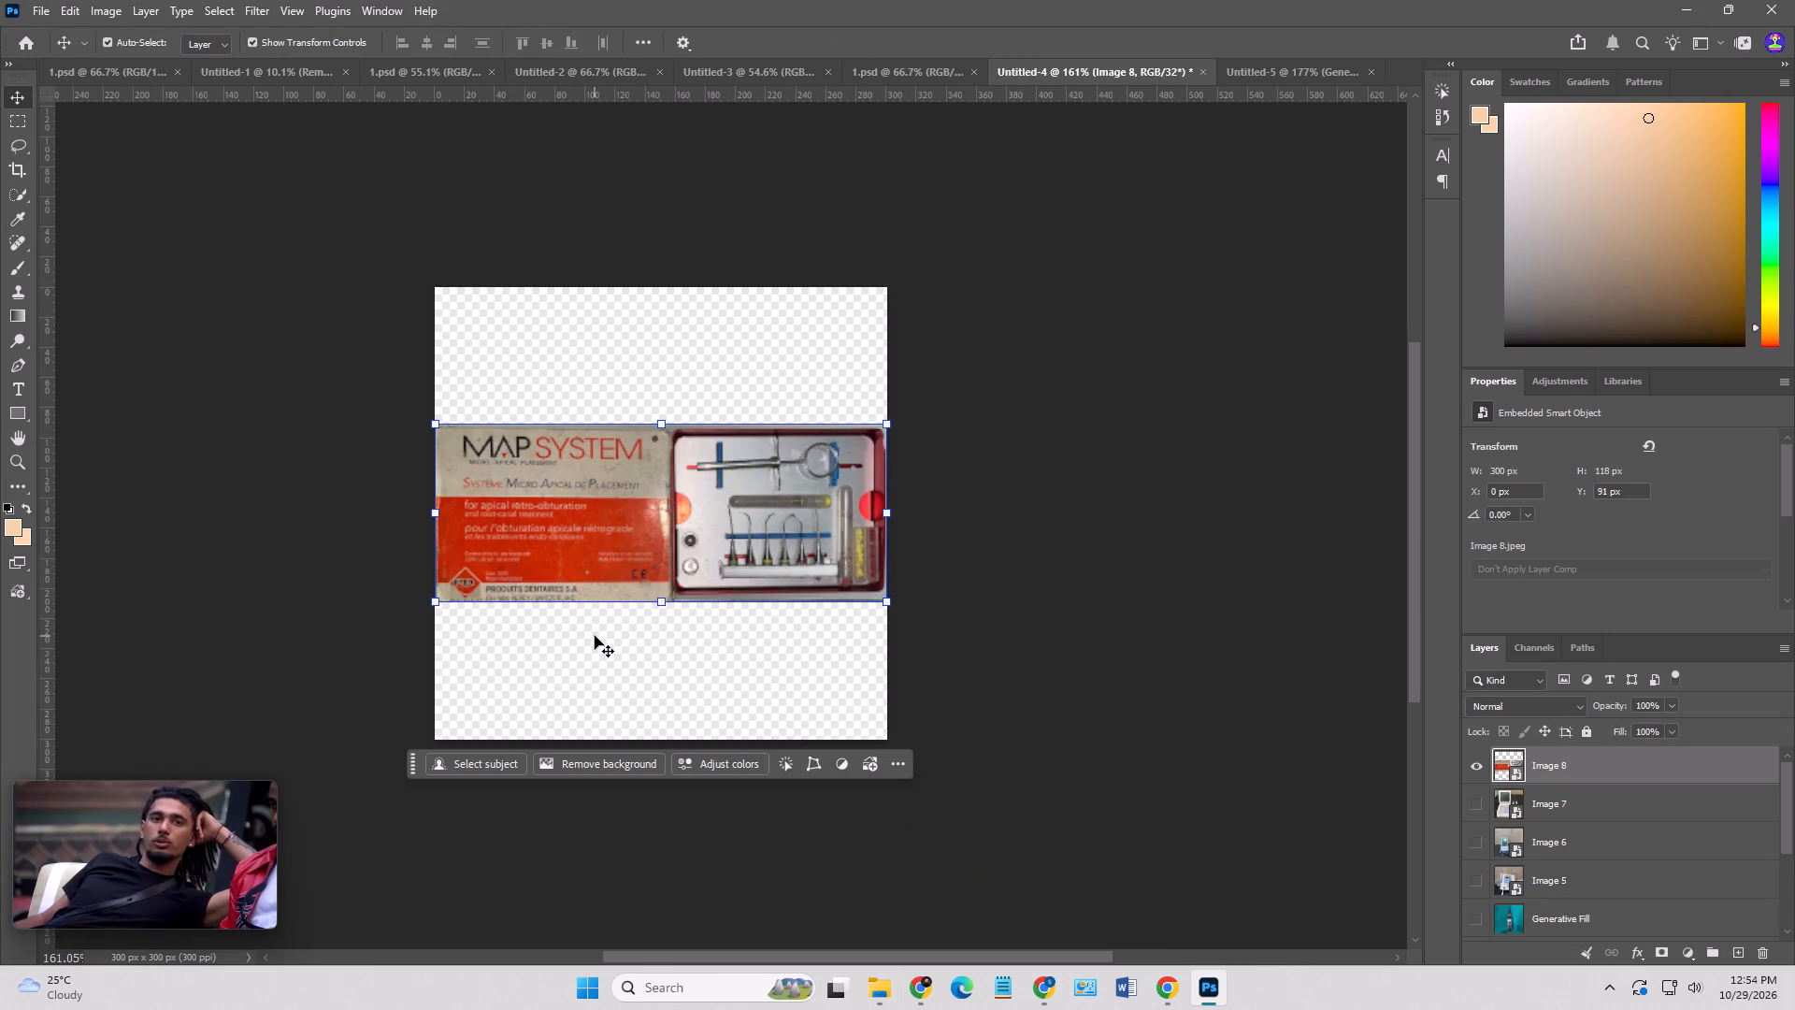
Examine the placed Image 8 and its original, Image 8.jpeg, in the ENDO Google Drive folder, and return to Photoshop.
scroll(676, 402, "up", 4, "alt")
scroll(685, 500, "up", 2, "alt")
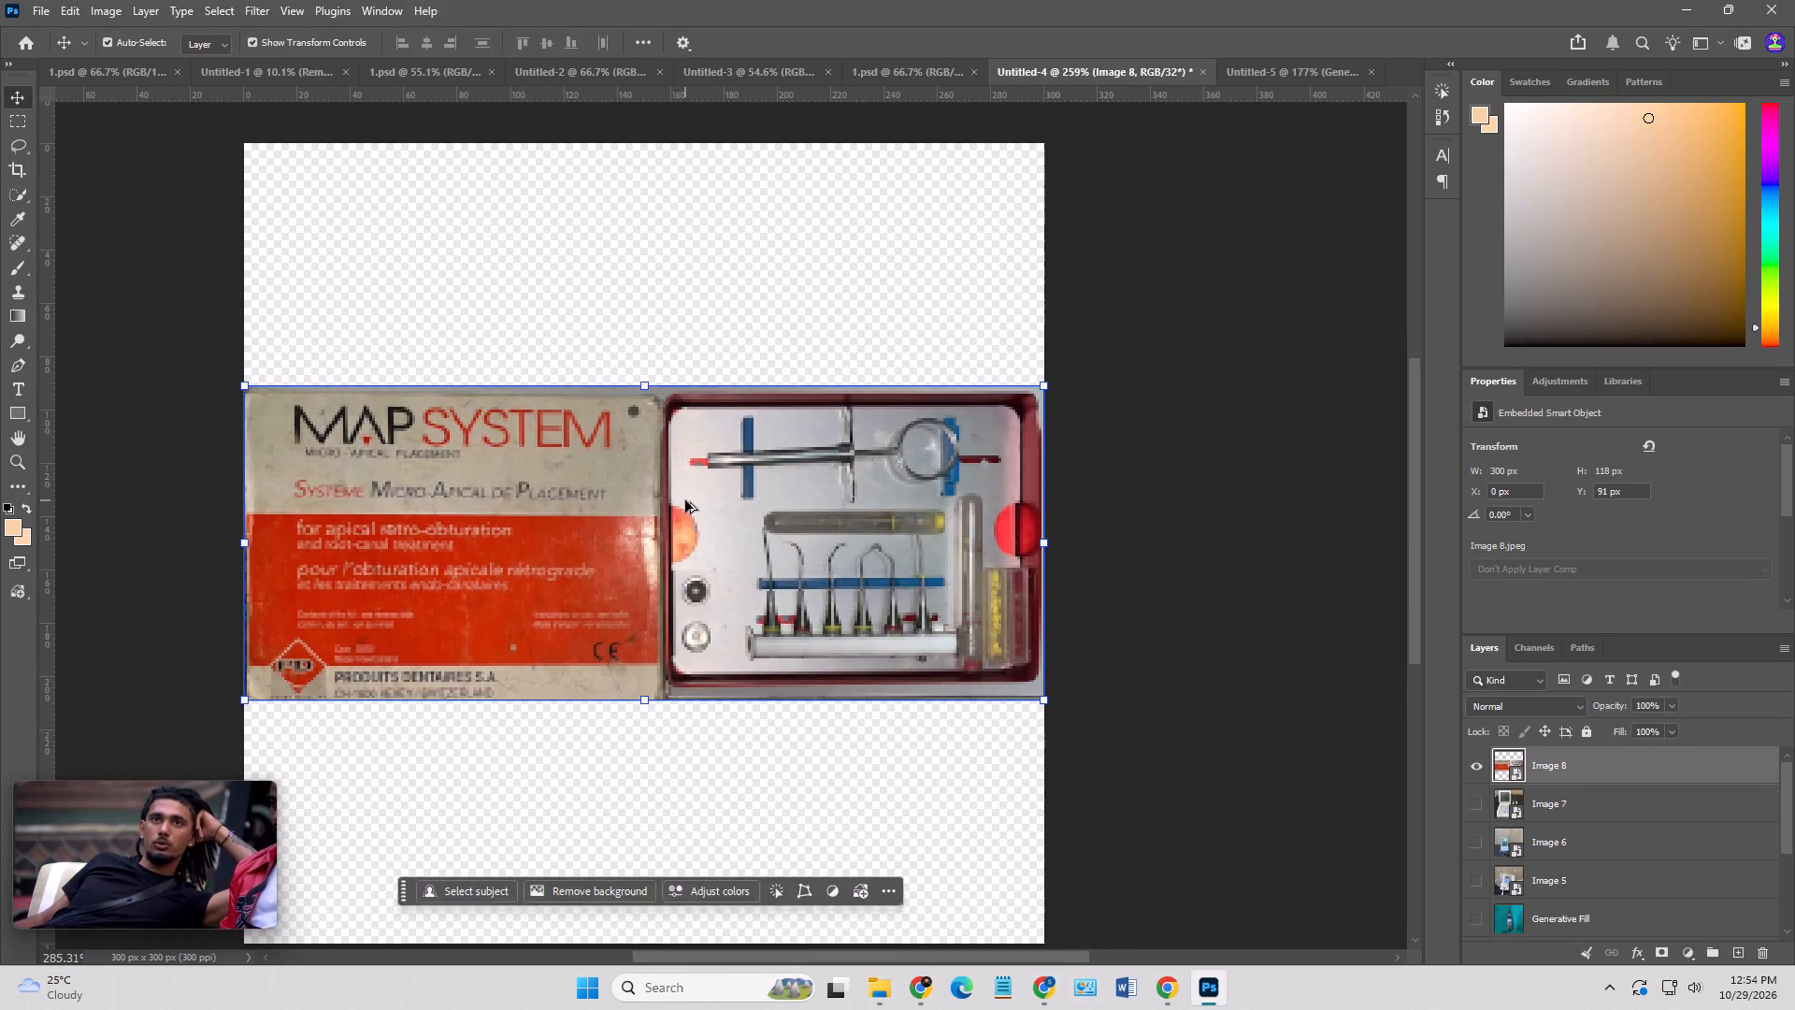
scroll(679, 507, "down", 2, "alt")
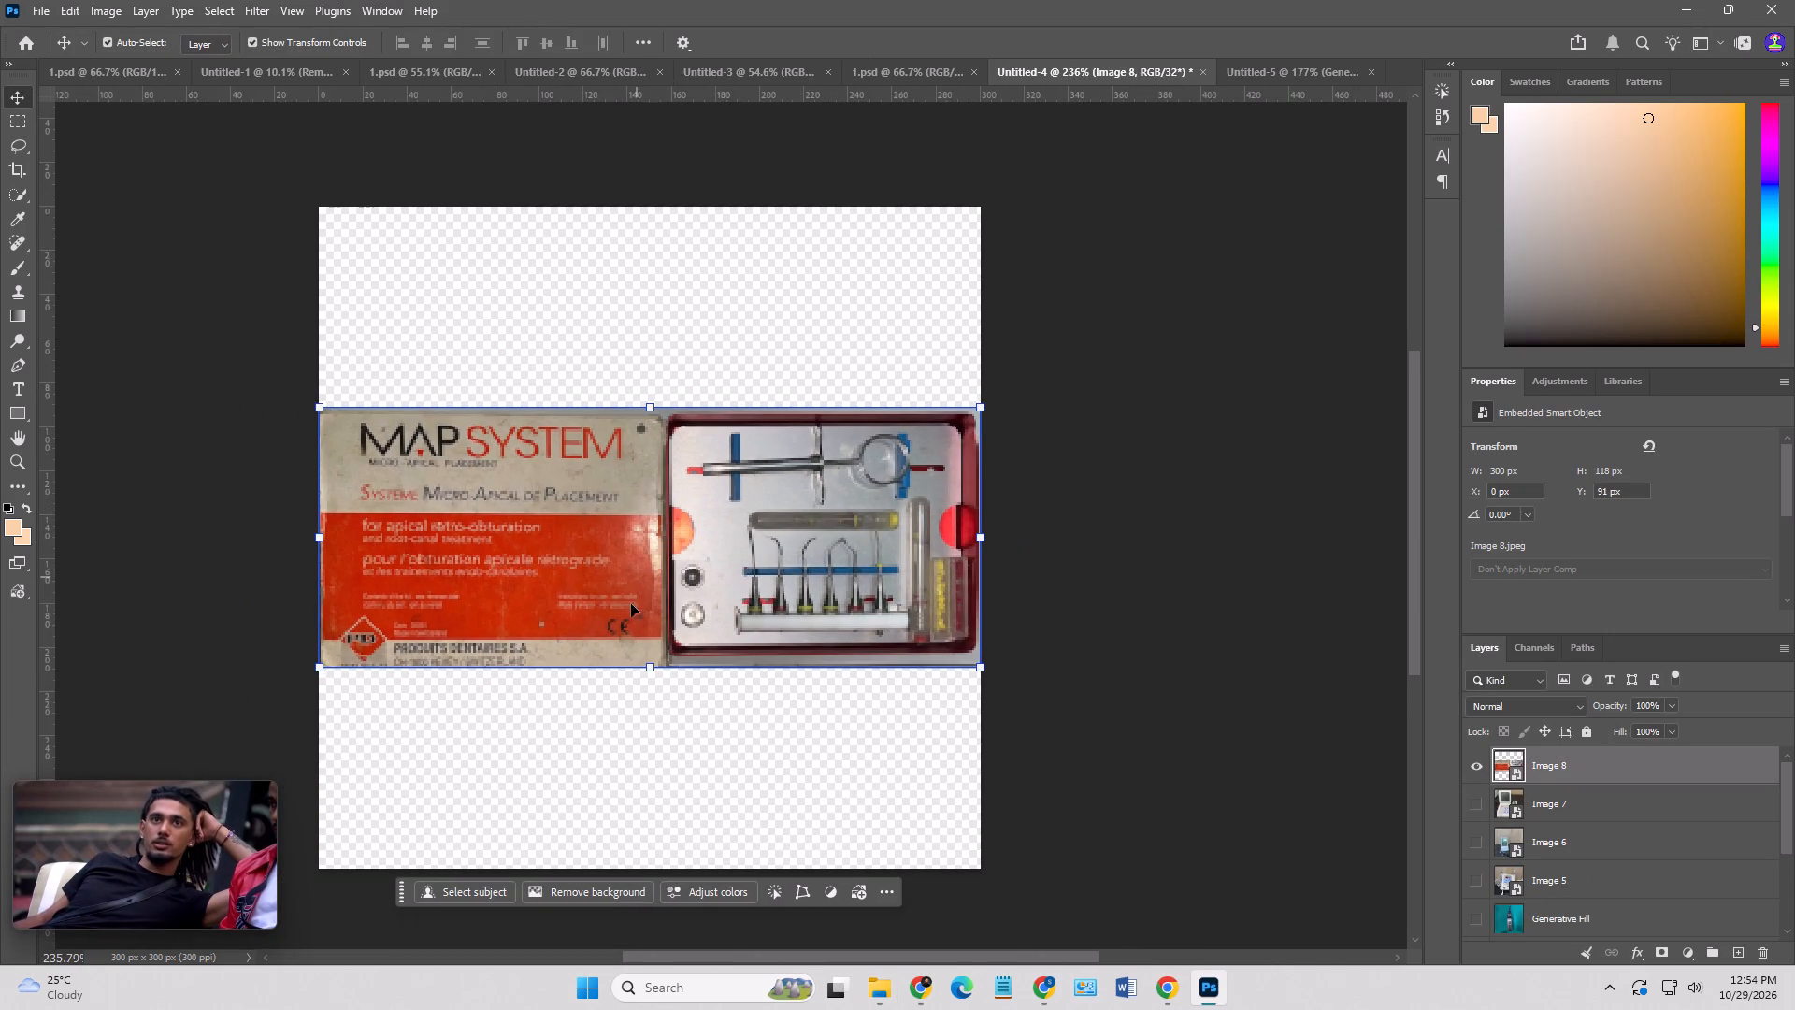
left_click(1094, 726)
scroll(1024, 717, "down", 6, "alt")
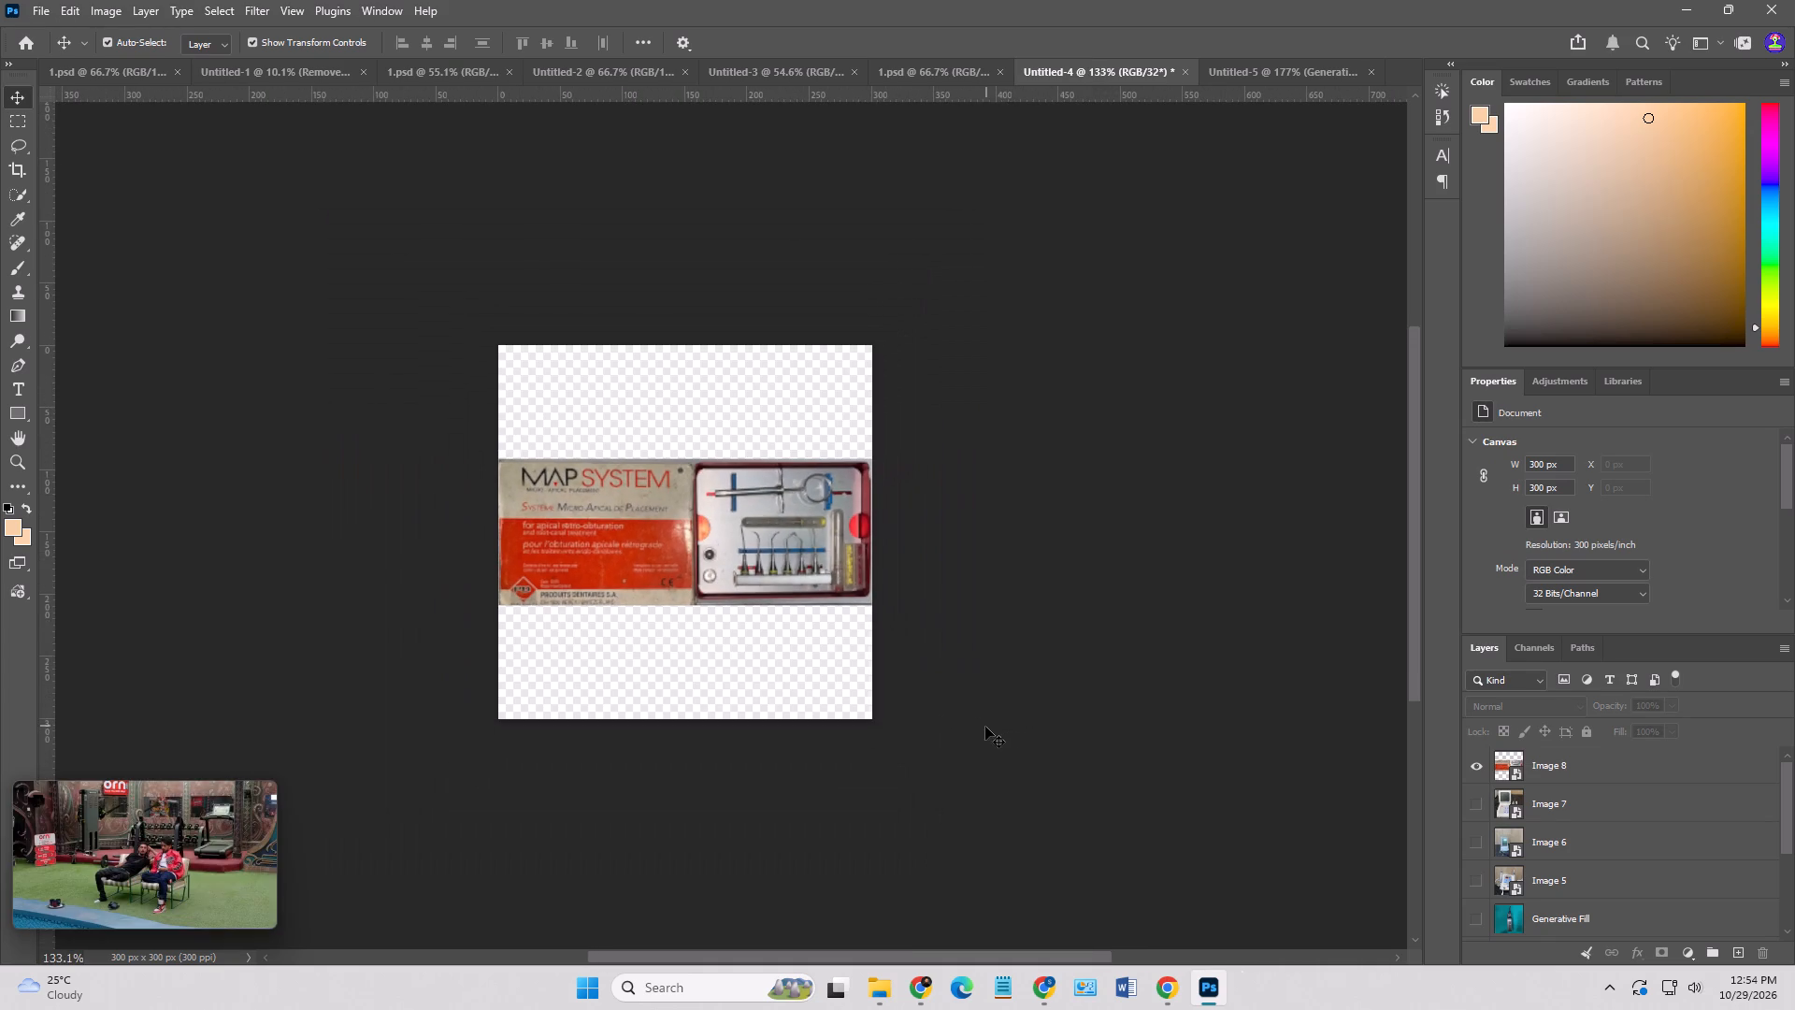
key("alt+Tab")
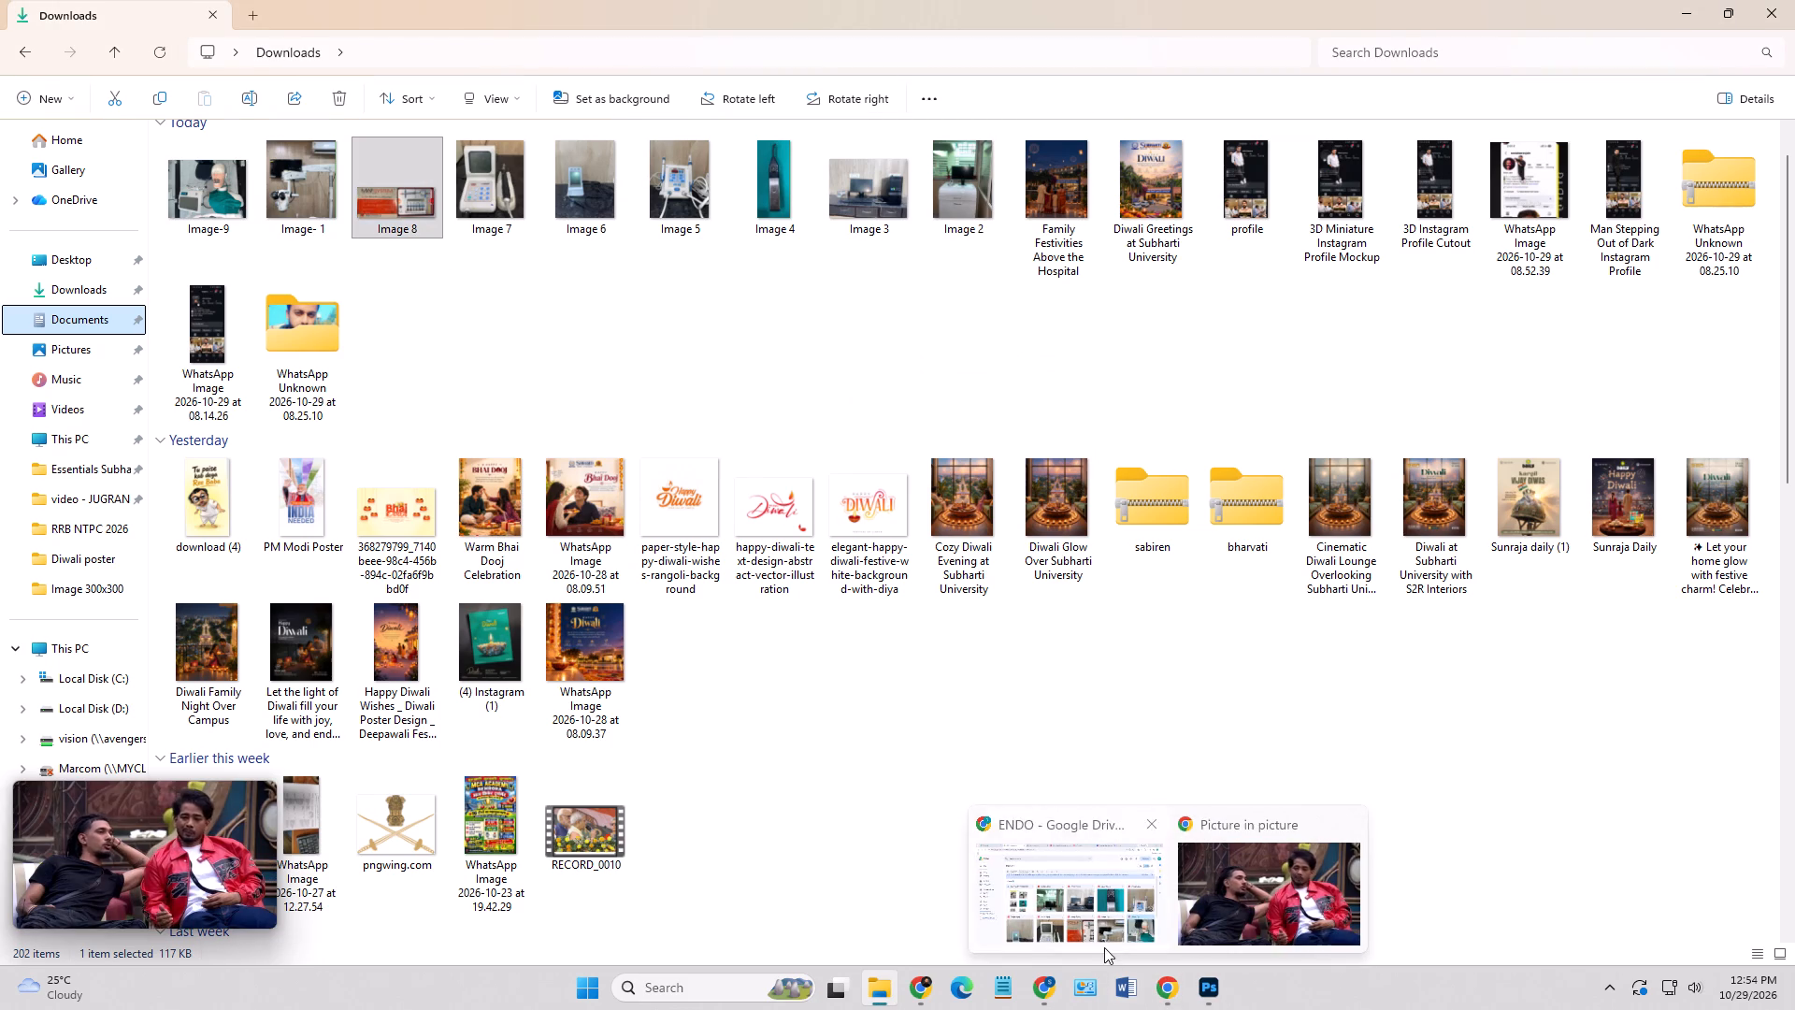
left_click(1104, 947)
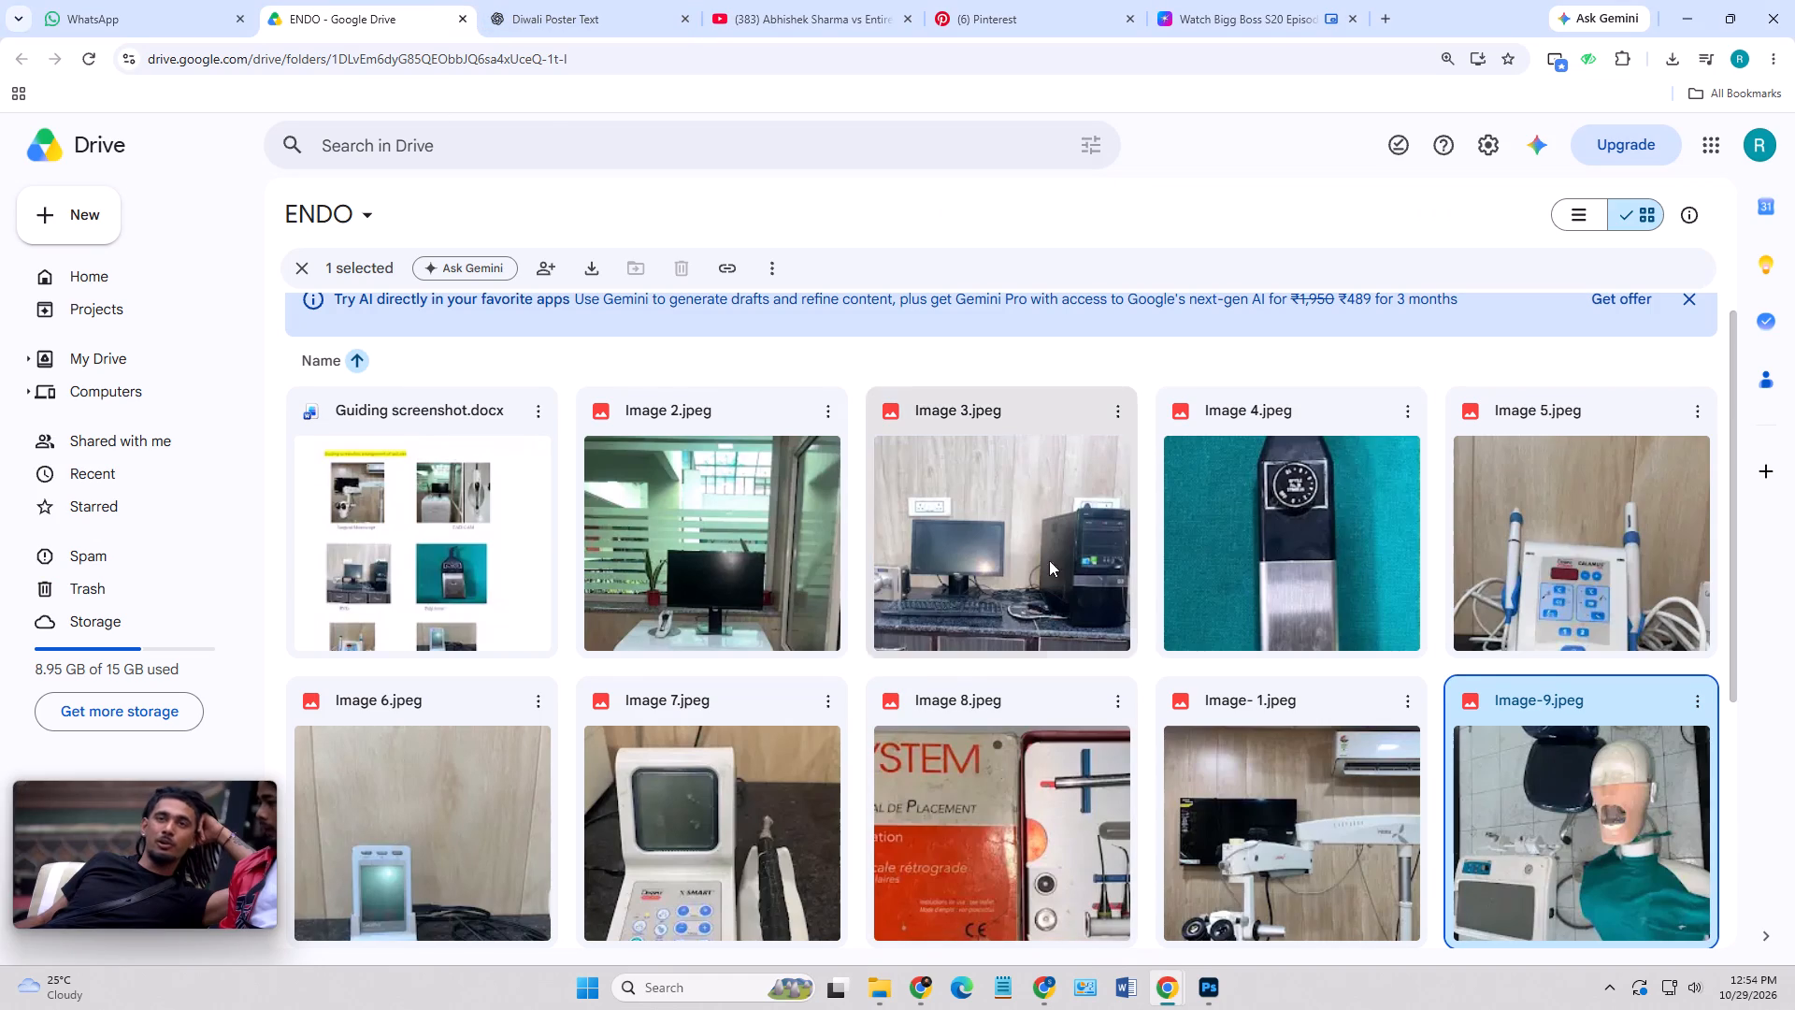
scroll(1089, 656, "down", 2)
left_click(1022, 676)
double_click(1023, 670)
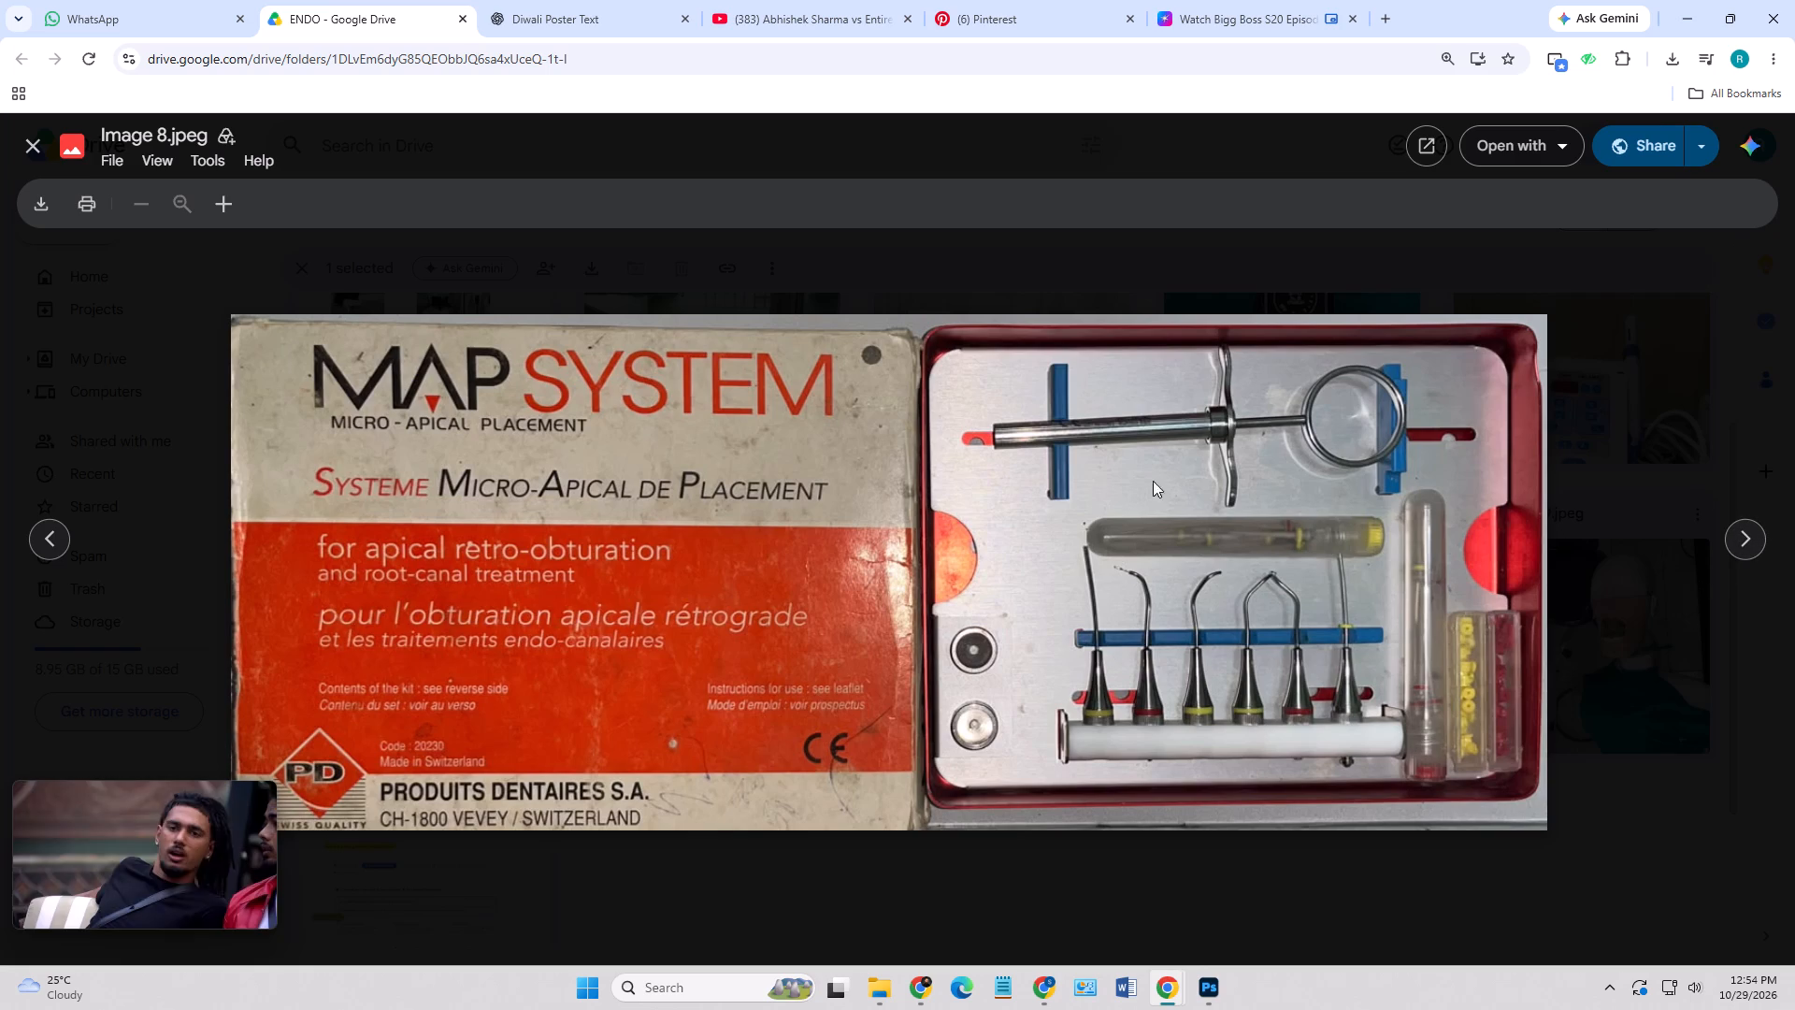
left_click(47, 151)
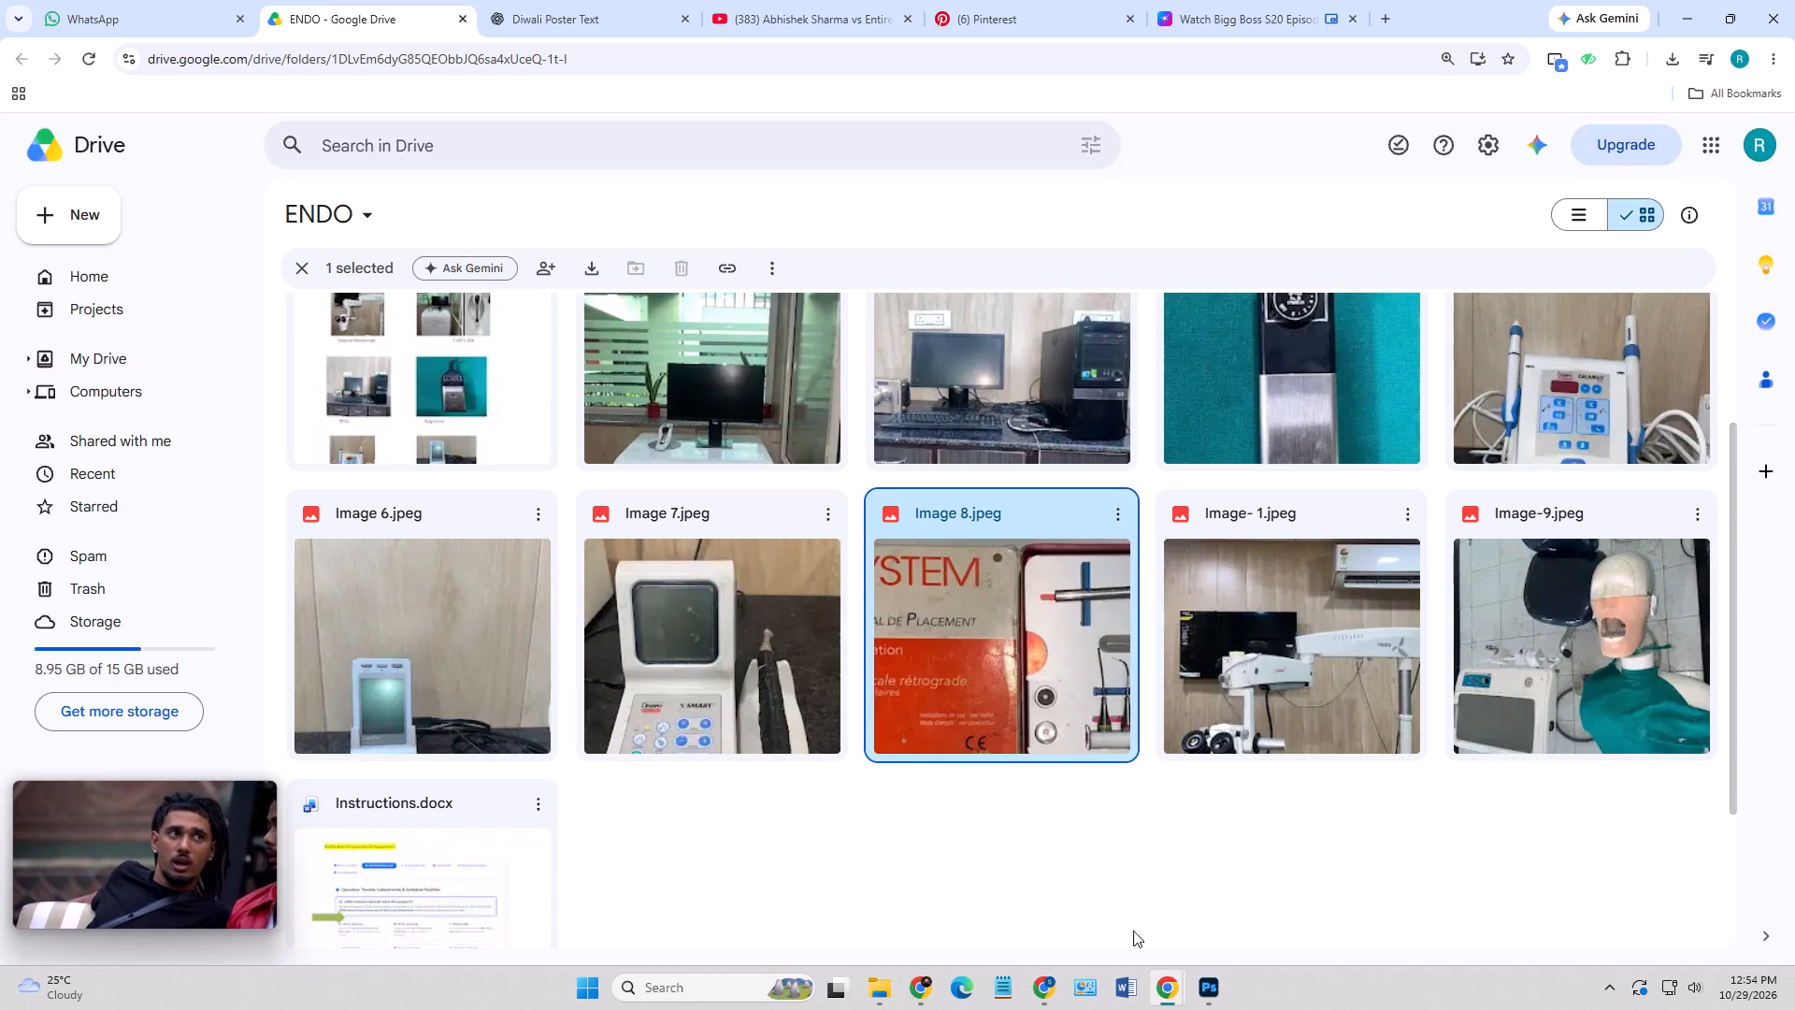
left_click(1208, 985)
Show the Background layer and fill it with the grey sampled from the upper edge of the Image 8 photo.
scroll(749, 541, "up", 7, "alt")
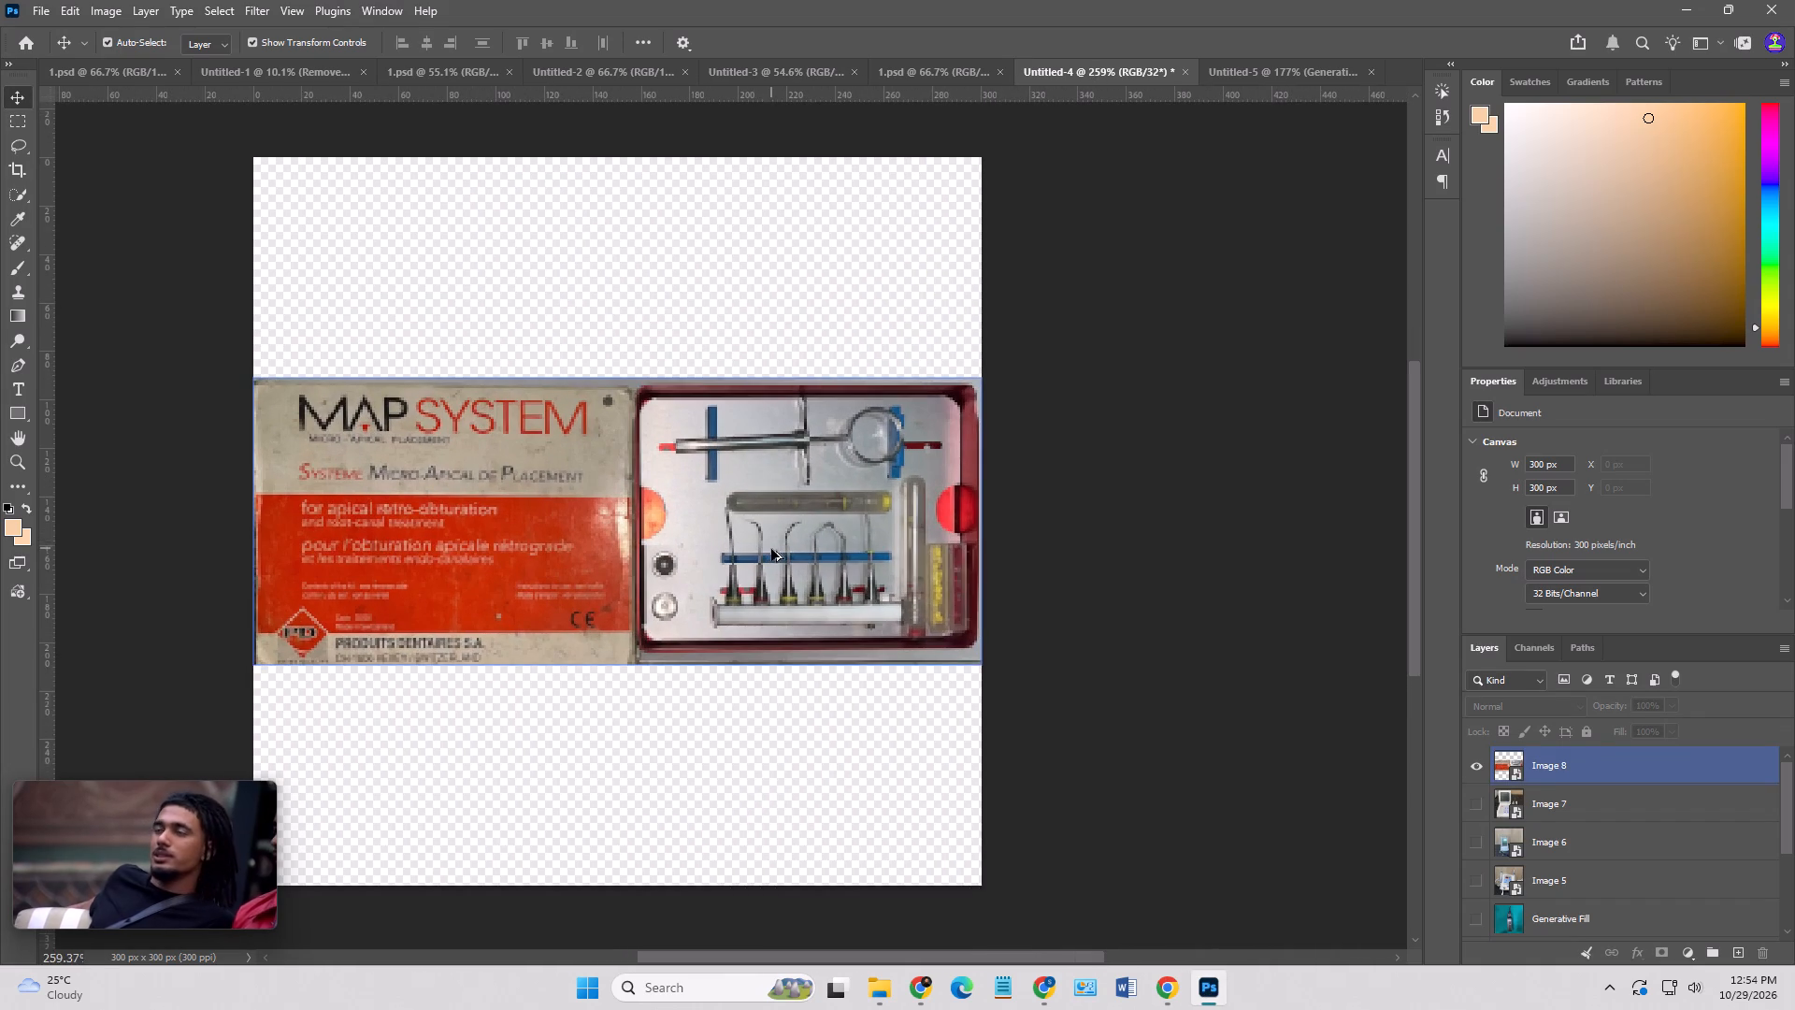
scroll(1584, 900, "down", 4)
left_click(1549, 924)
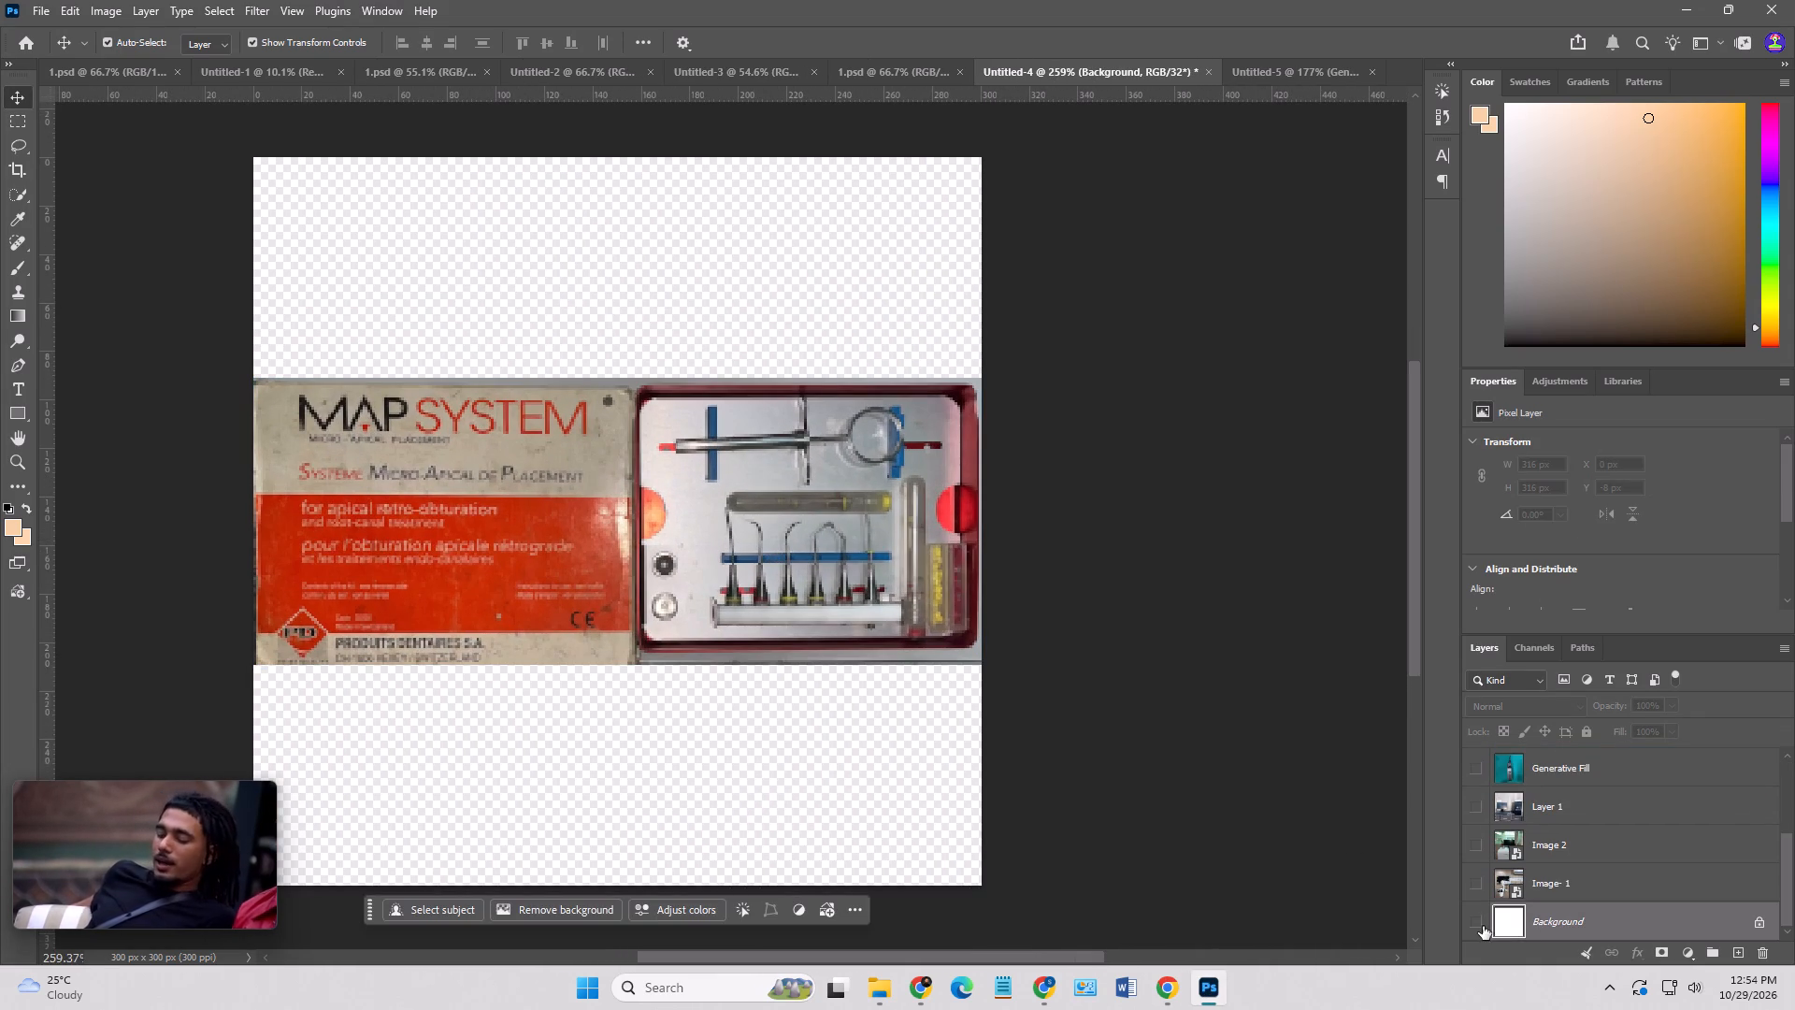
left_click(1481, 926)
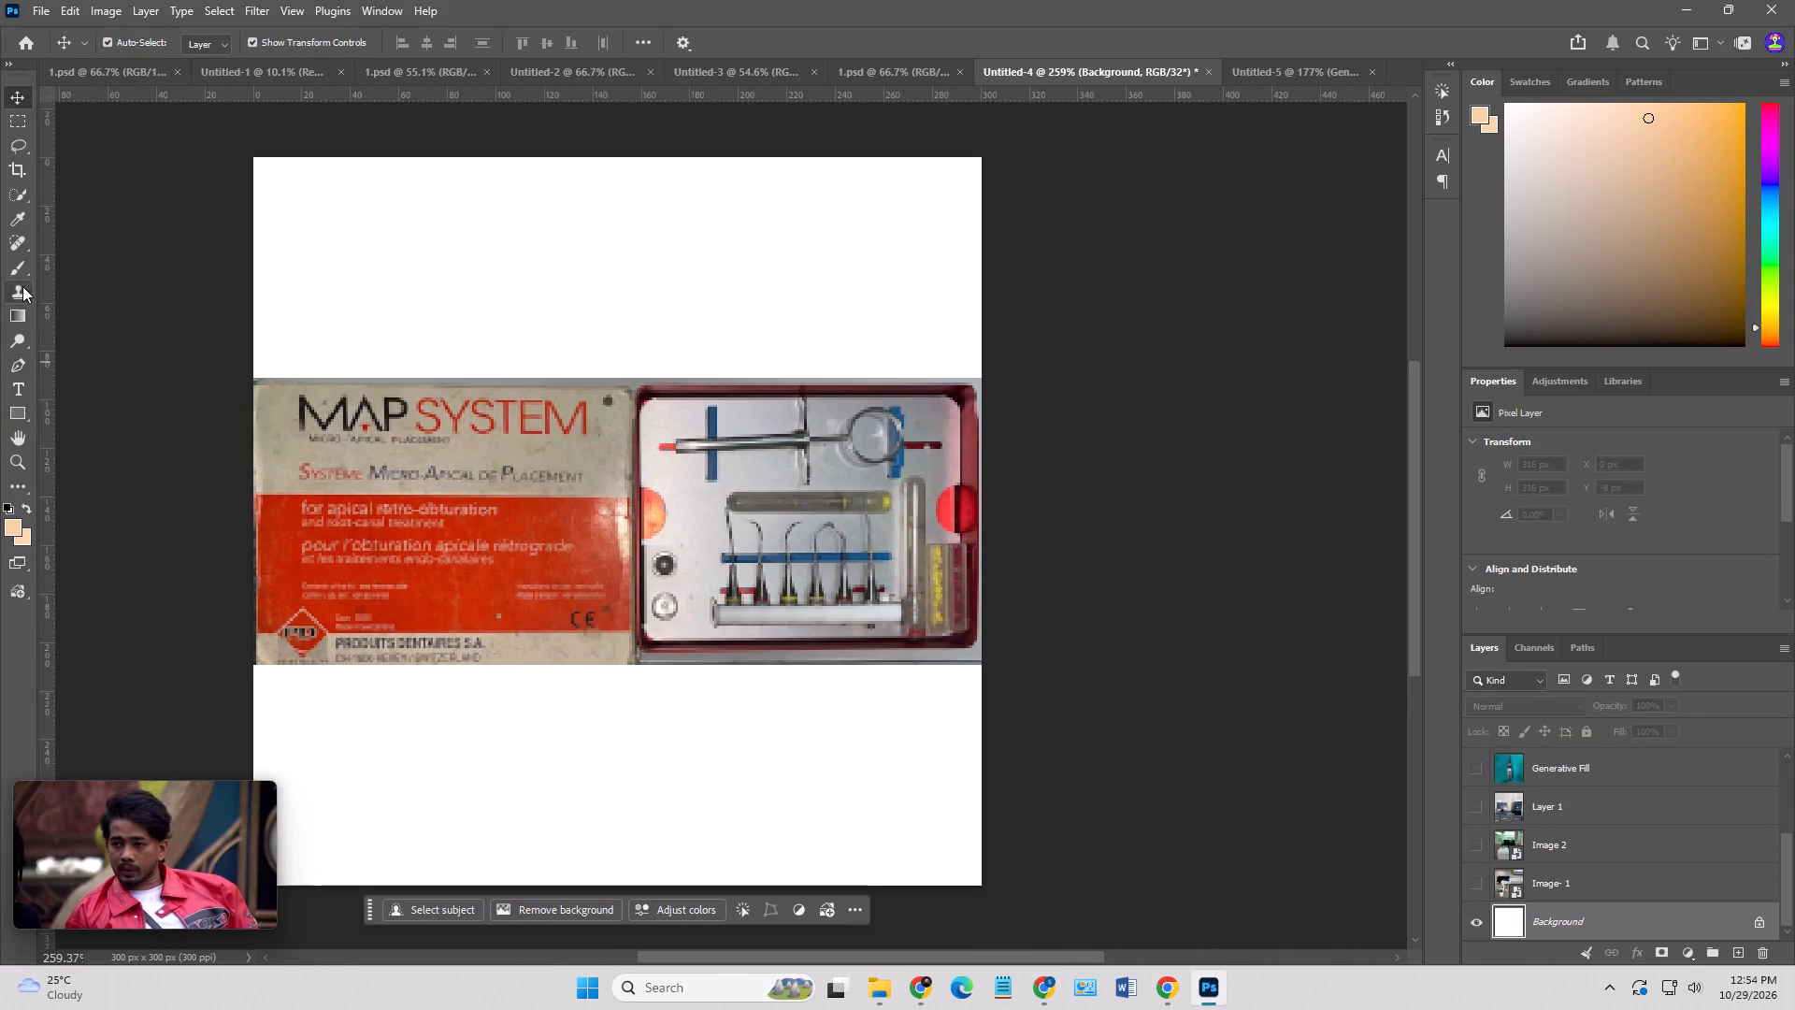
left_click(15, 221)
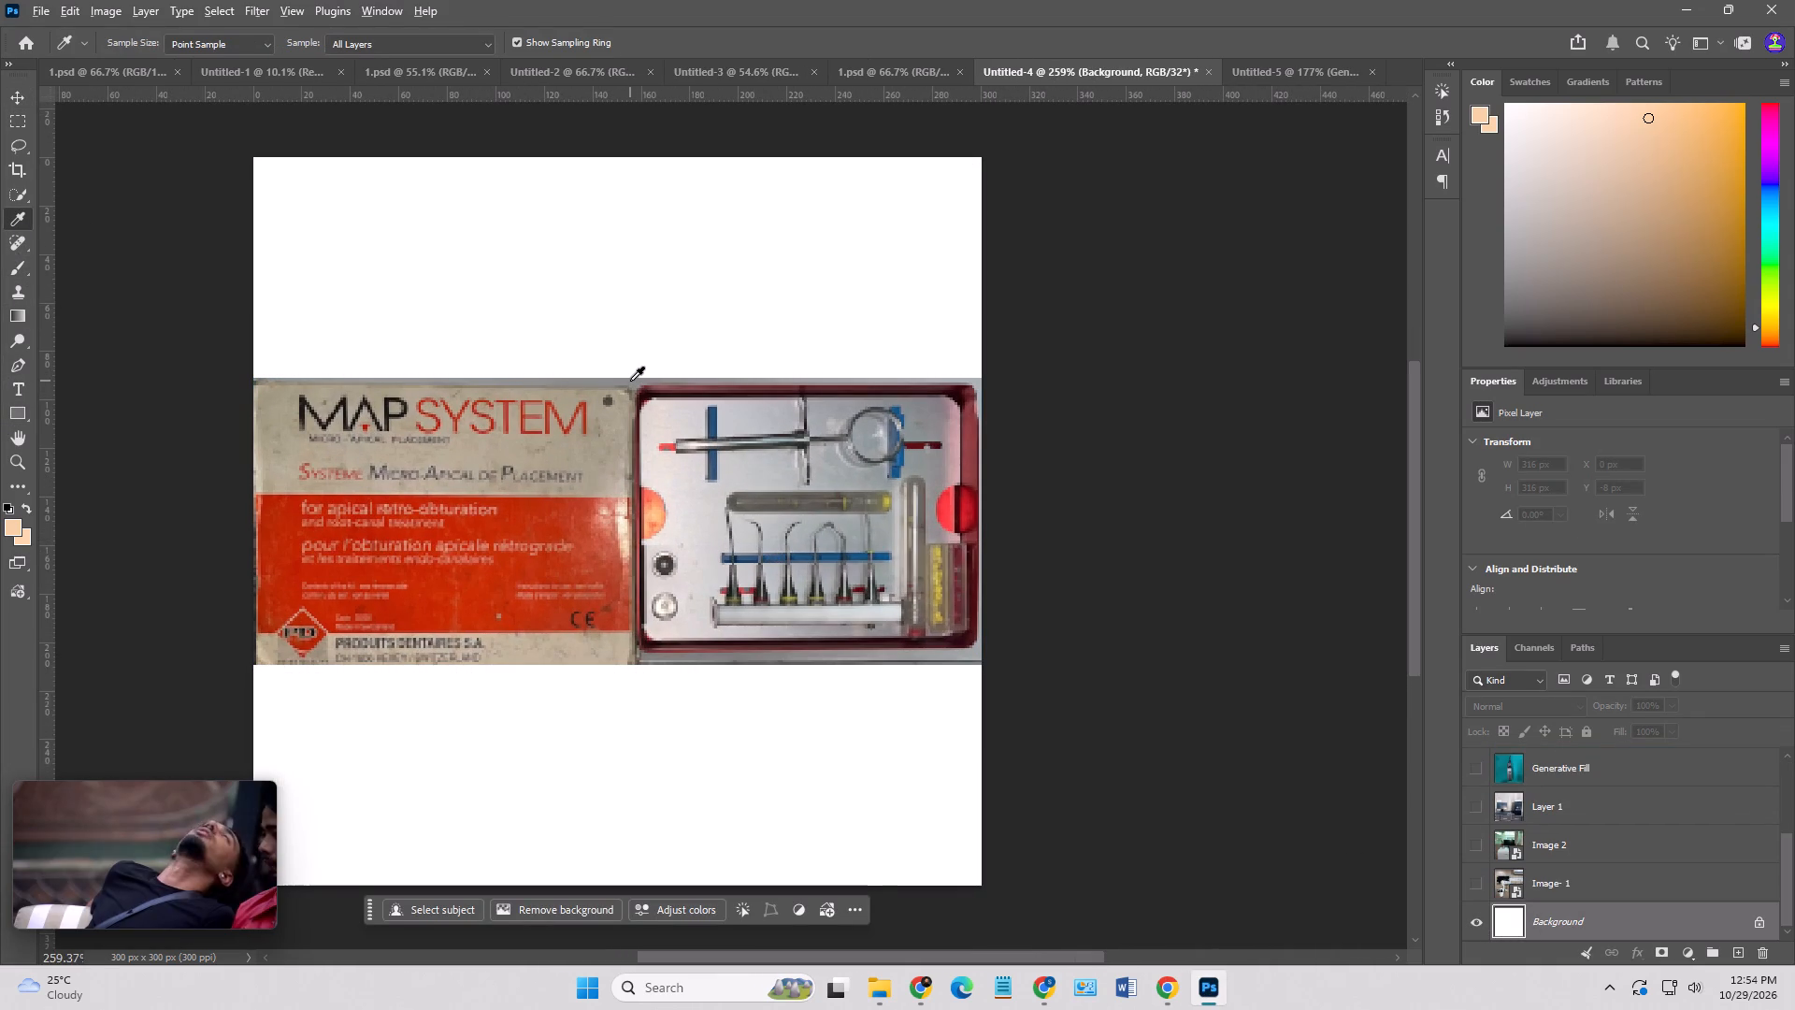
left_click(630, 381, "alt")
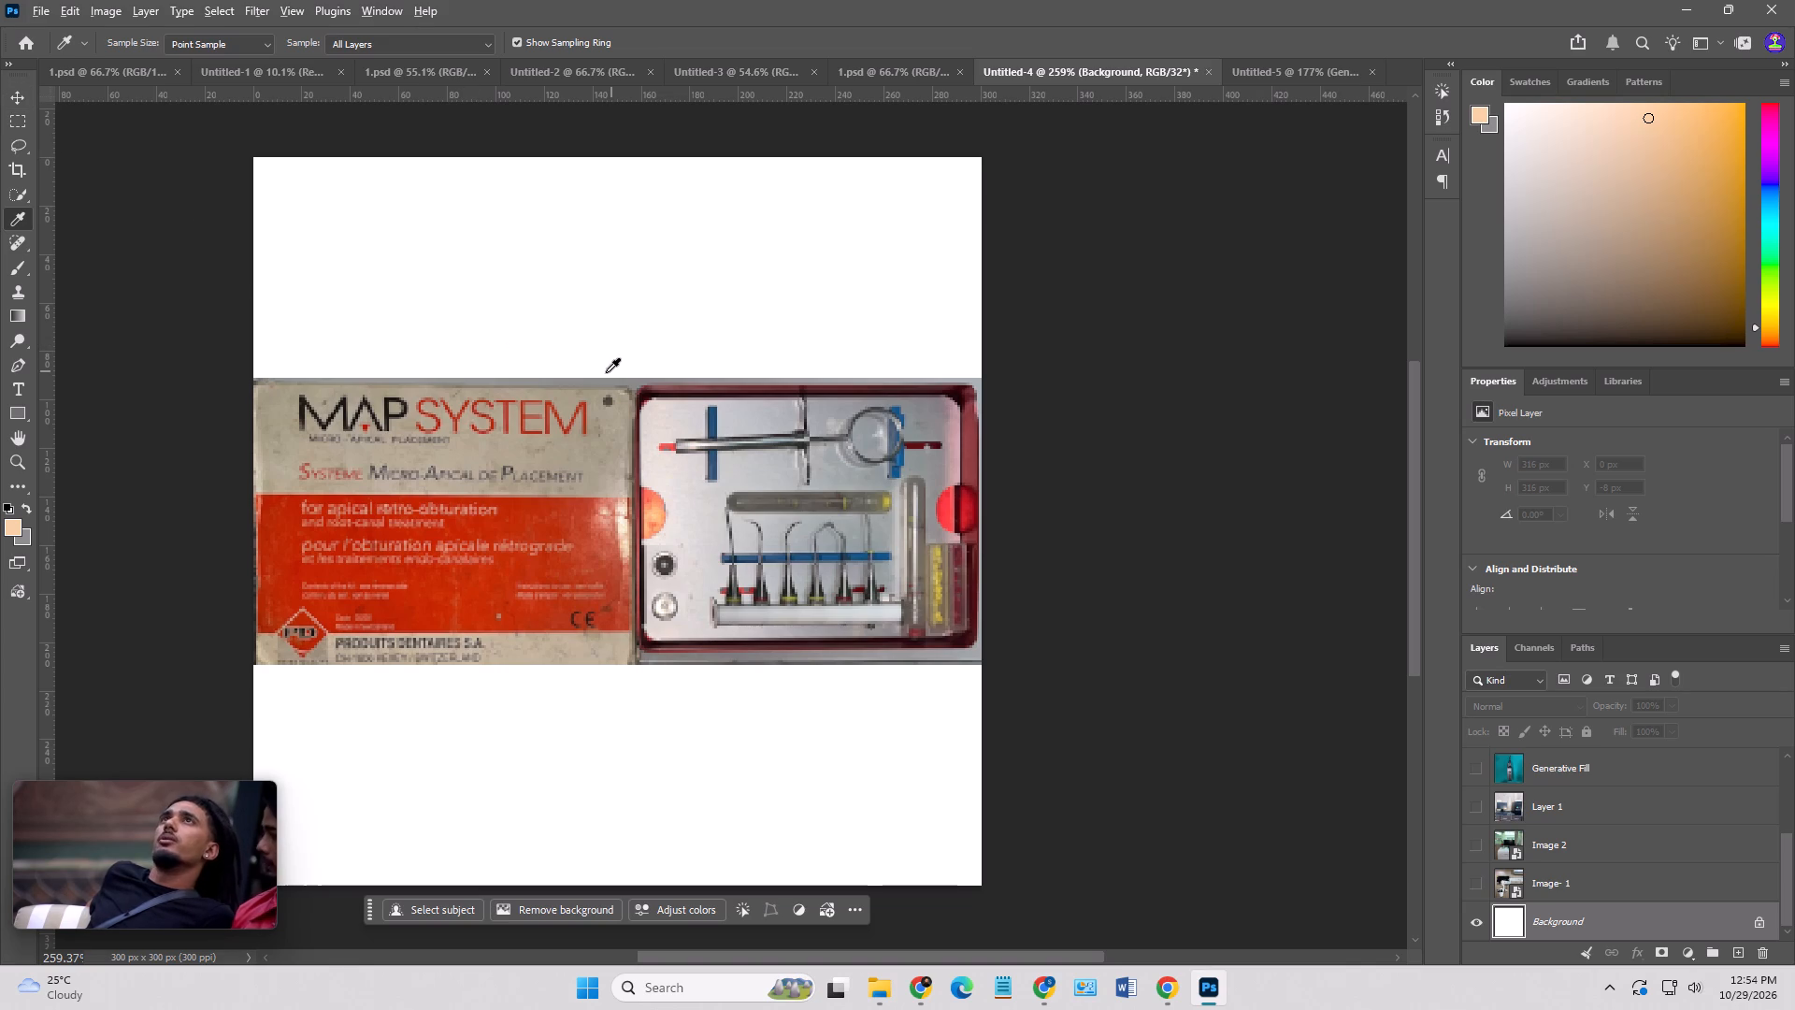
left_click(28, 510)
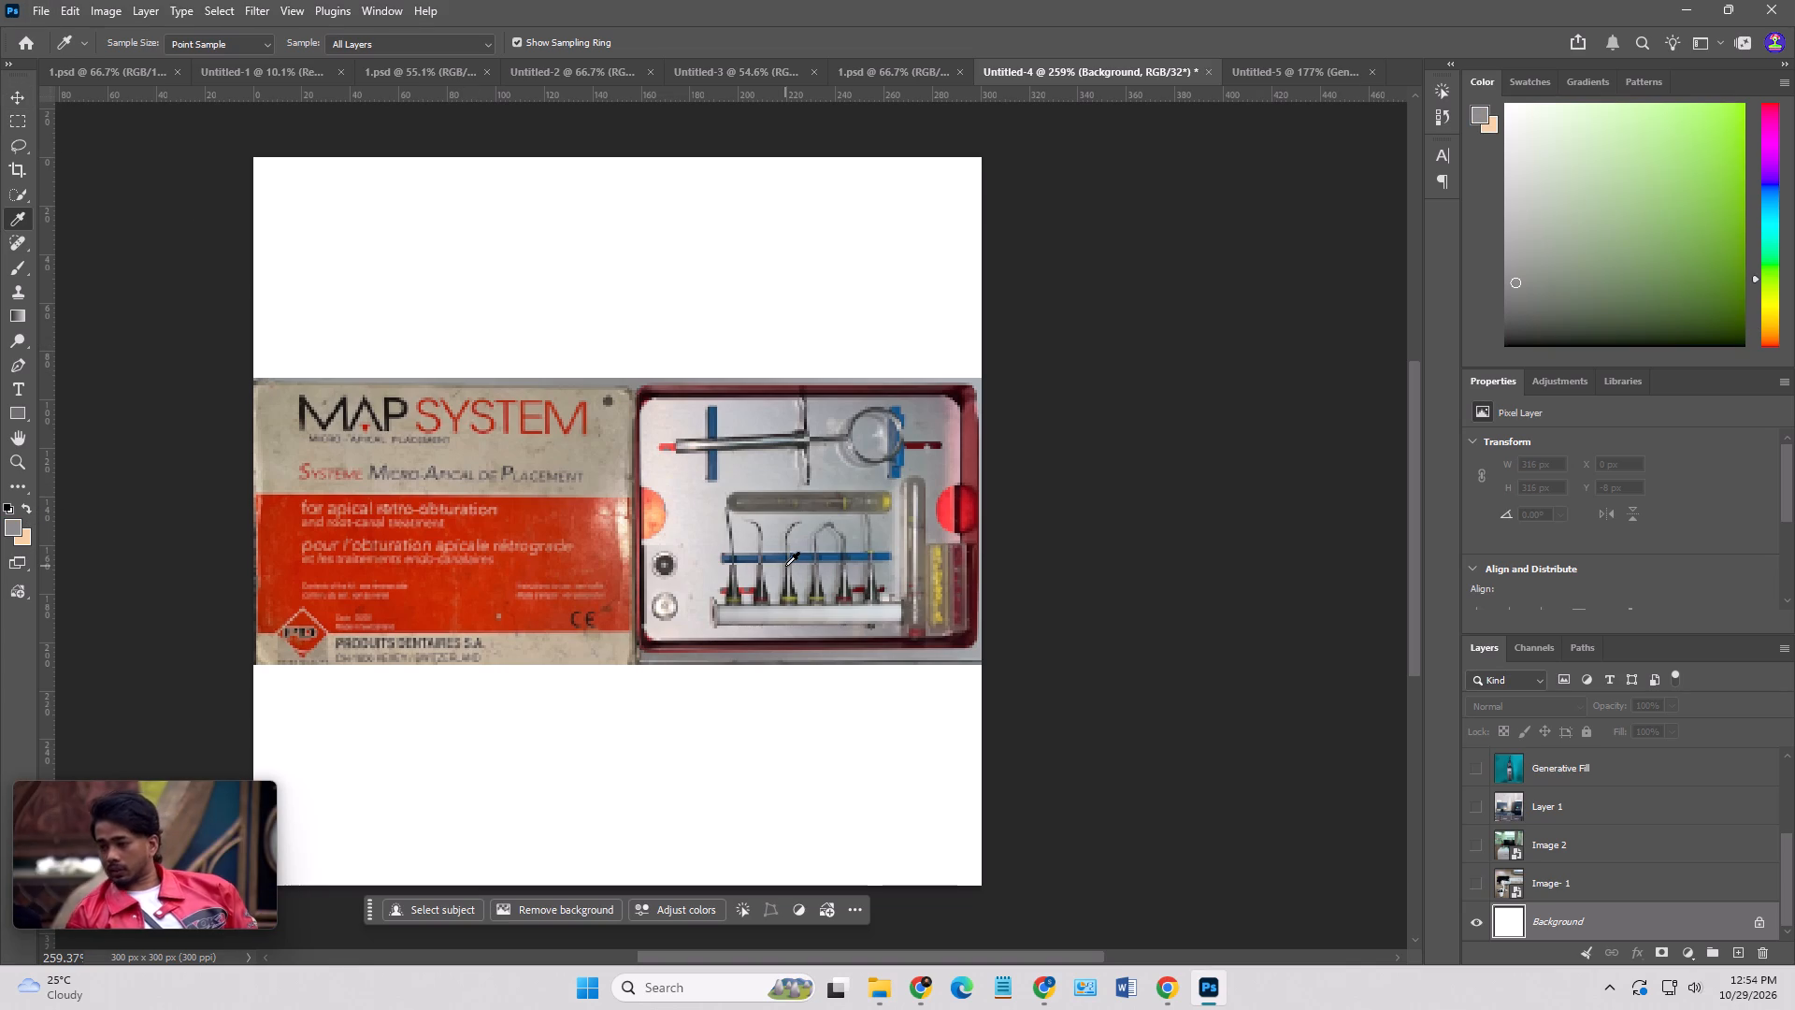
key("alt+BackSpace")
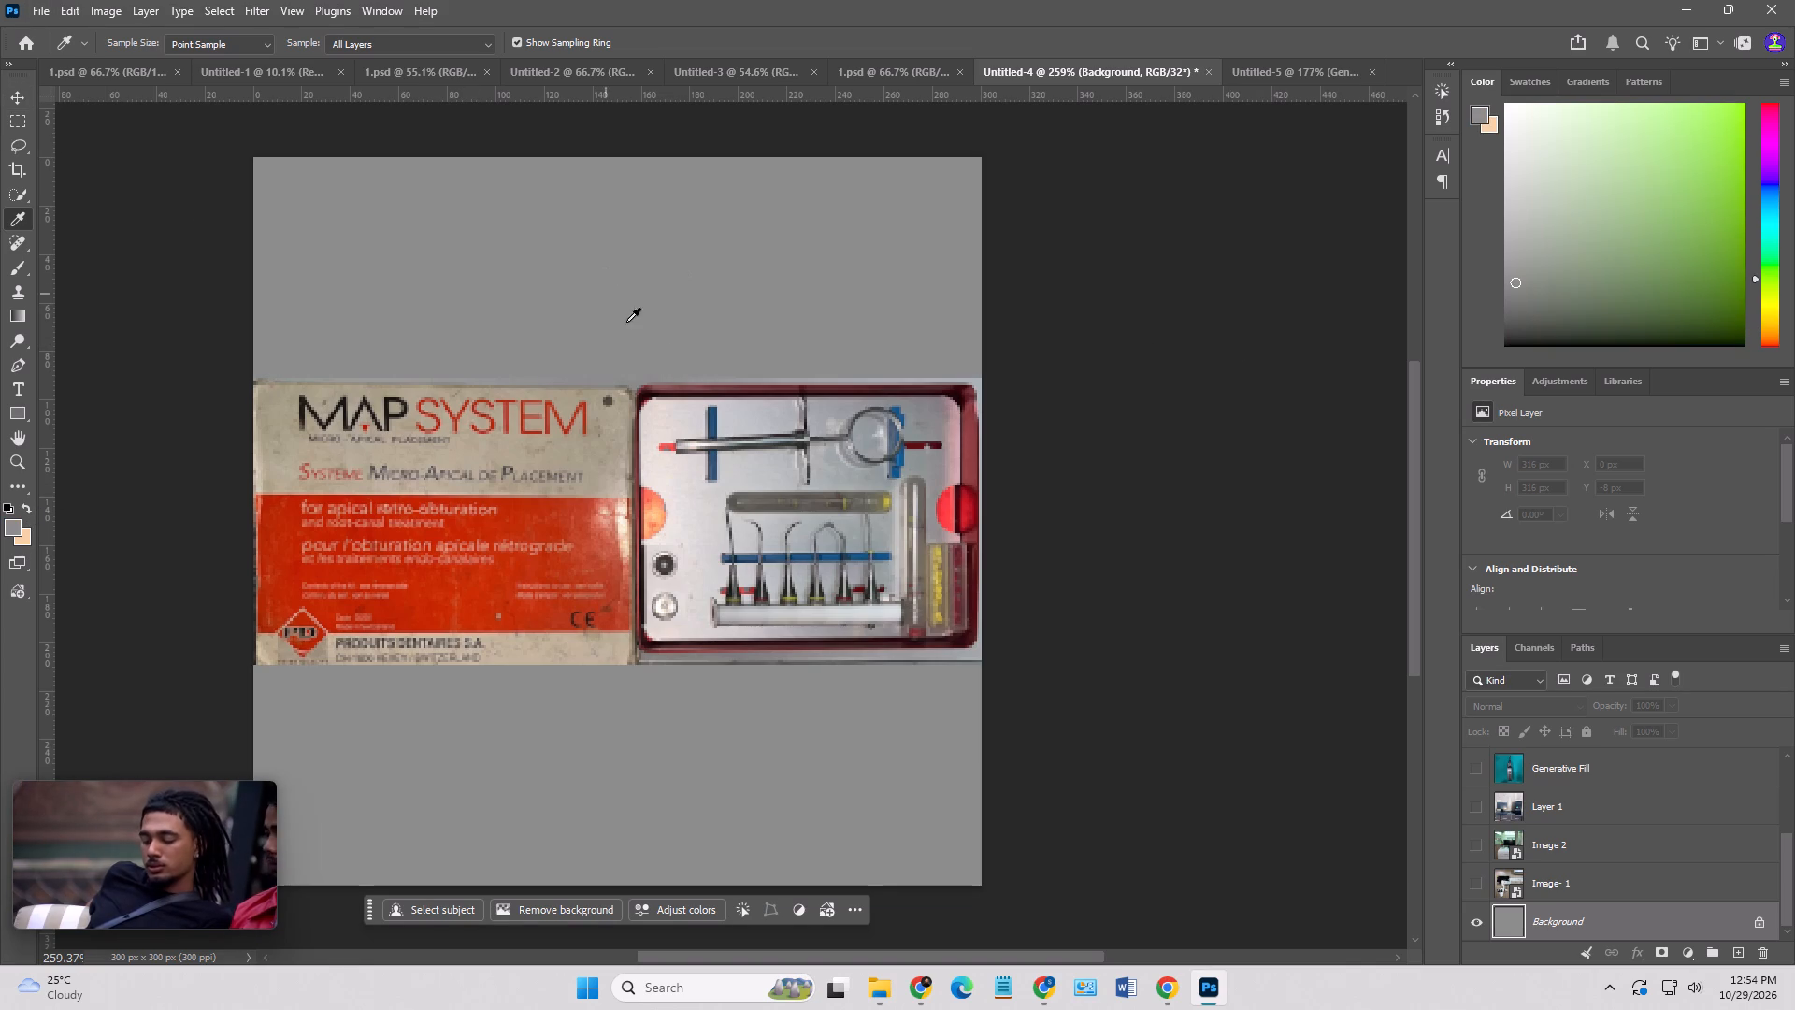
Sample the light blue-grey at the photo's upper corner and brush it over both blank strips on a new layer above Background.
left_click(980, 382, "alt")
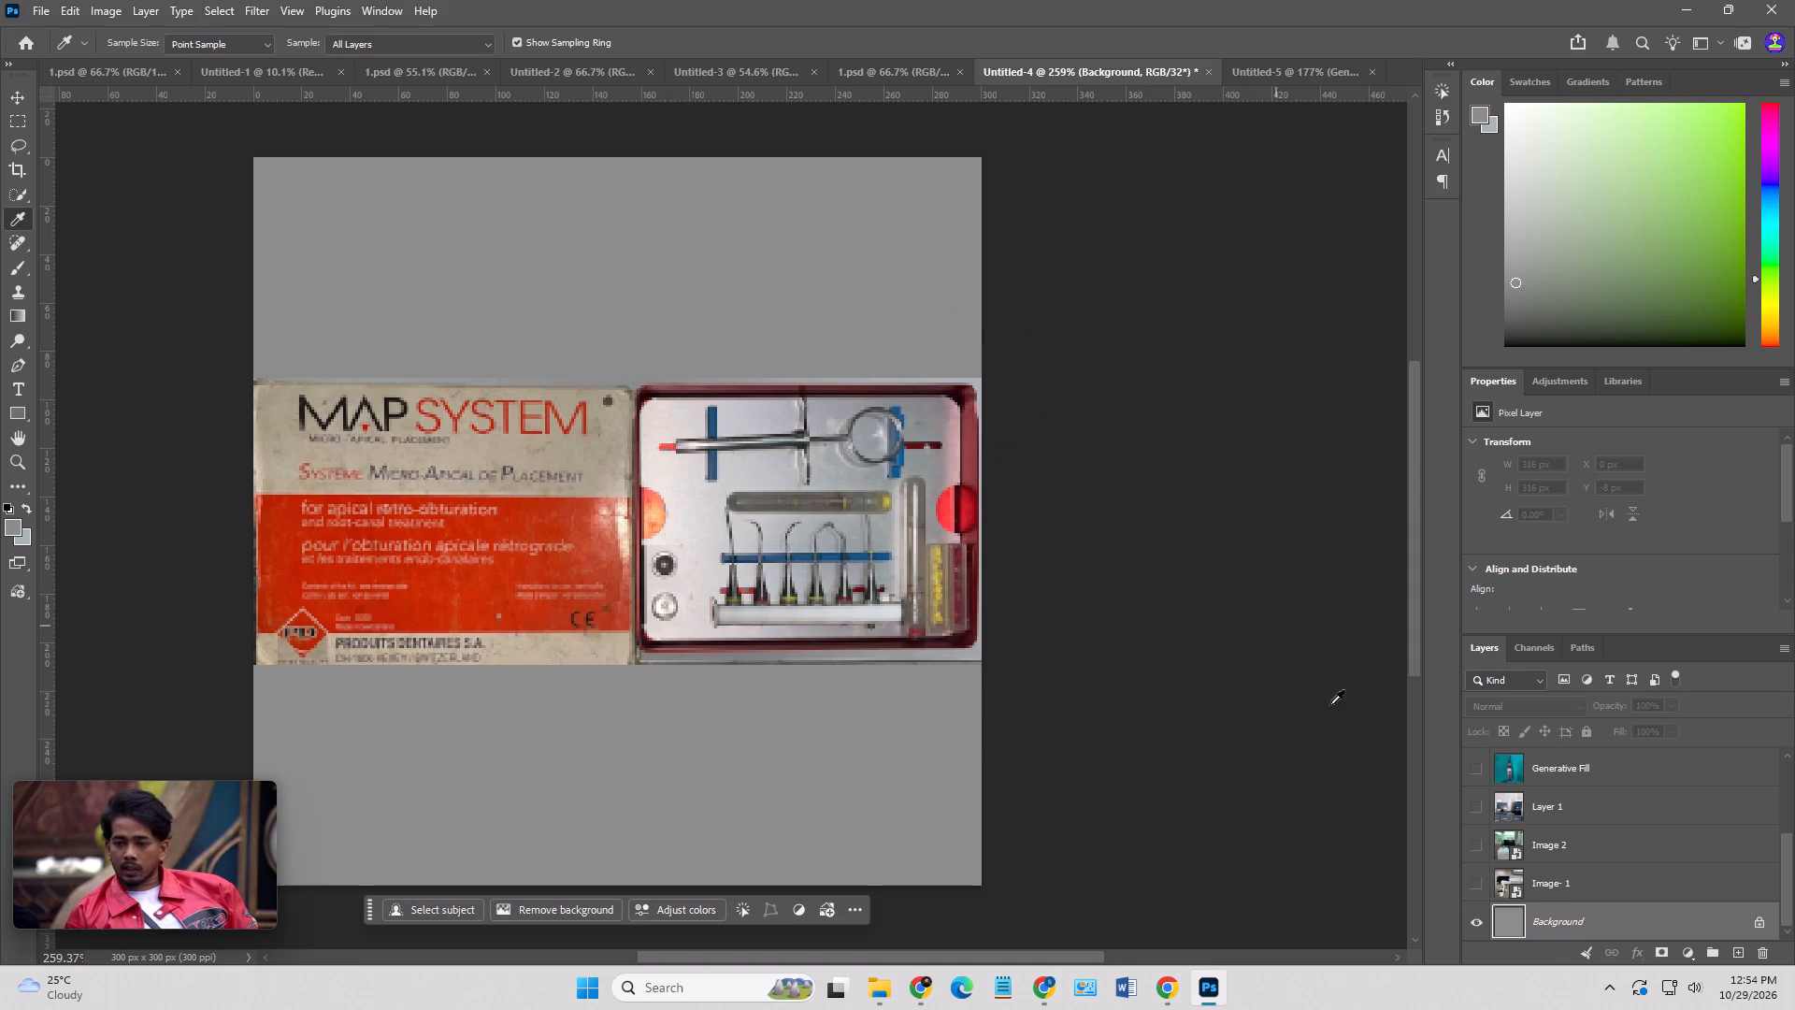
left_click(1732, 949)
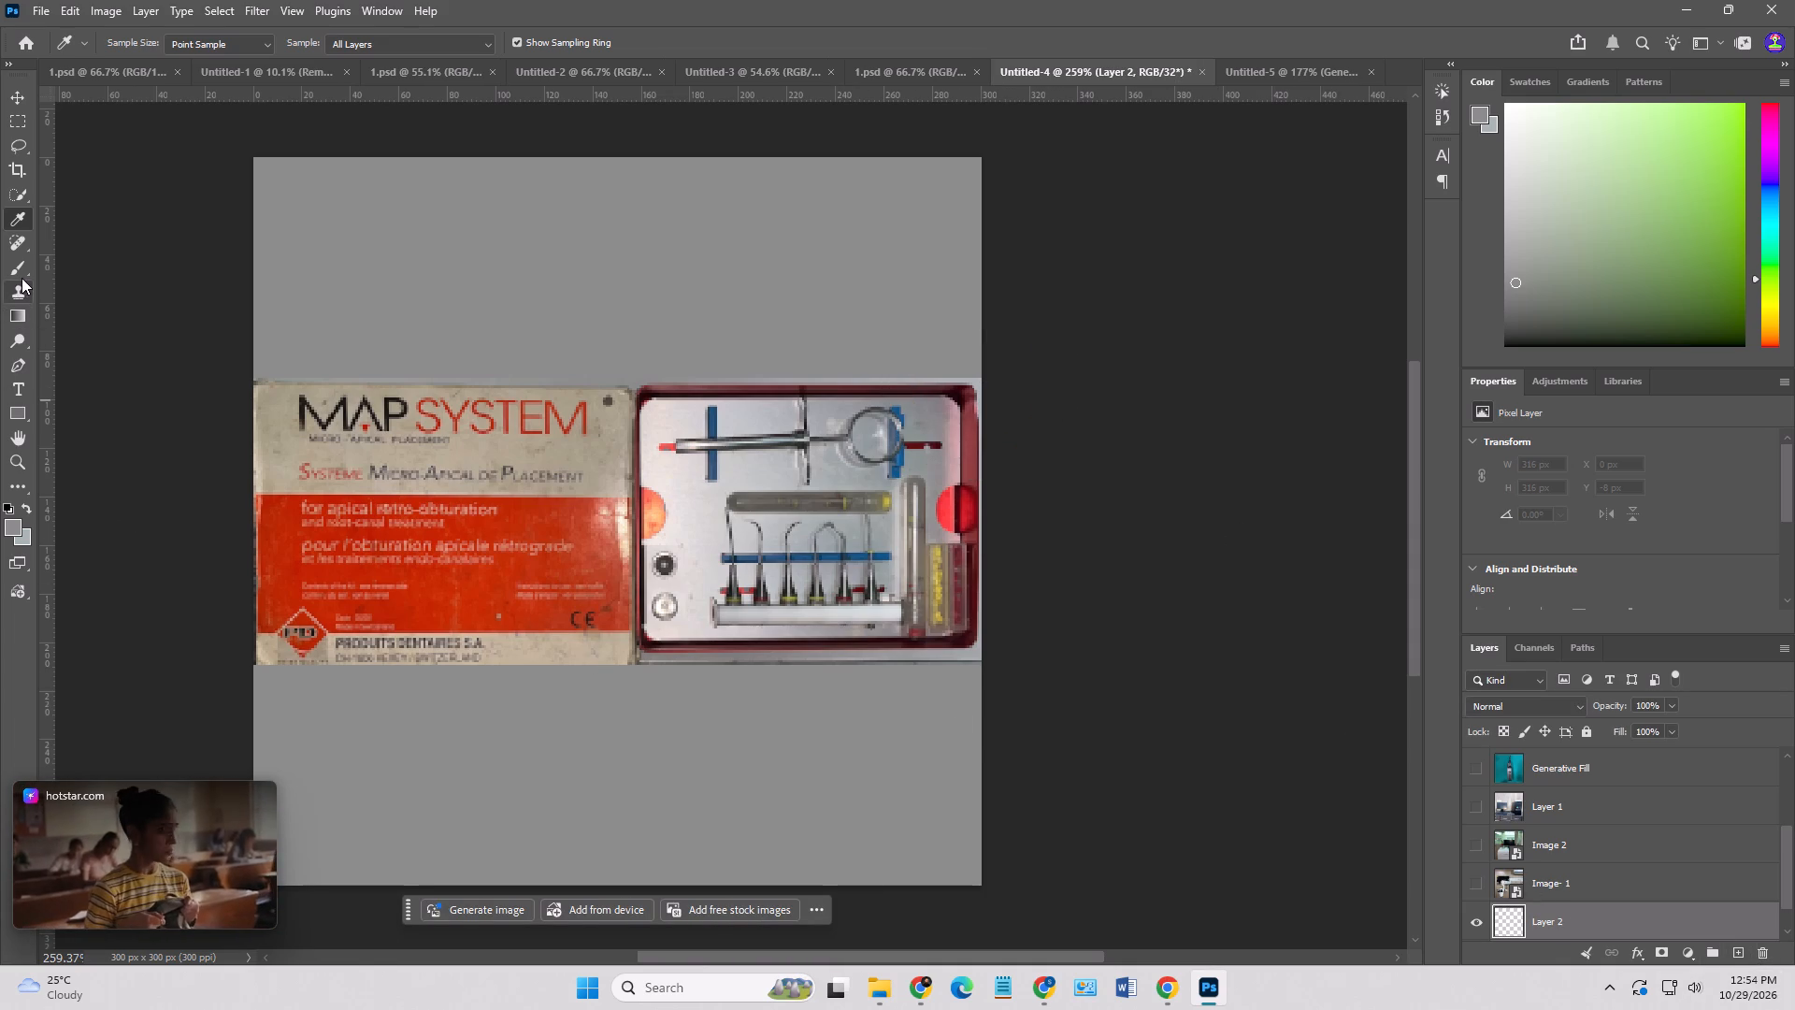
left_click(17, 267)
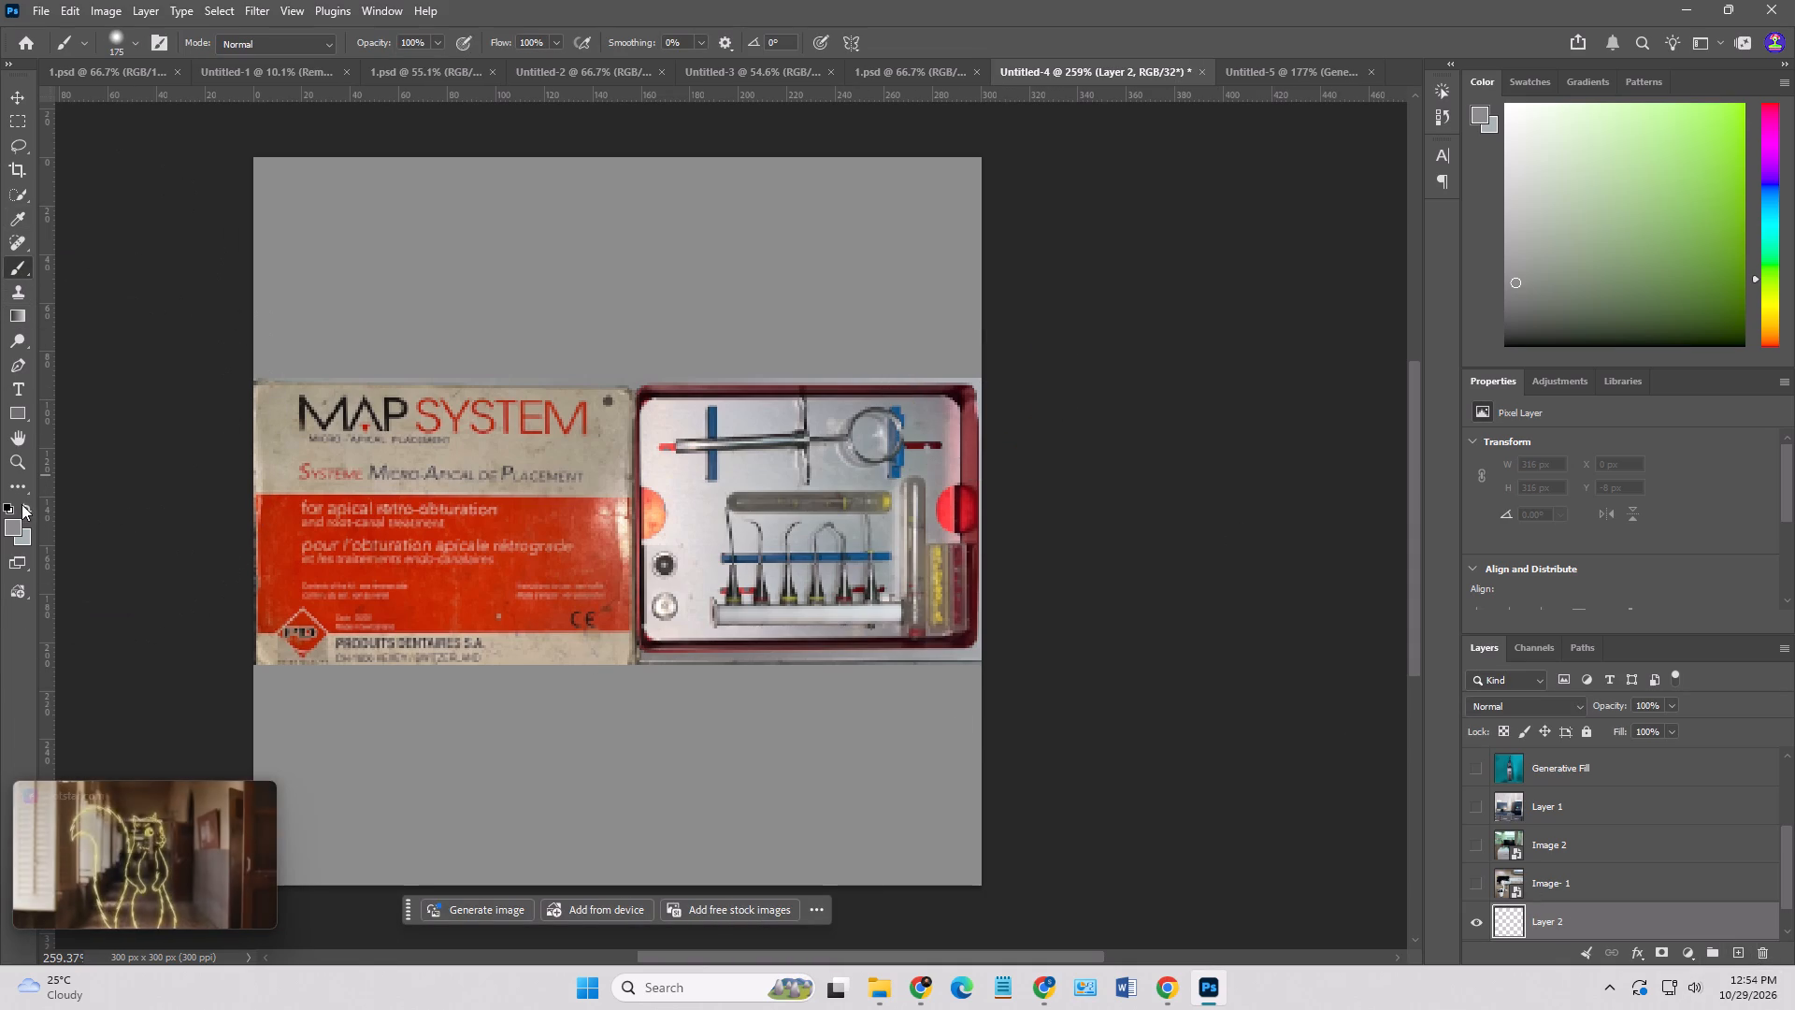
left_click(21, 504)
left_click_drag(951, 263, 1004, 816)
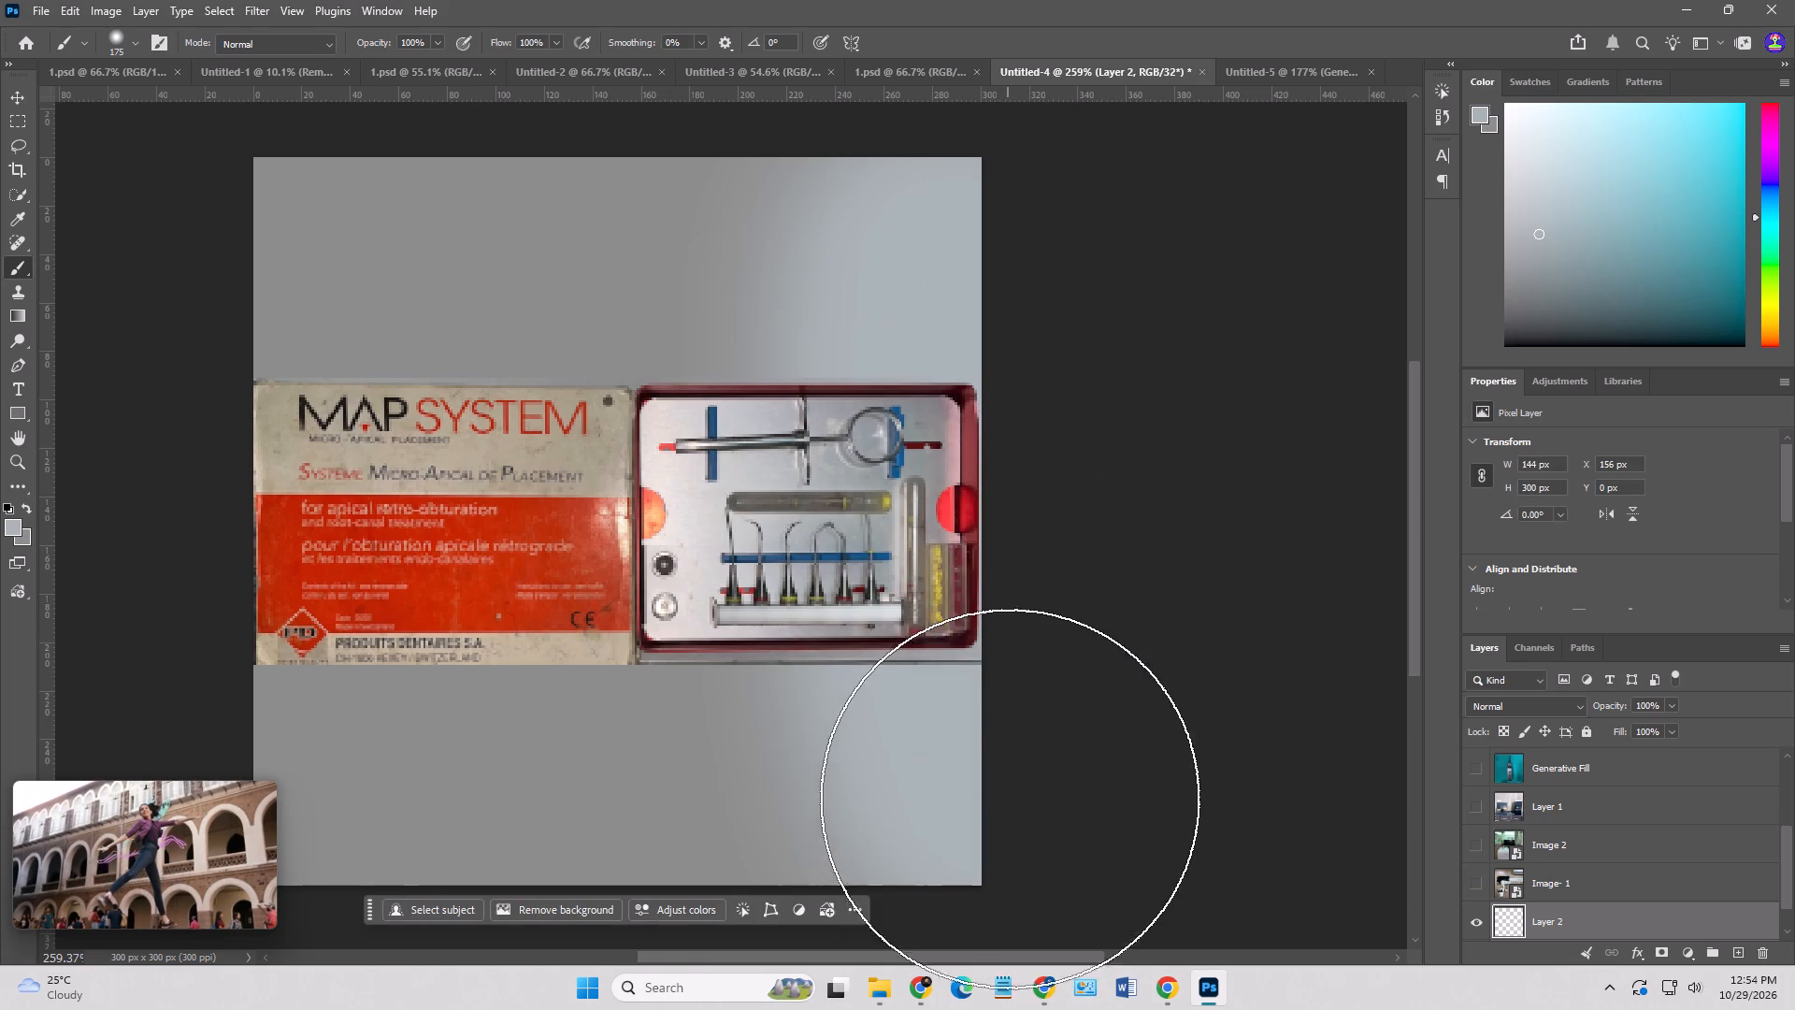
key("ctrl+z")
left_click_drag(281, 293, 1035, 319)
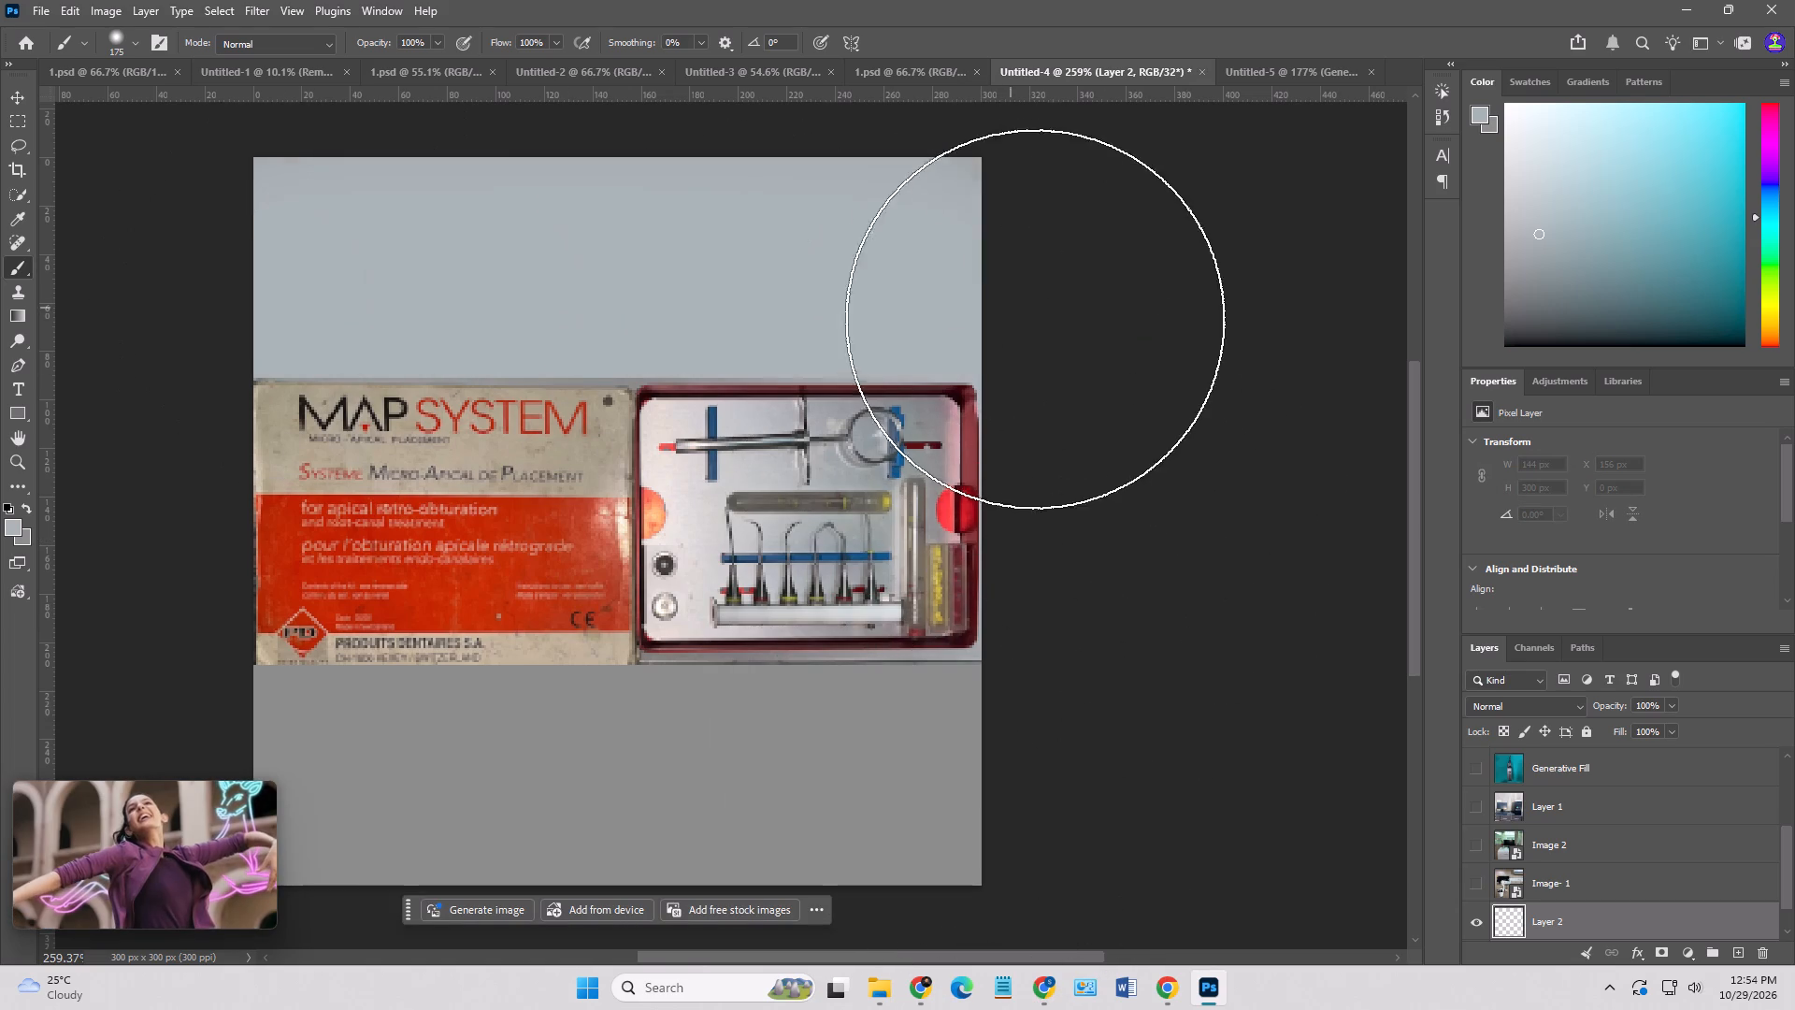
left_click_drag(1035, 319, 1290, 873)
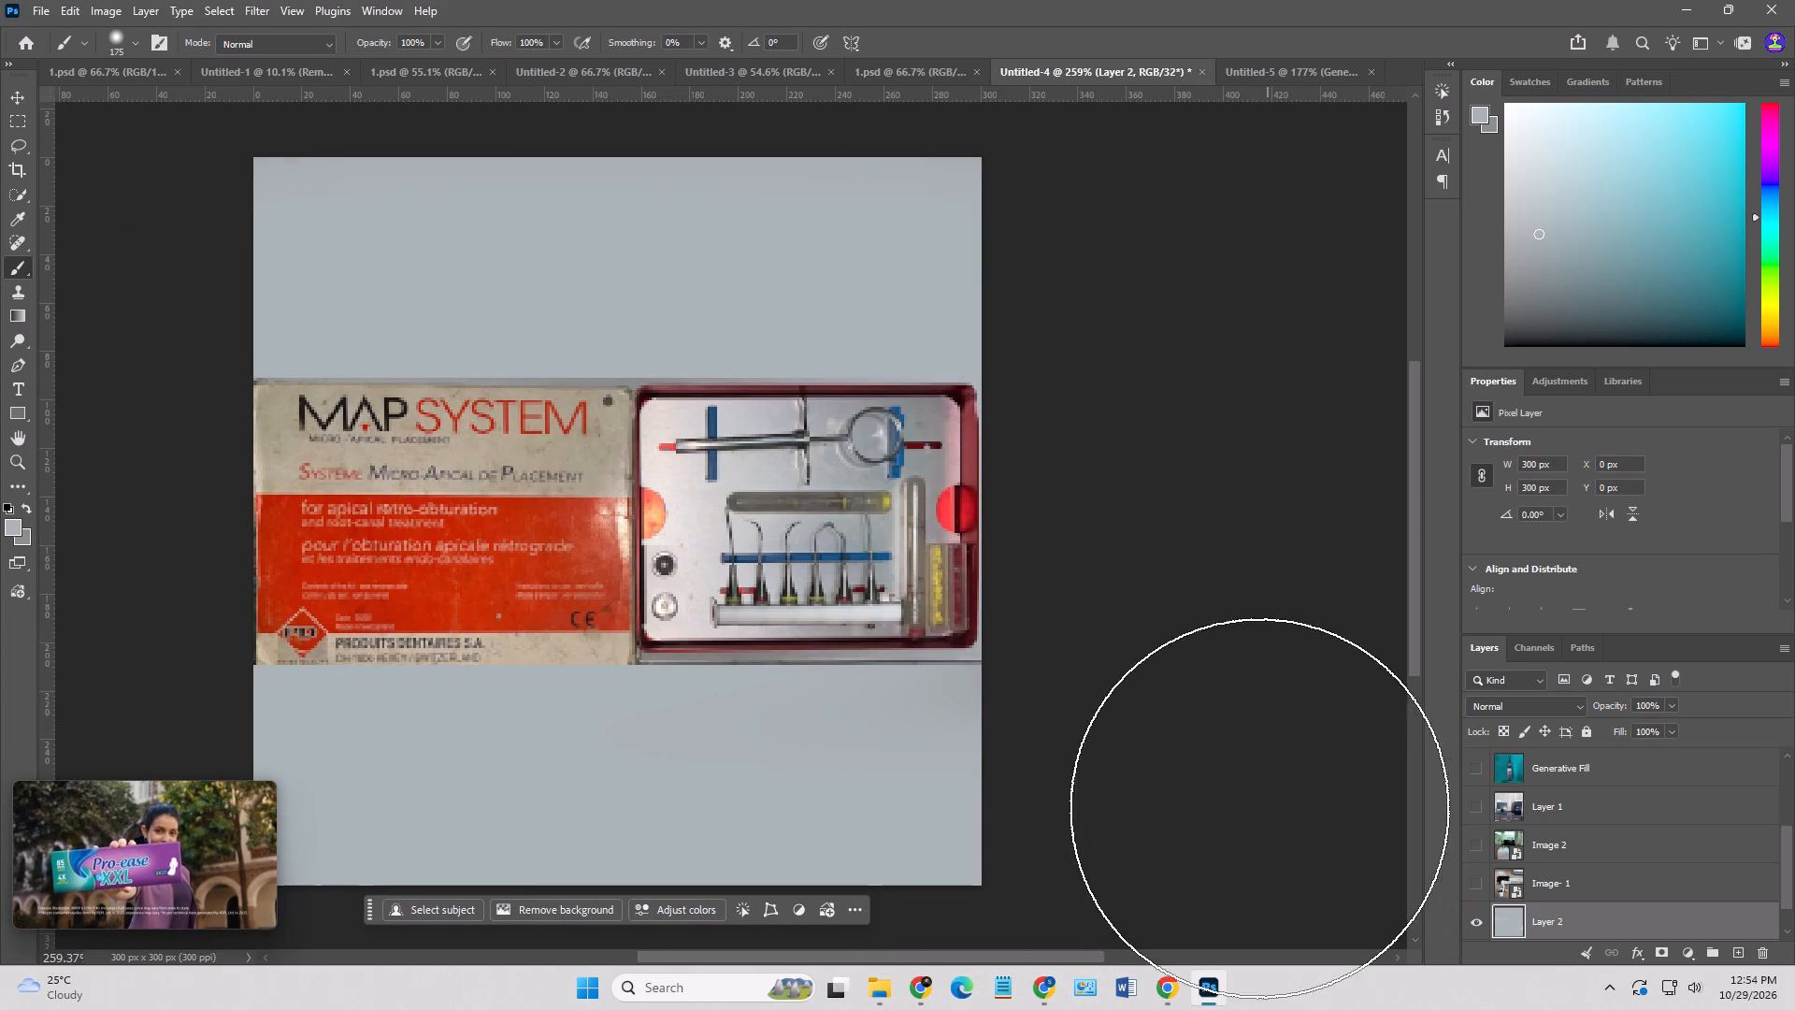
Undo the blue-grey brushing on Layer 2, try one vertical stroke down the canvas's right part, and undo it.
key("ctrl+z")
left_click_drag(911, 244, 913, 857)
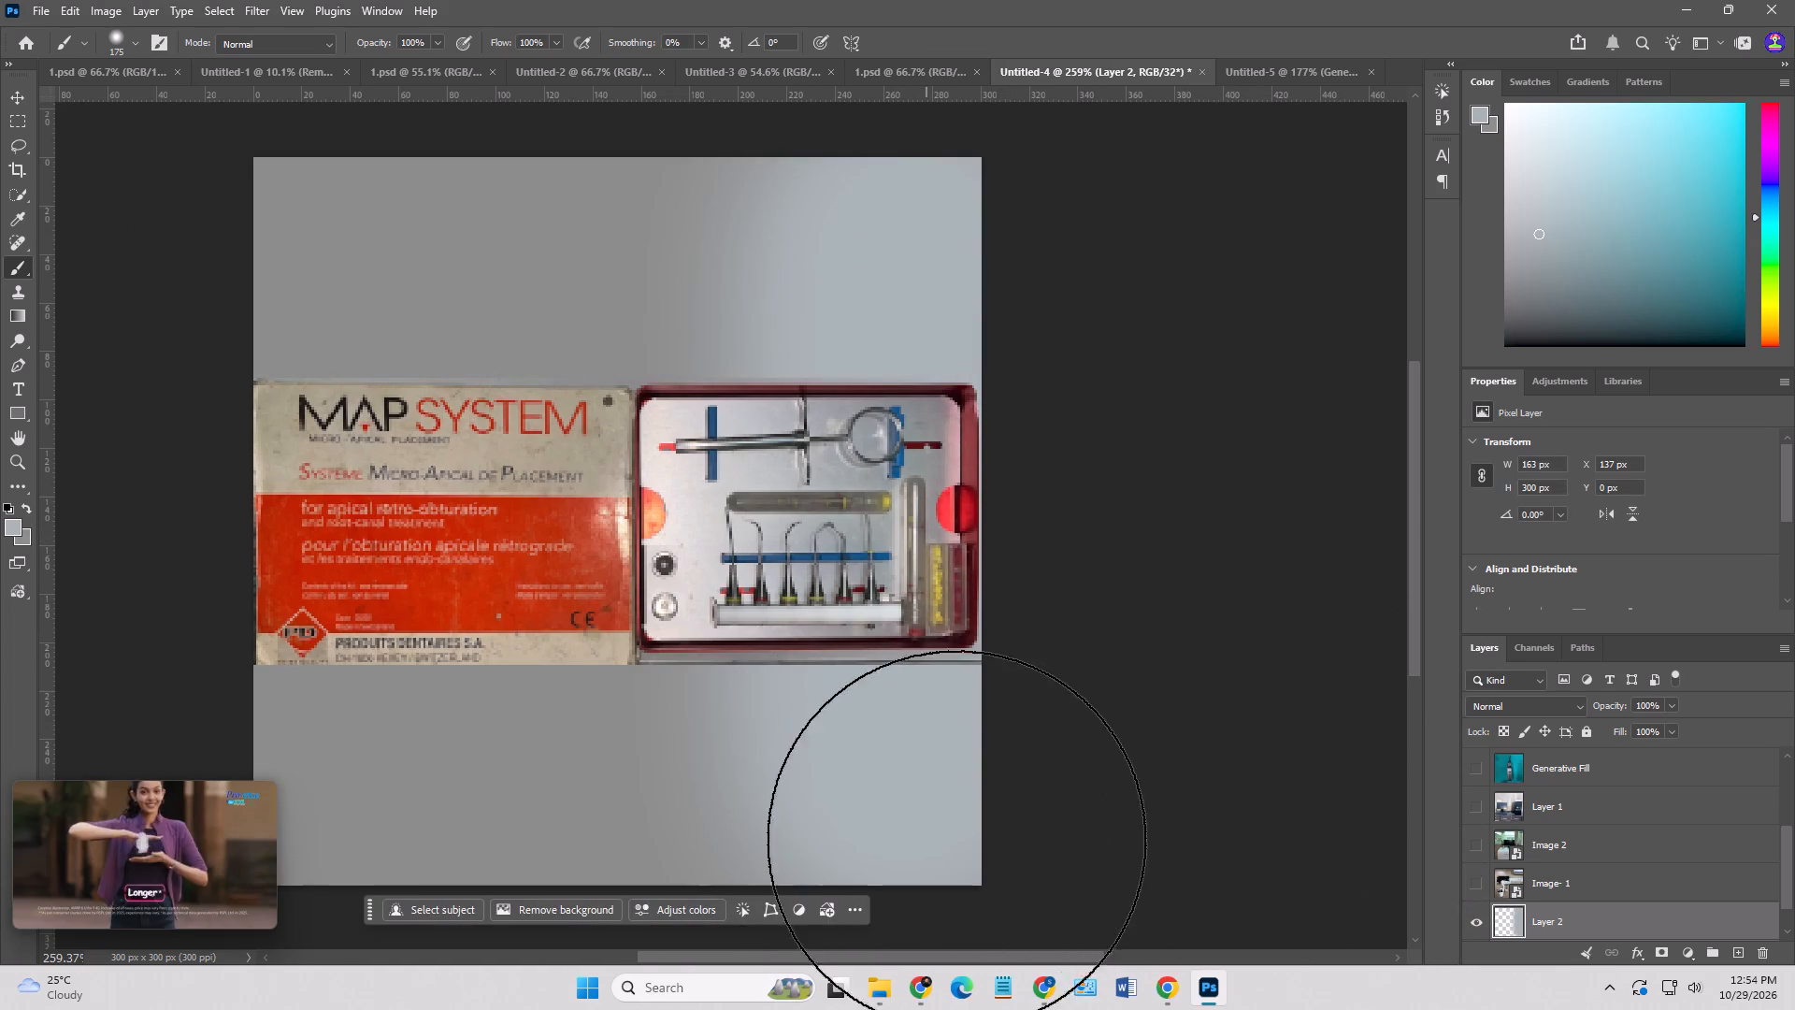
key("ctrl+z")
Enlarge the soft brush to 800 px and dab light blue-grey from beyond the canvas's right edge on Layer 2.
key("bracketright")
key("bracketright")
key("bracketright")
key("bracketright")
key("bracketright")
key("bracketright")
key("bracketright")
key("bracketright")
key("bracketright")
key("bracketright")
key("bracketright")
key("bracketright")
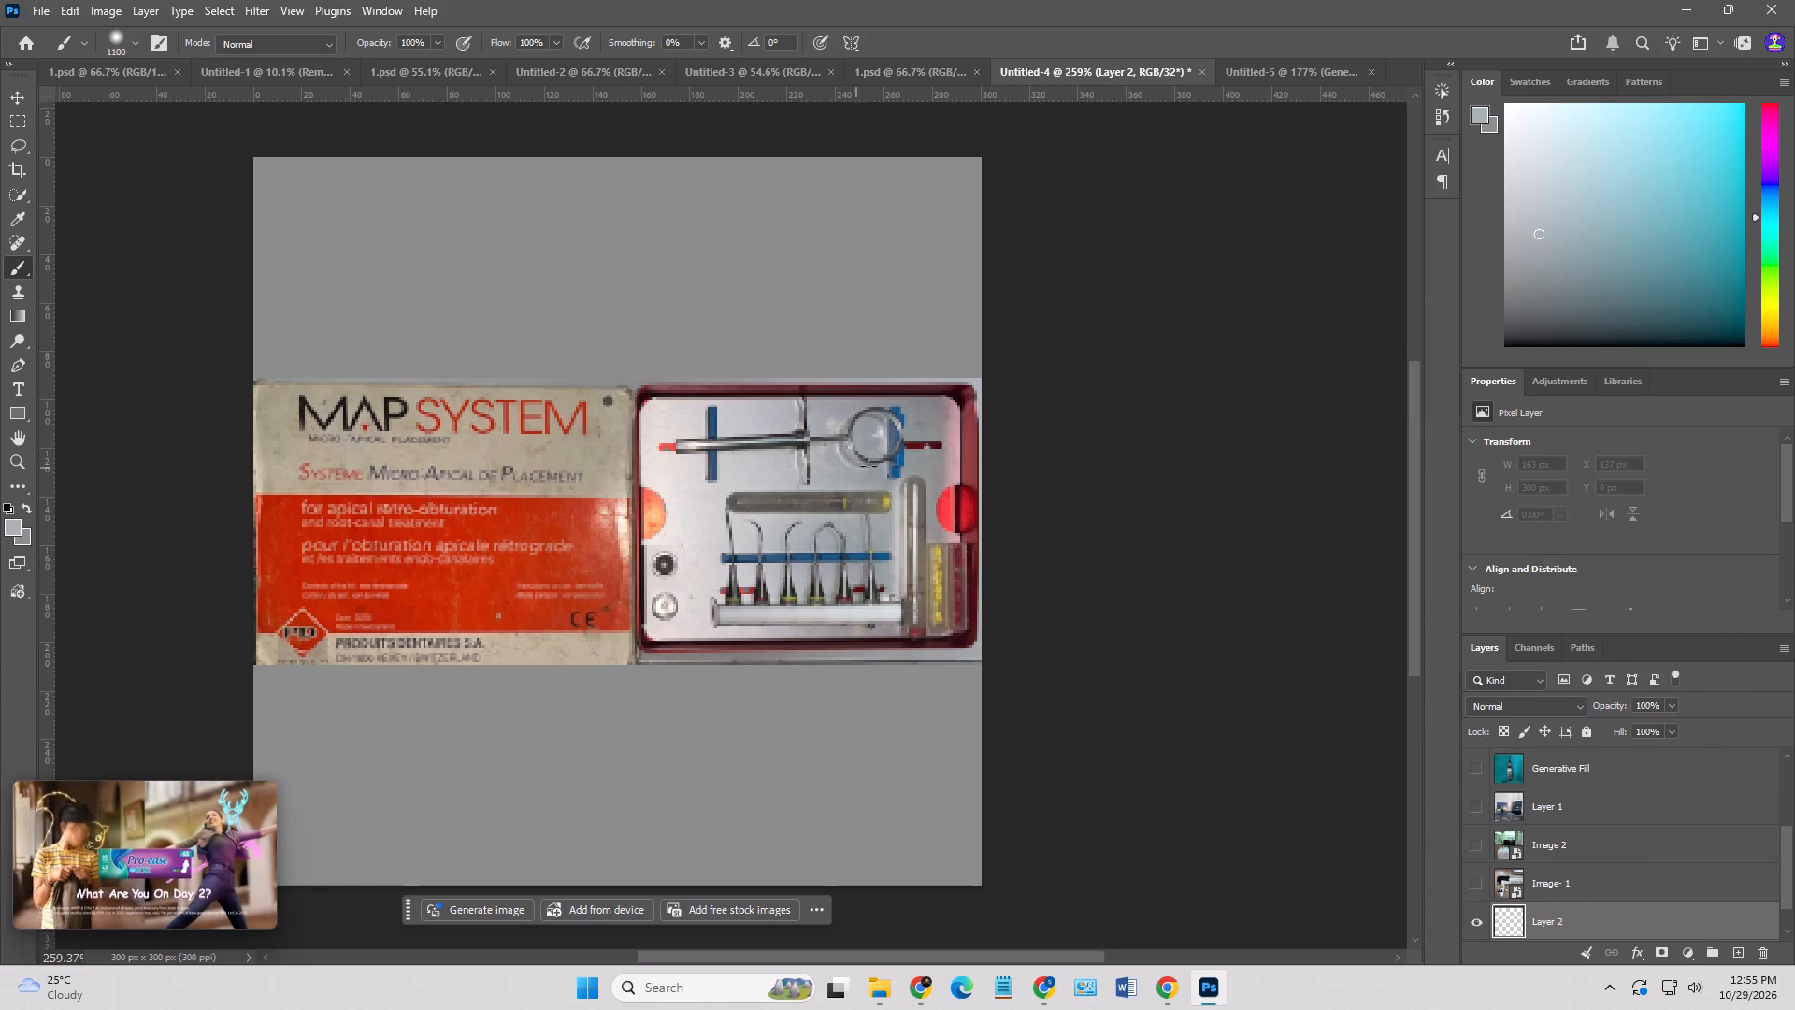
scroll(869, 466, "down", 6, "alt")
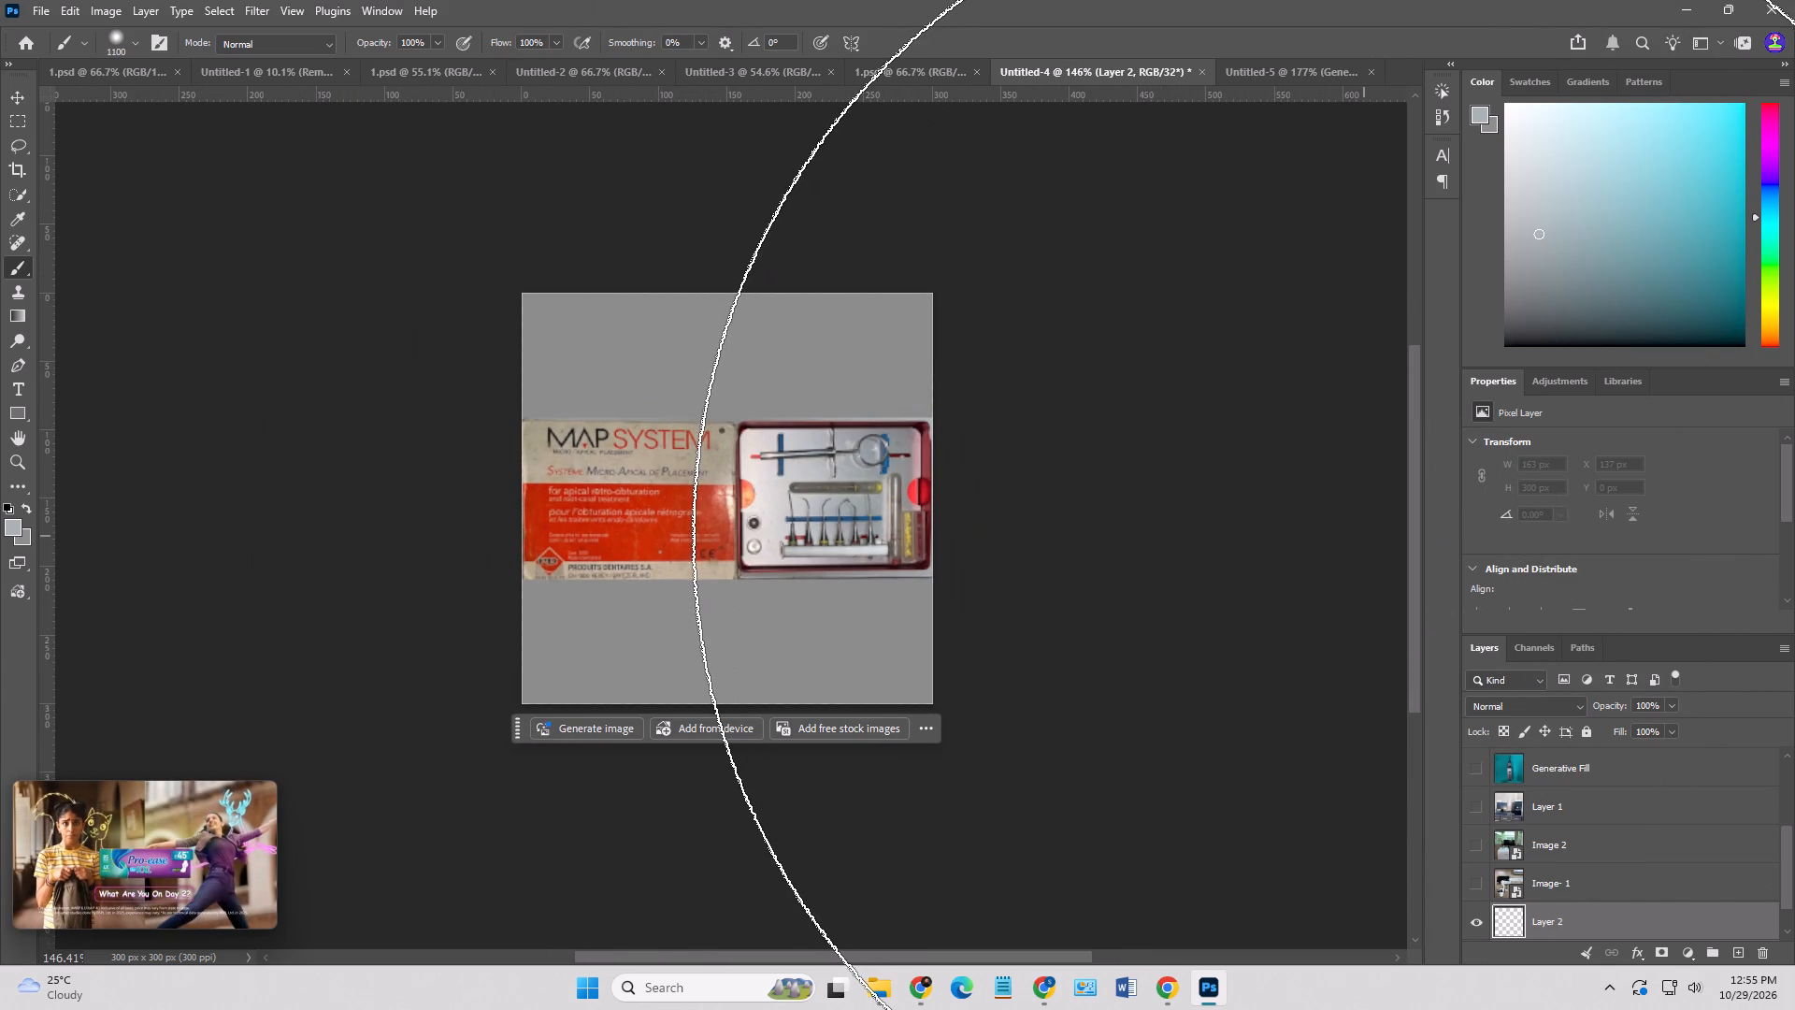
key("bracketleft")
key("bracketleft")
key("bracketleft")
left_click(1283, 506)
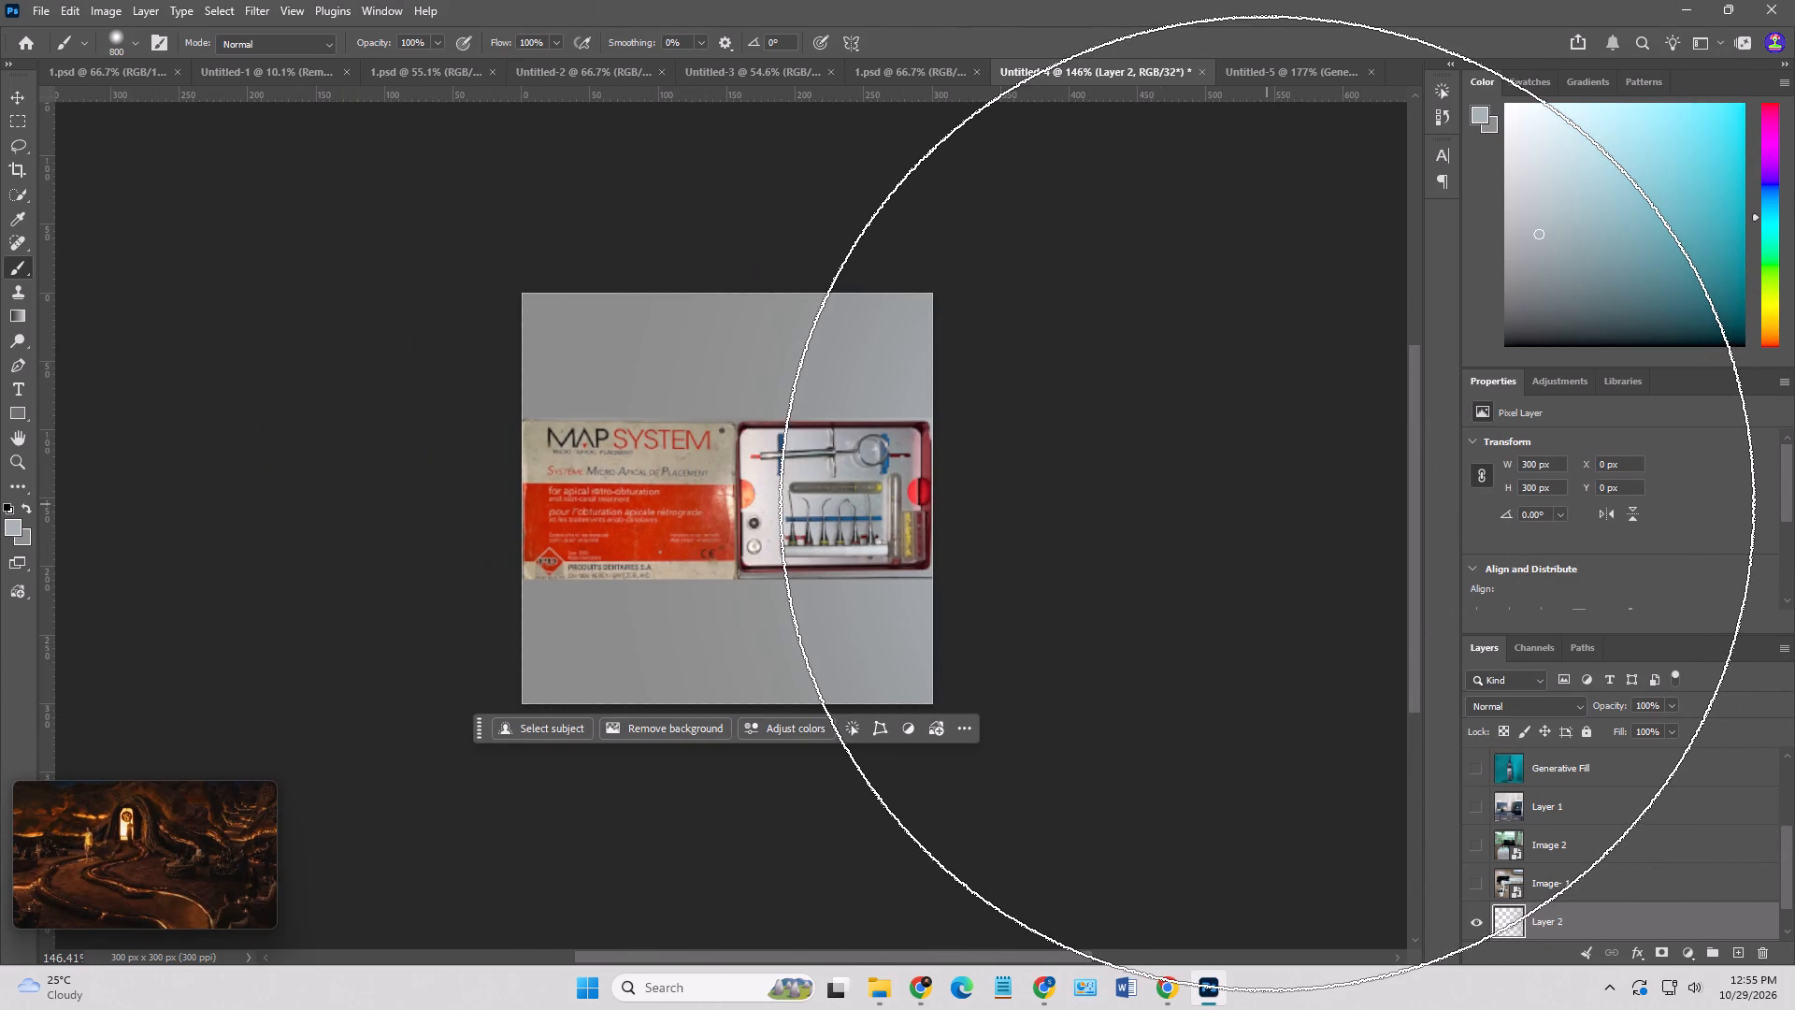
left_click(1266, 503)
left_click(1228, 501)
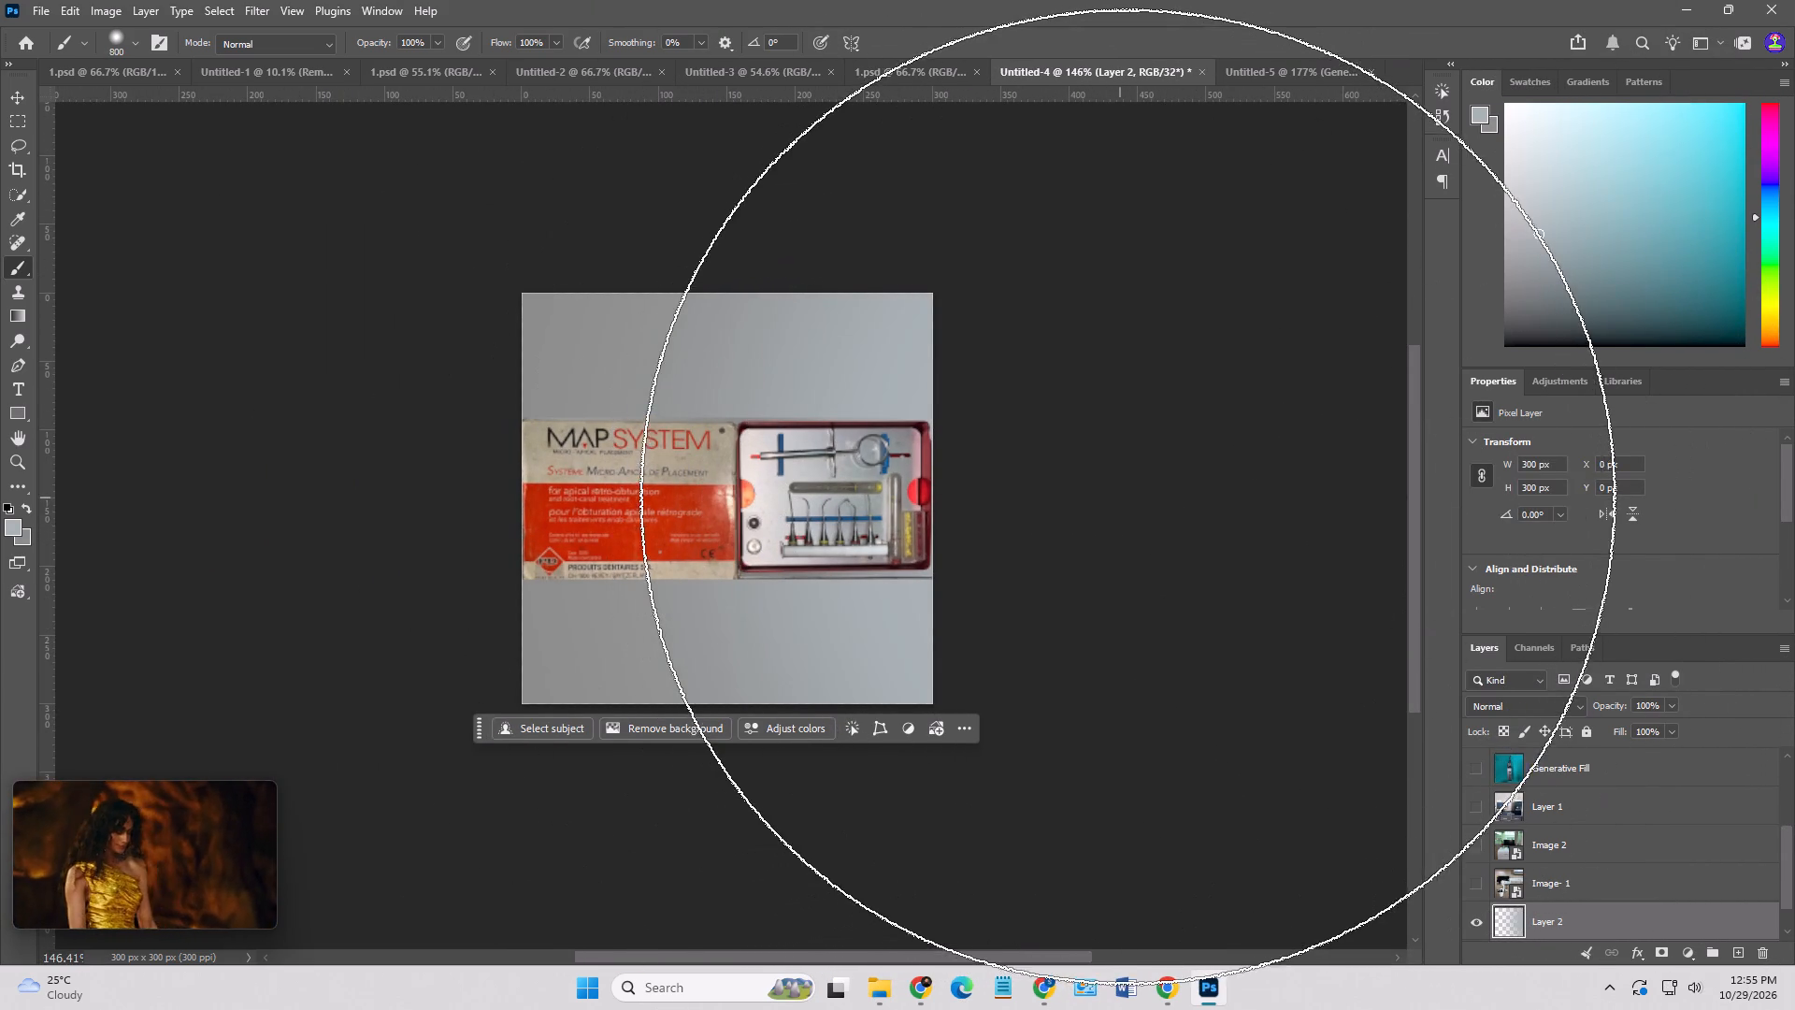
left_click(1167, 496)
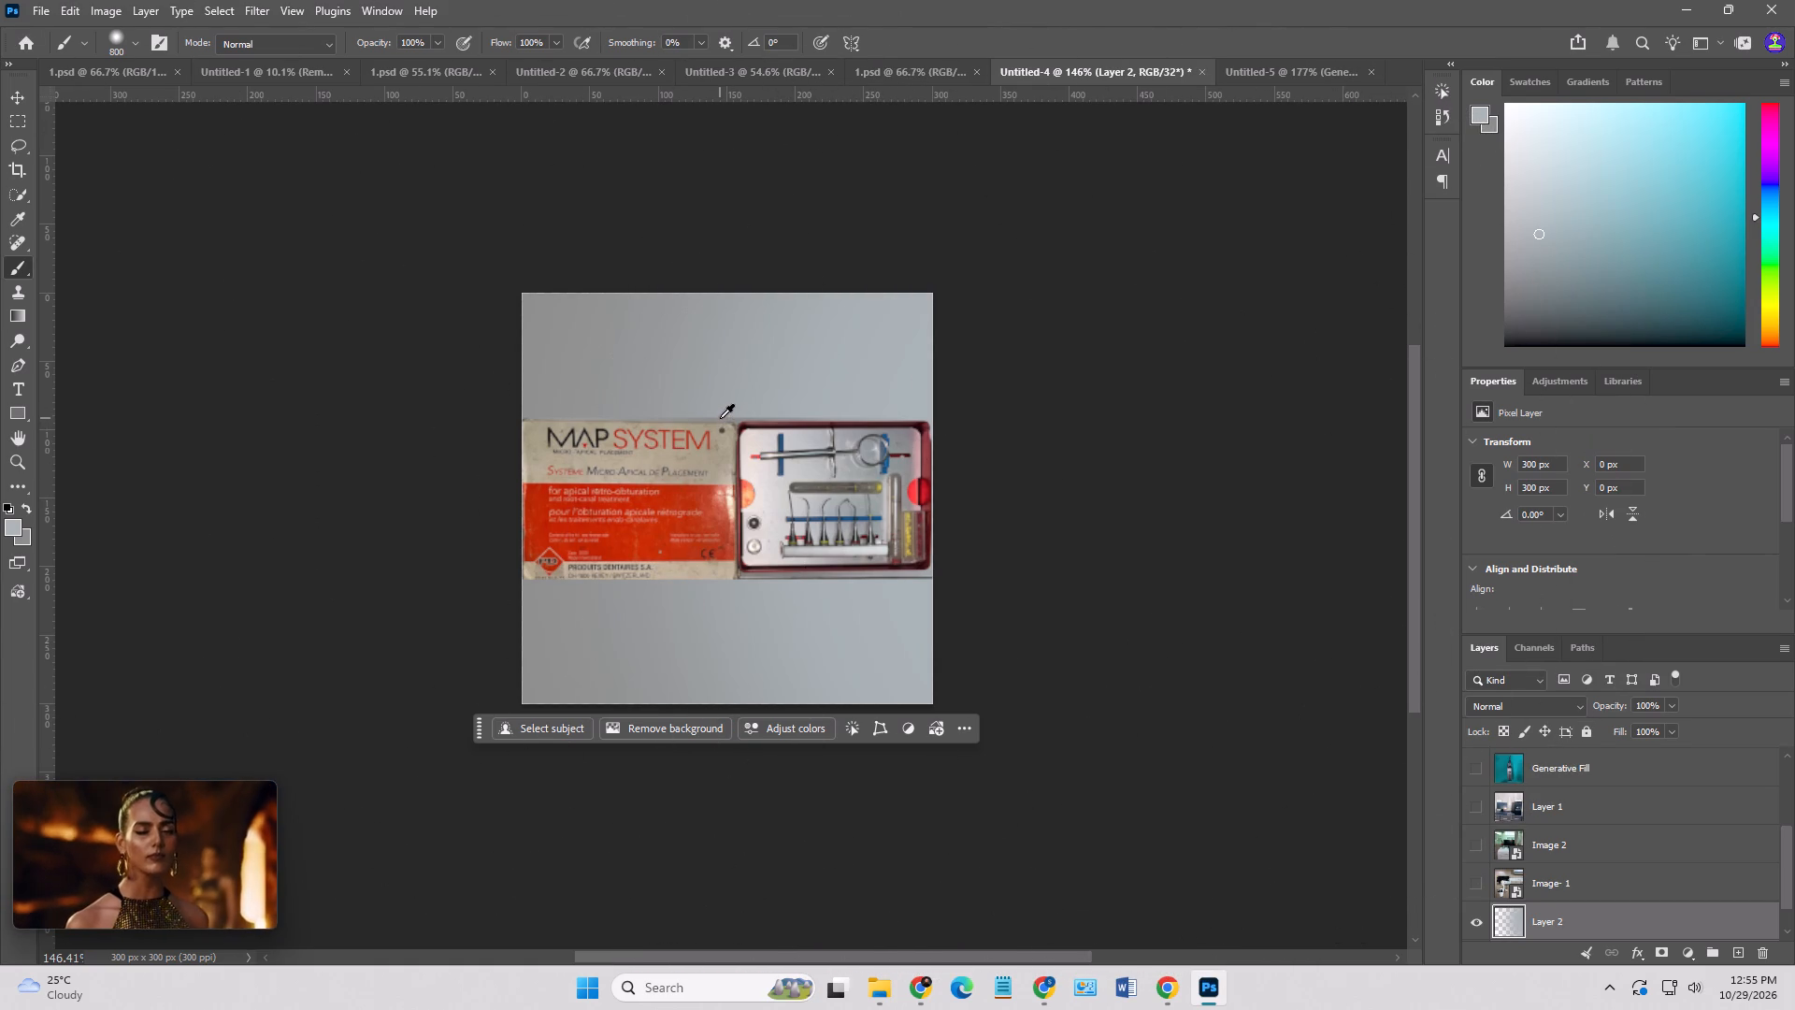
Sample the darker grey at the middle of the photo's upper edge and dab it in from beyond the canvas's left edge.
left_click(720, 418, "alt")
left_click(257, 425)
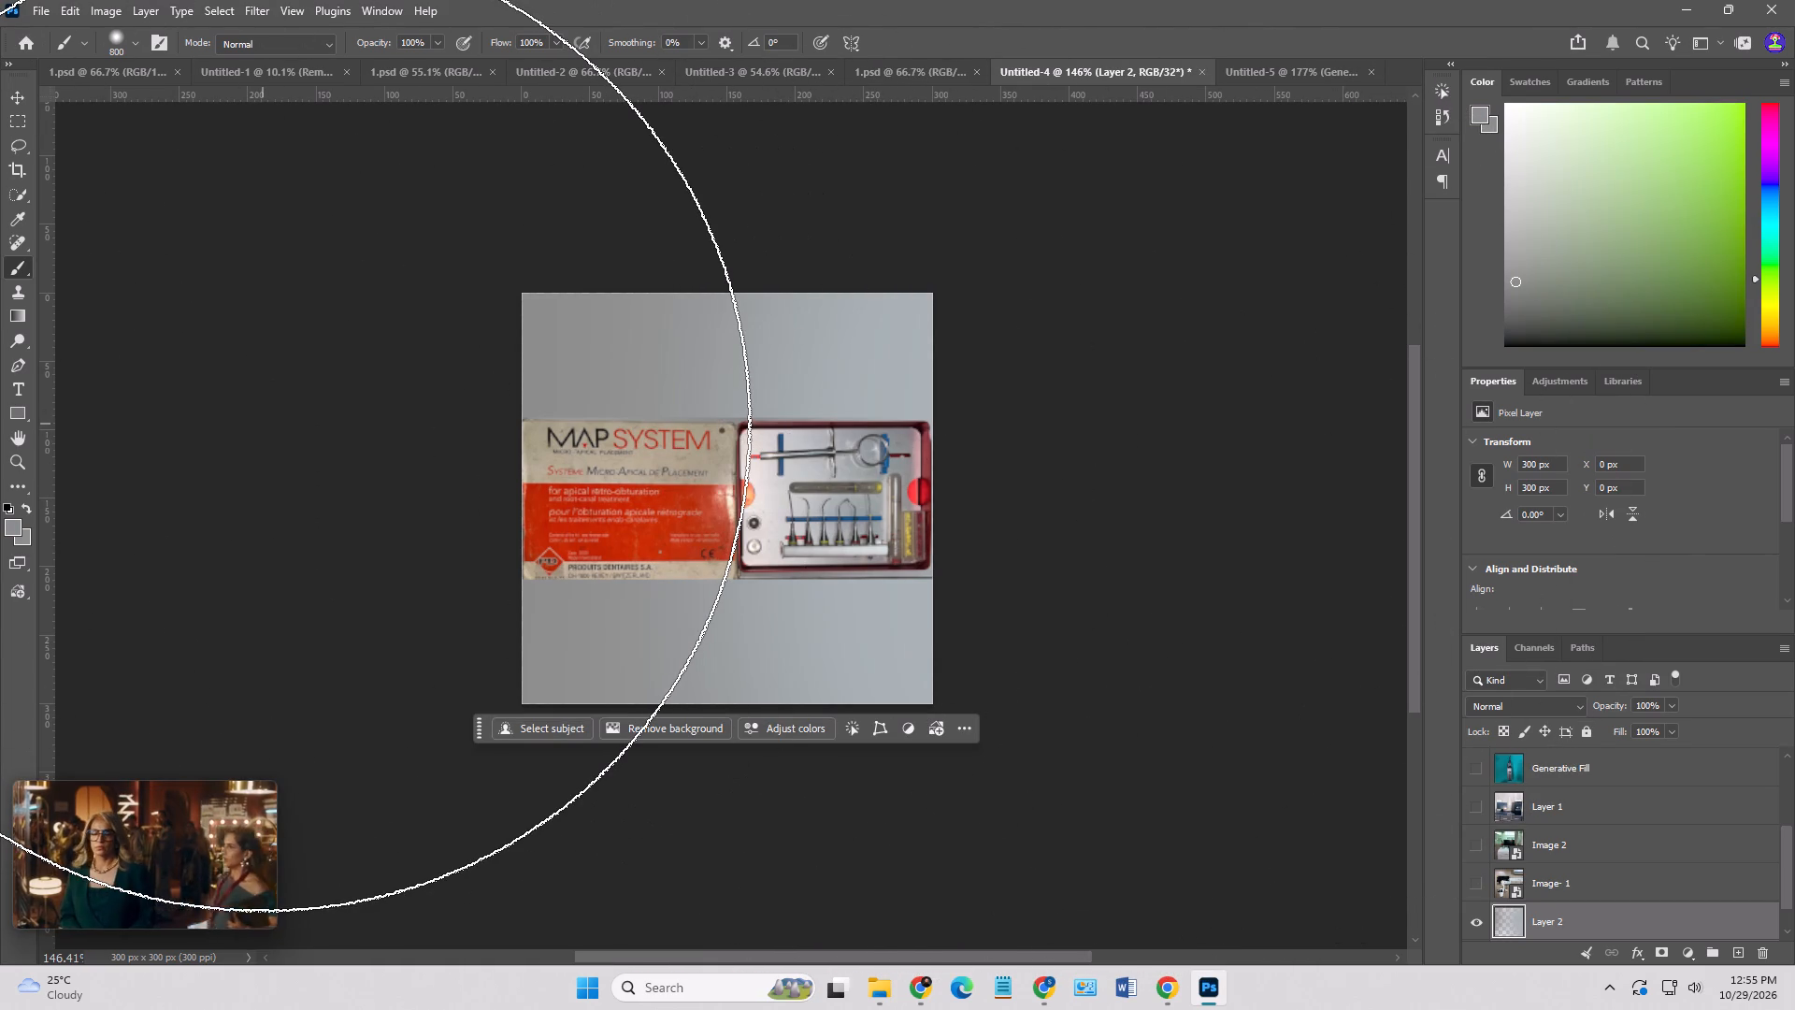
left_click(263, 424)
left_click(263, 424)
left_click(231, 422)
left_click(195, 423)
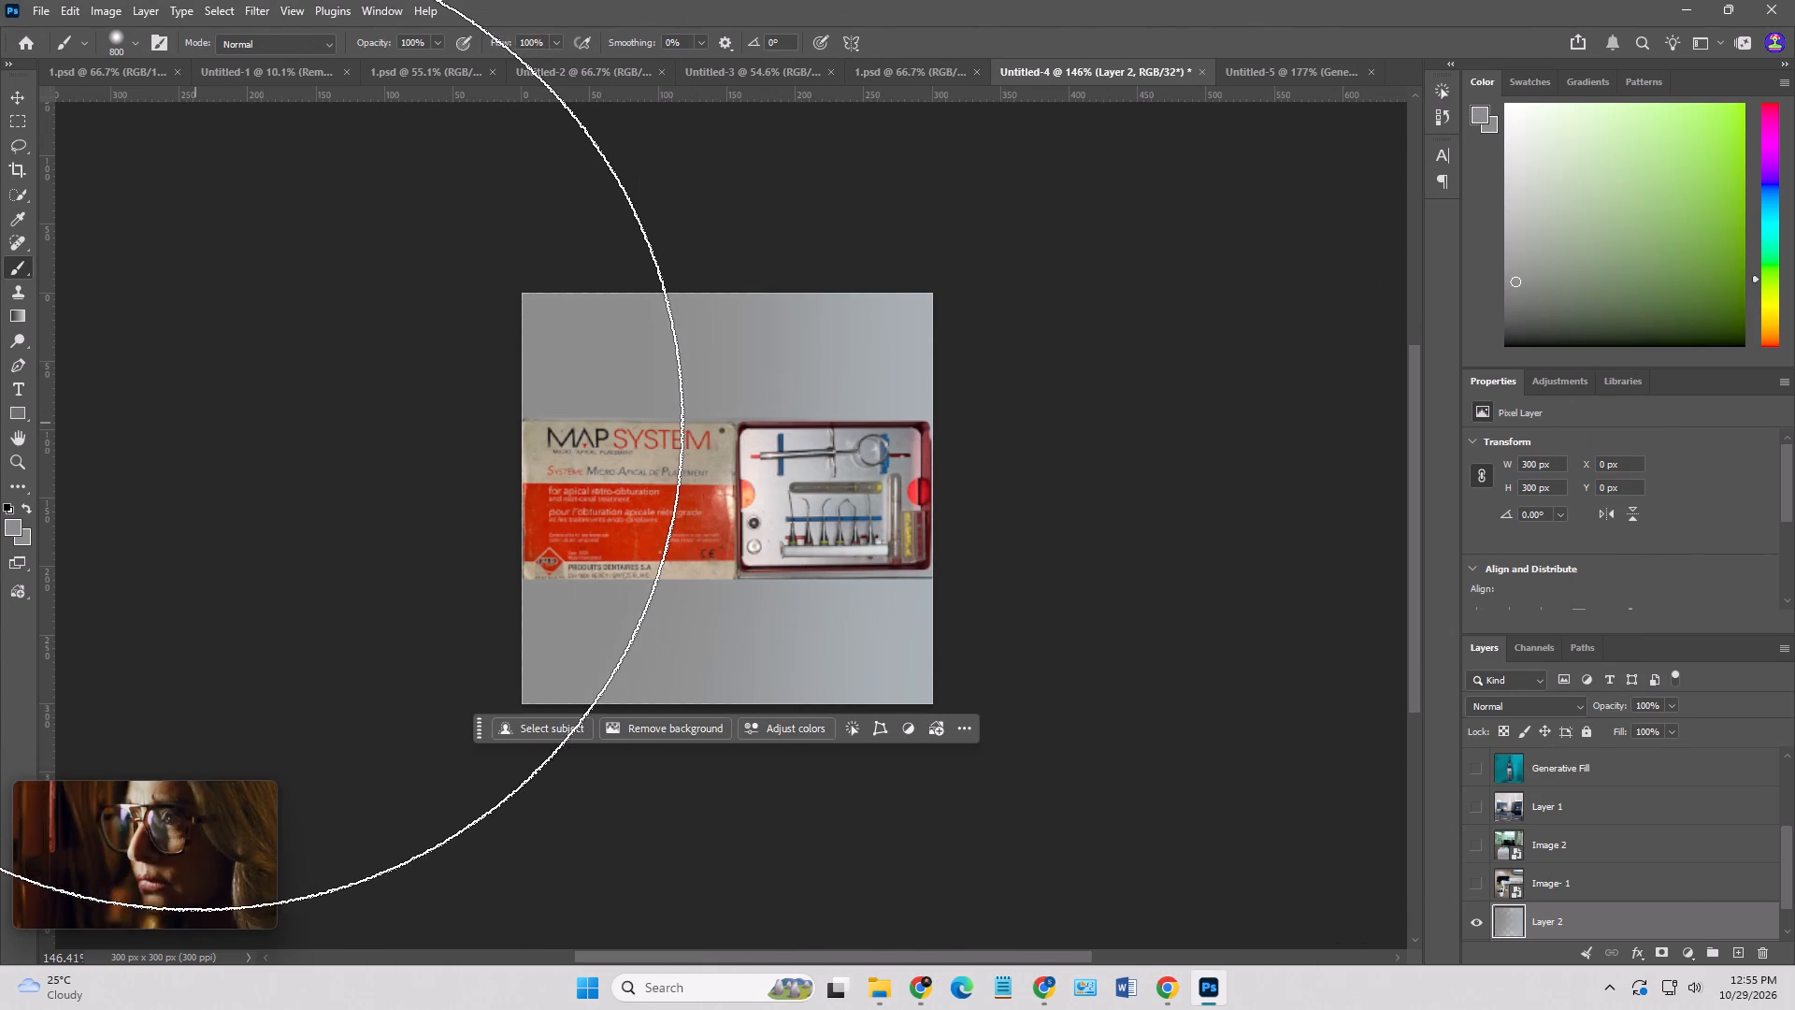
Sample the grey just above the MAP System box and cover both strips with it on Layer 2, using the 800 px brush.
scroll(693, 487, "up", 2, "alt")
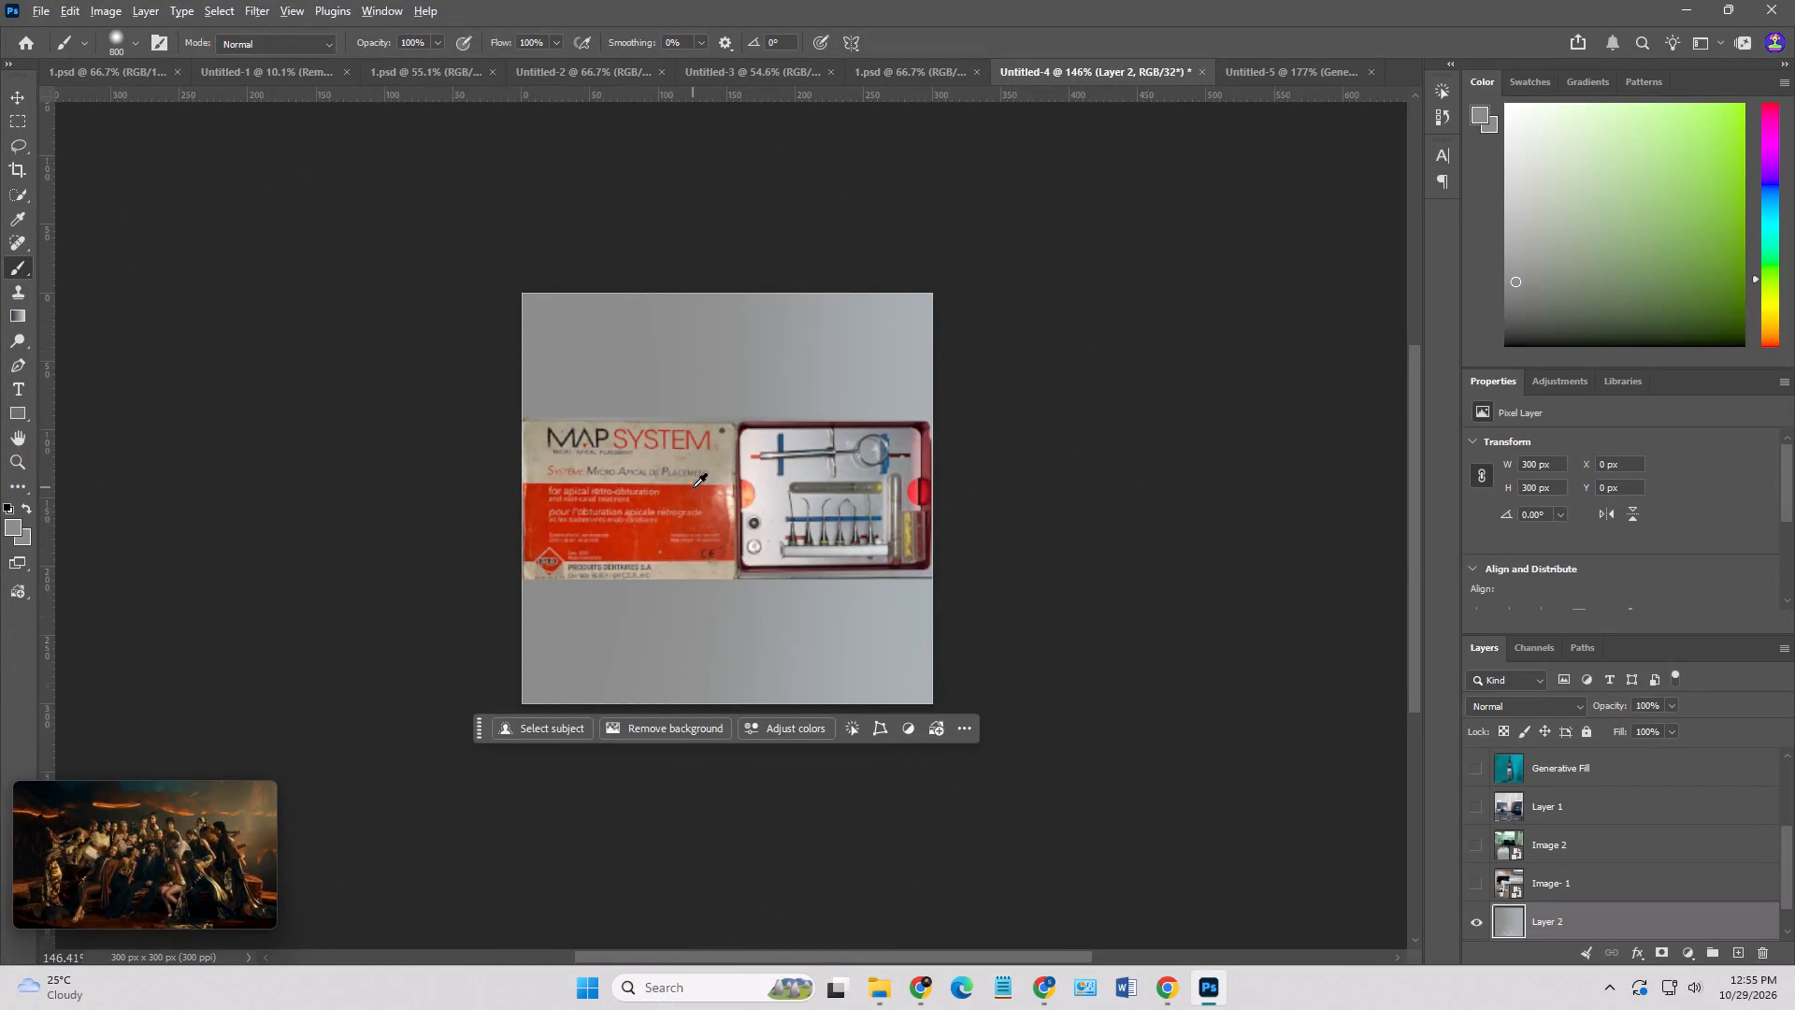
scroll(693, 487, "up", 2, "alt")
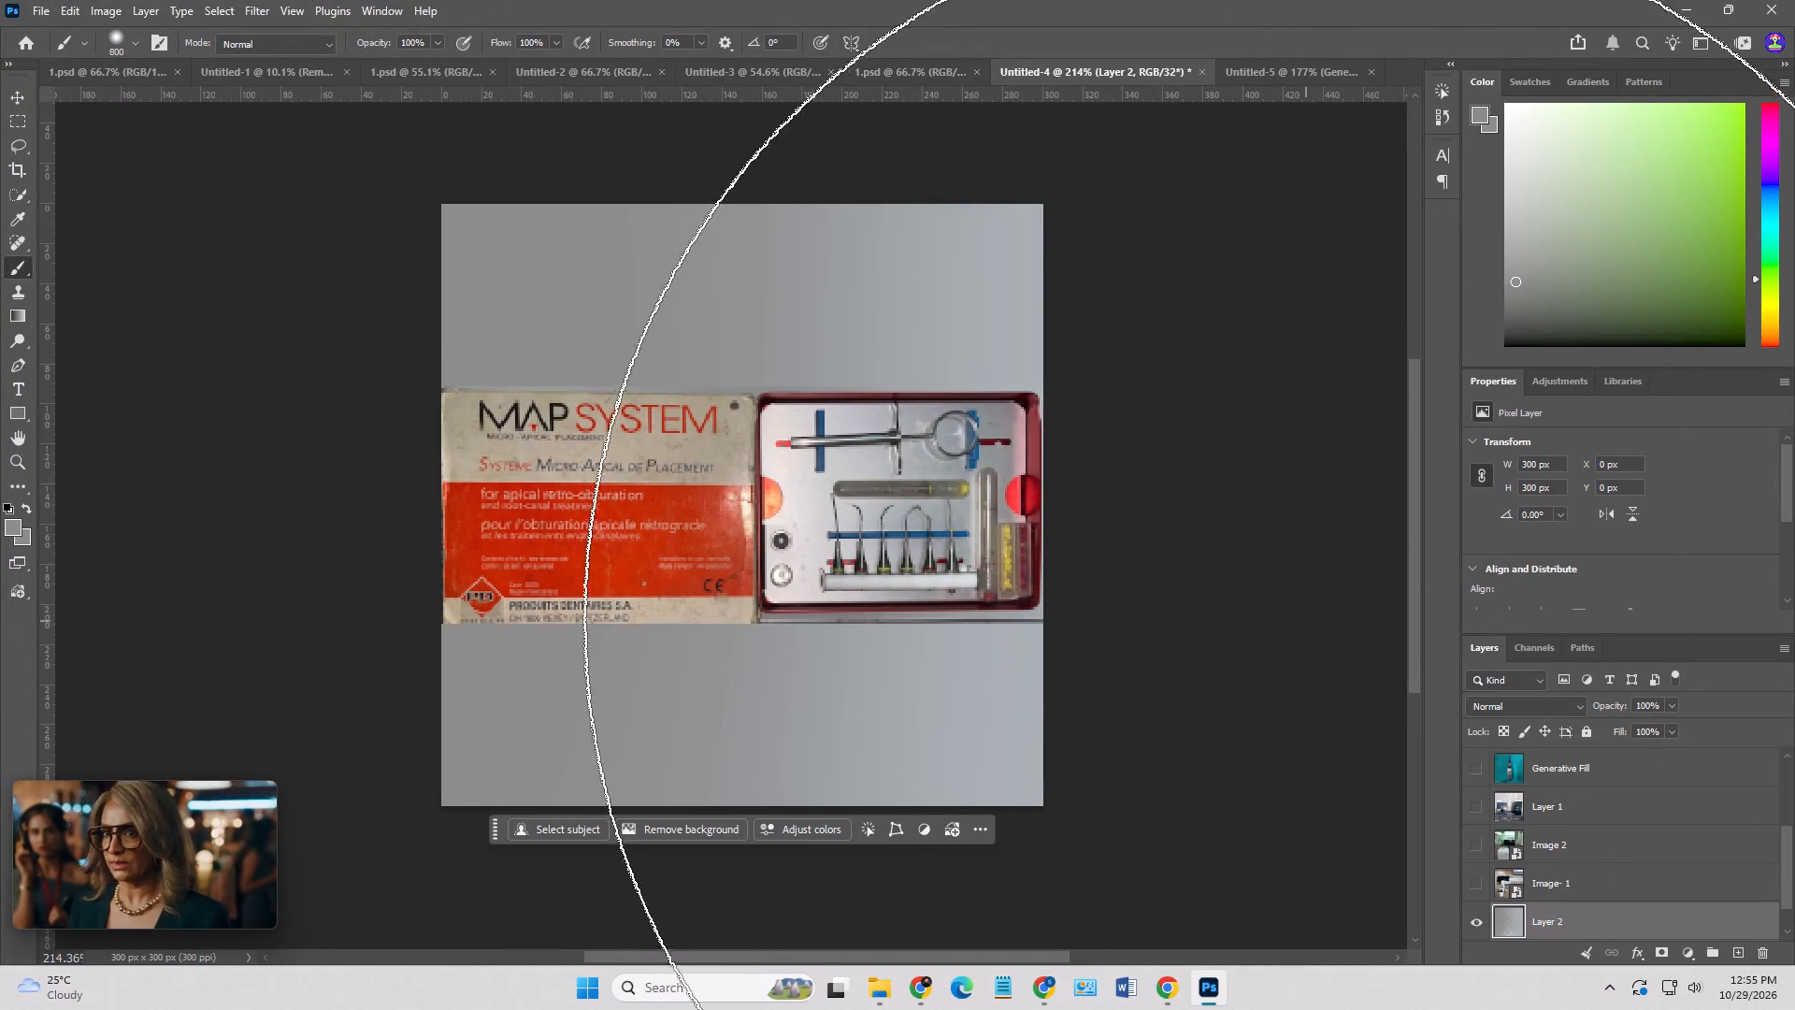
left_click(797, 467)
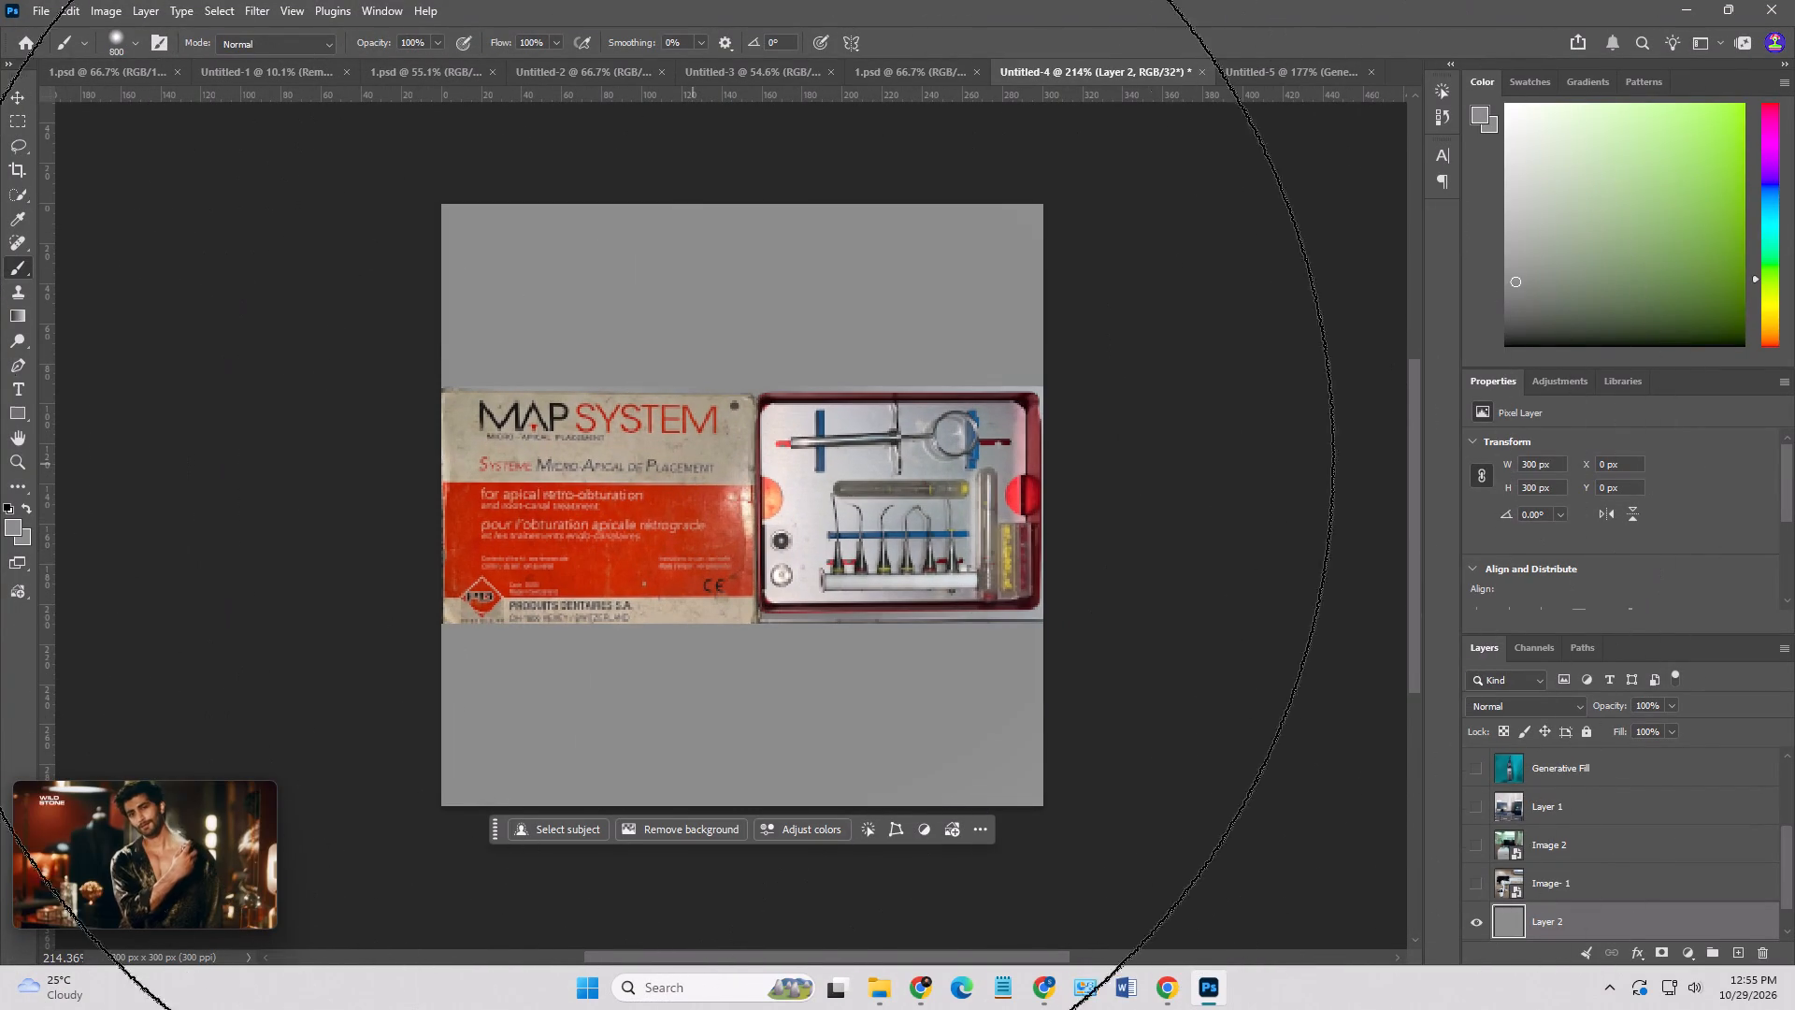
left_click(576, 387, "alt")
left_click(576, 387)
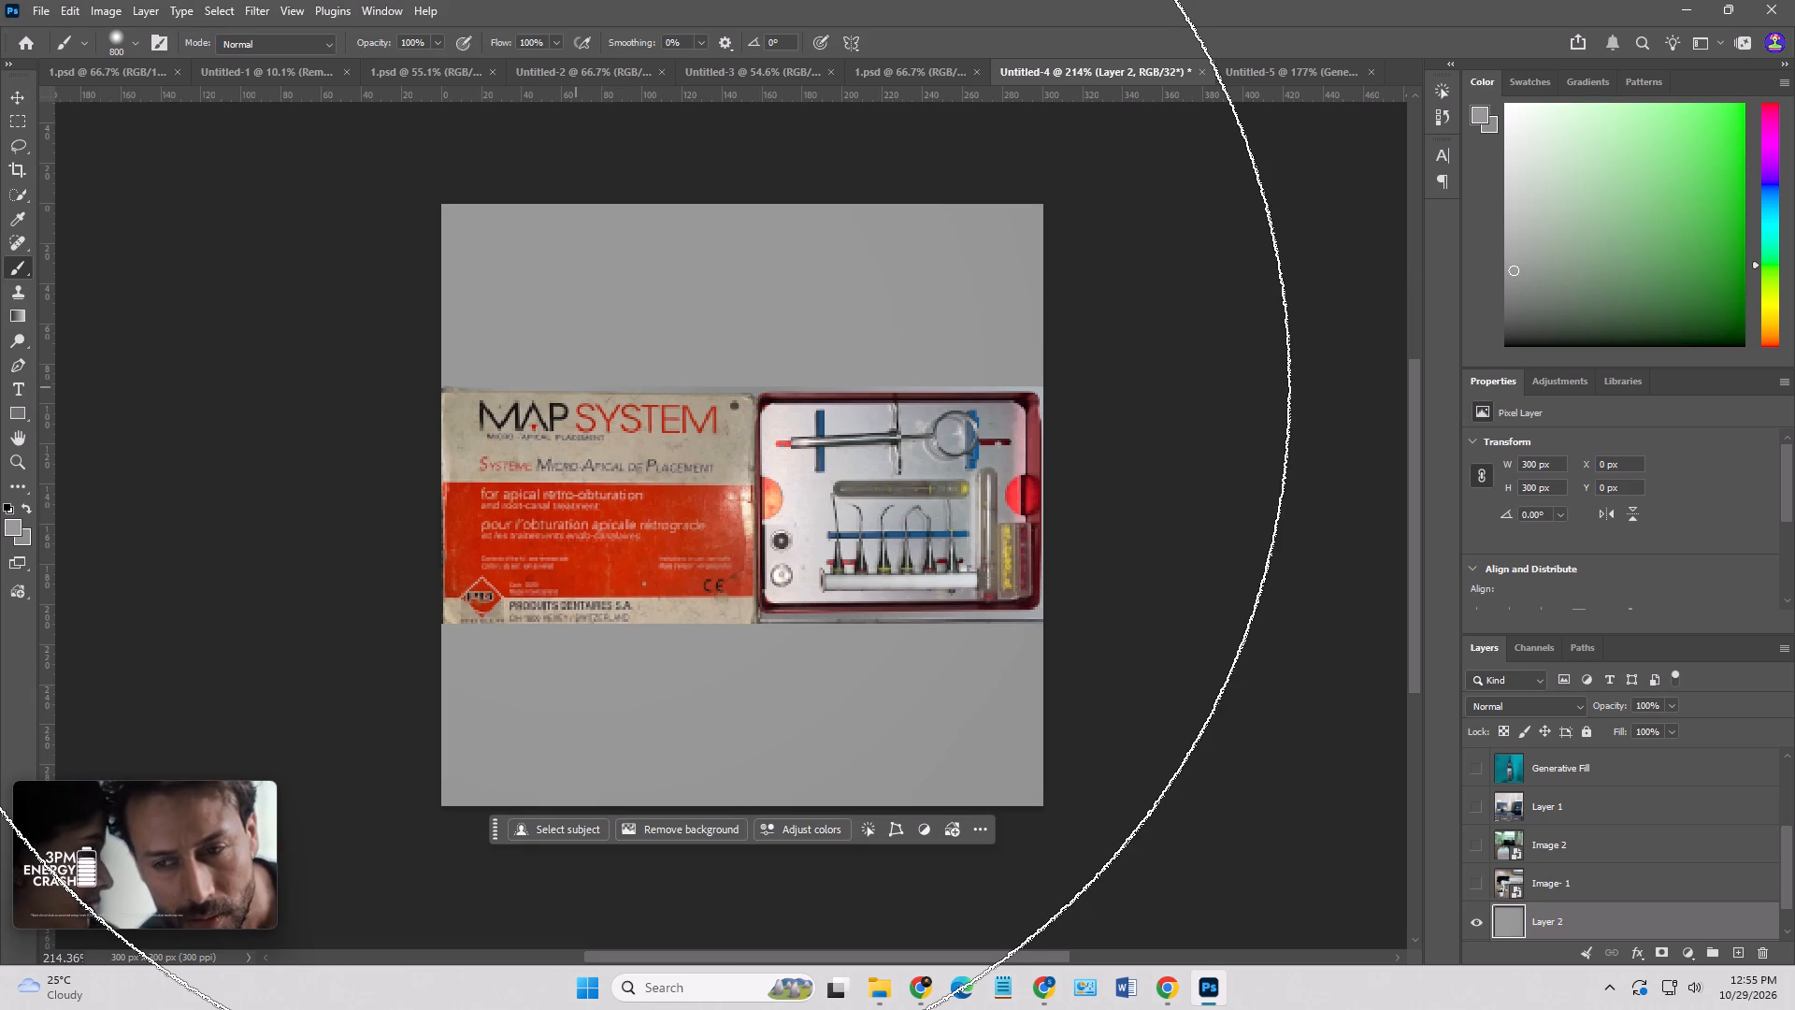
left_click(585, 387)
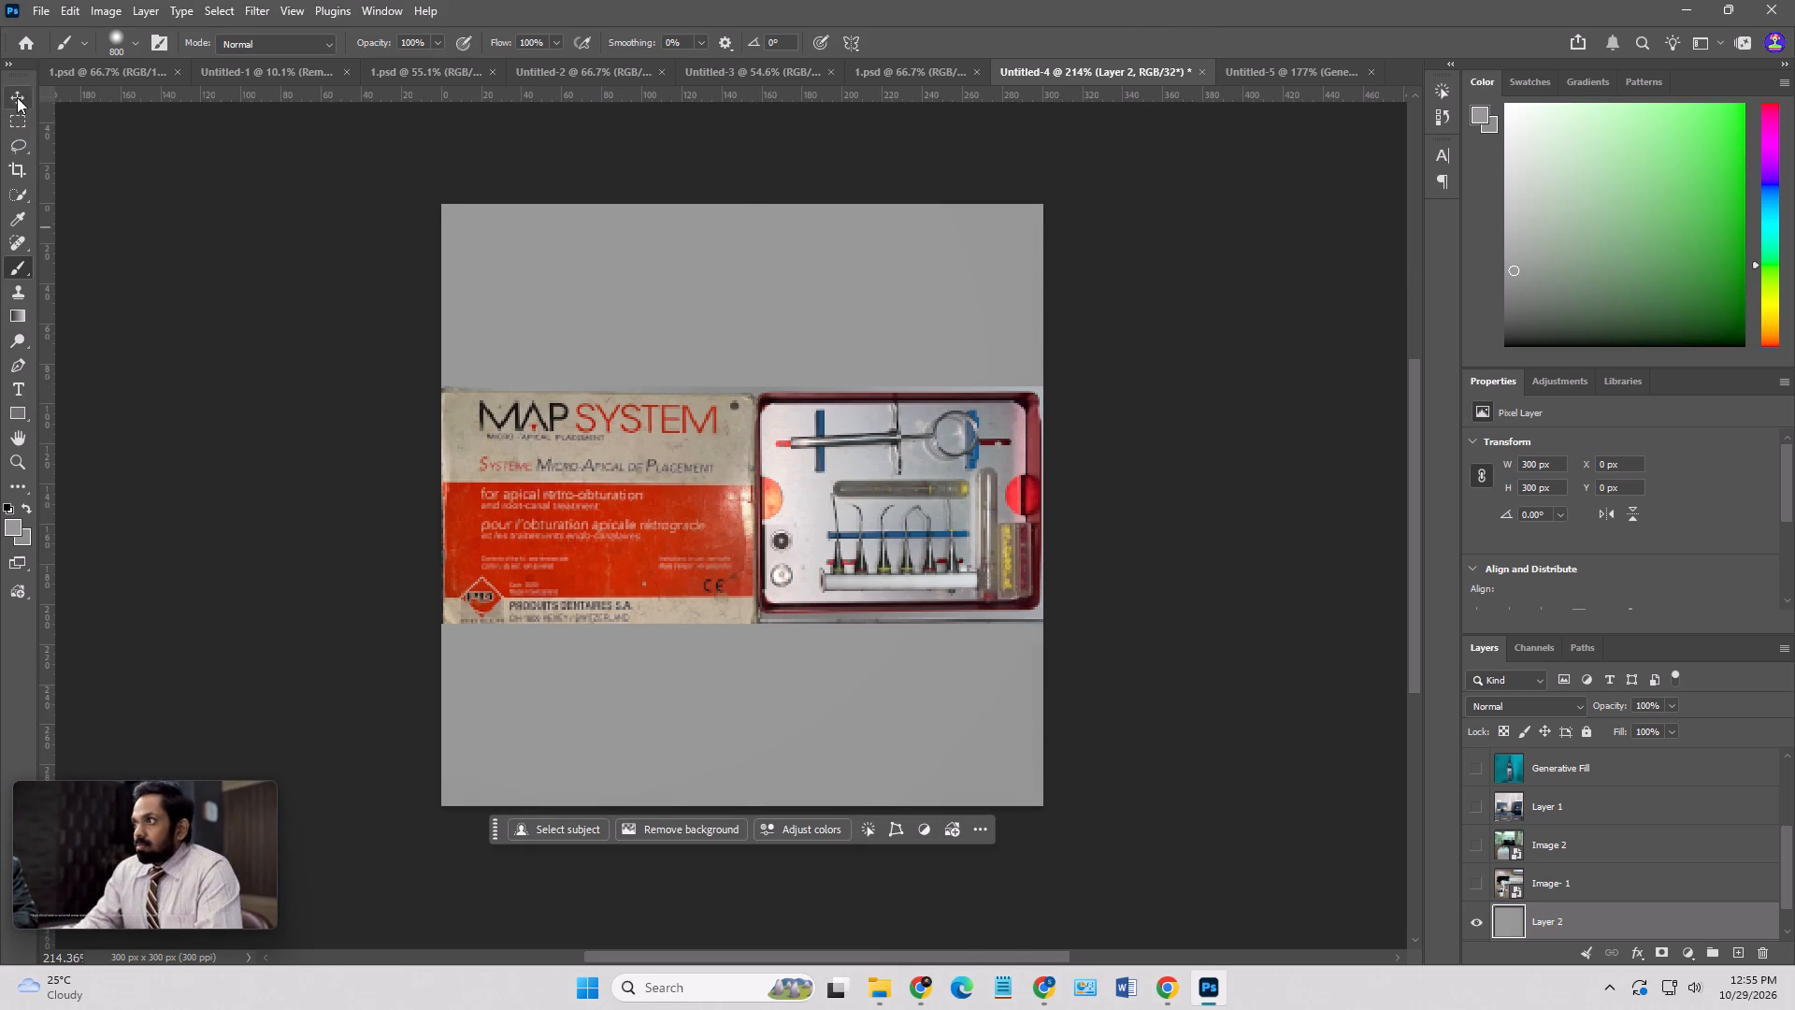
Add a layer mask to the Image 8 layer.
left_click(14, 92)
scroll(1548, 818, "up", 9)
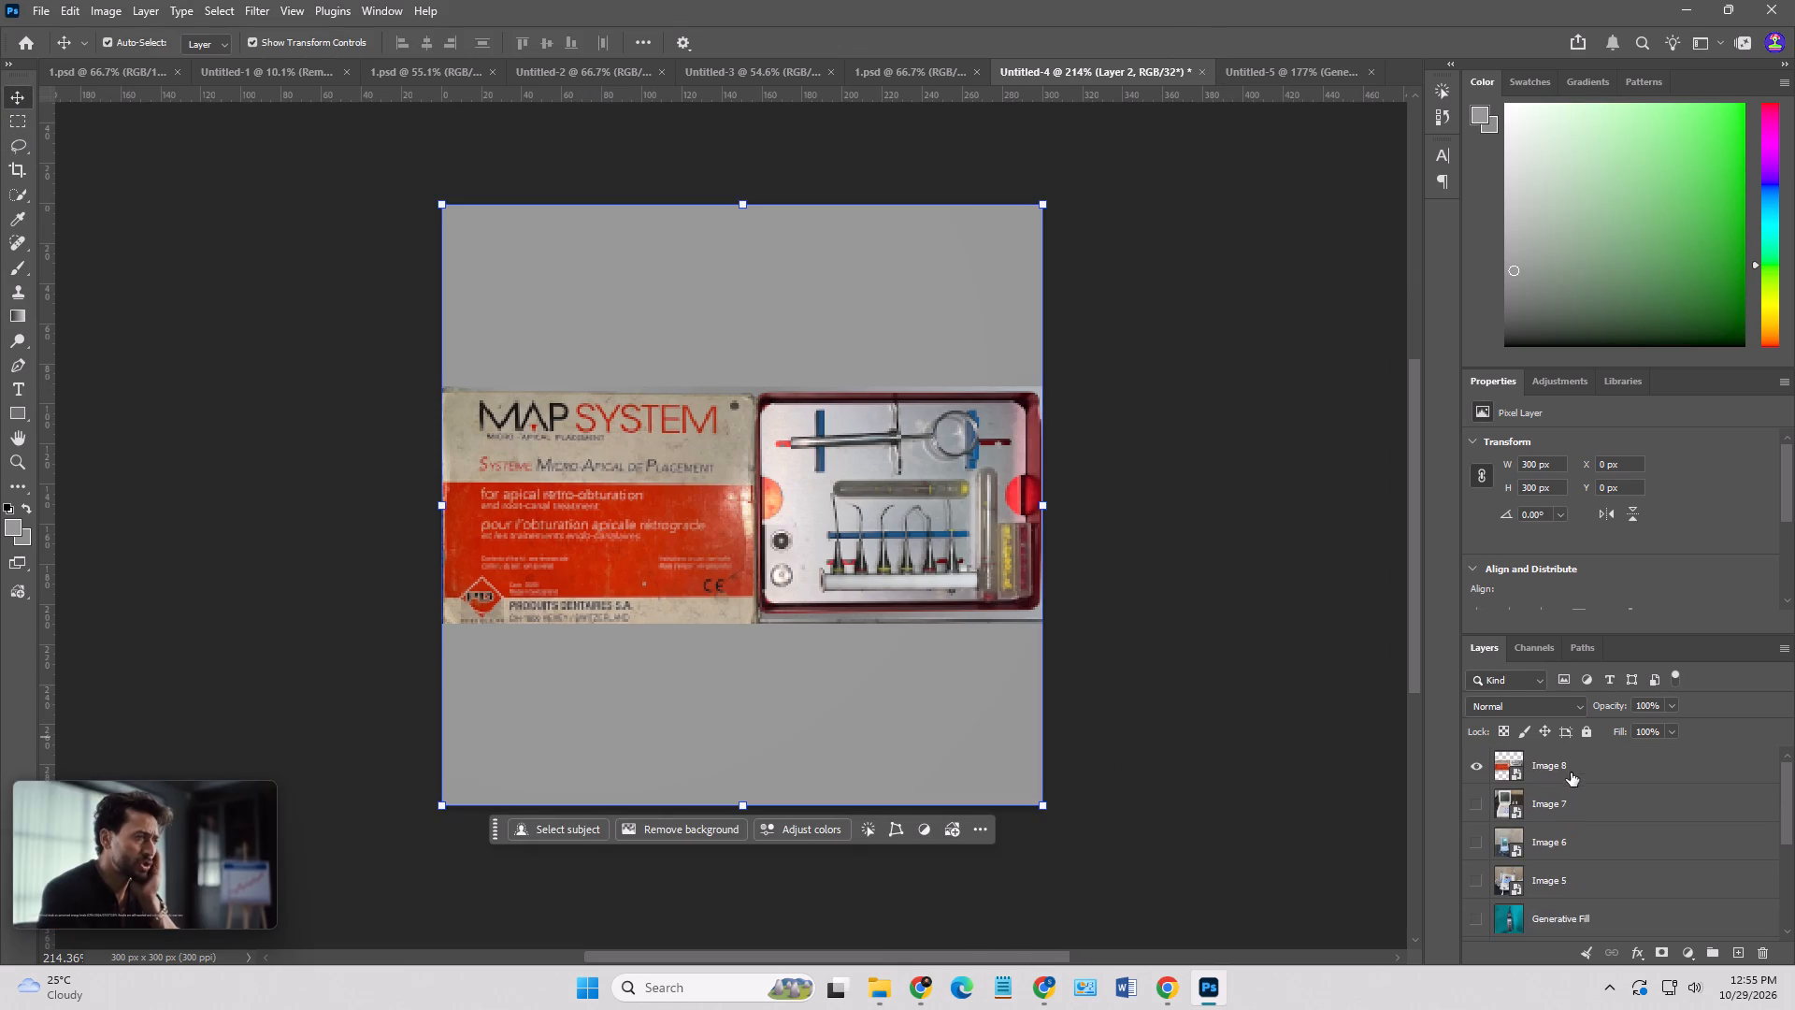
left_click(1571, 770)
left_click(1662, 945)
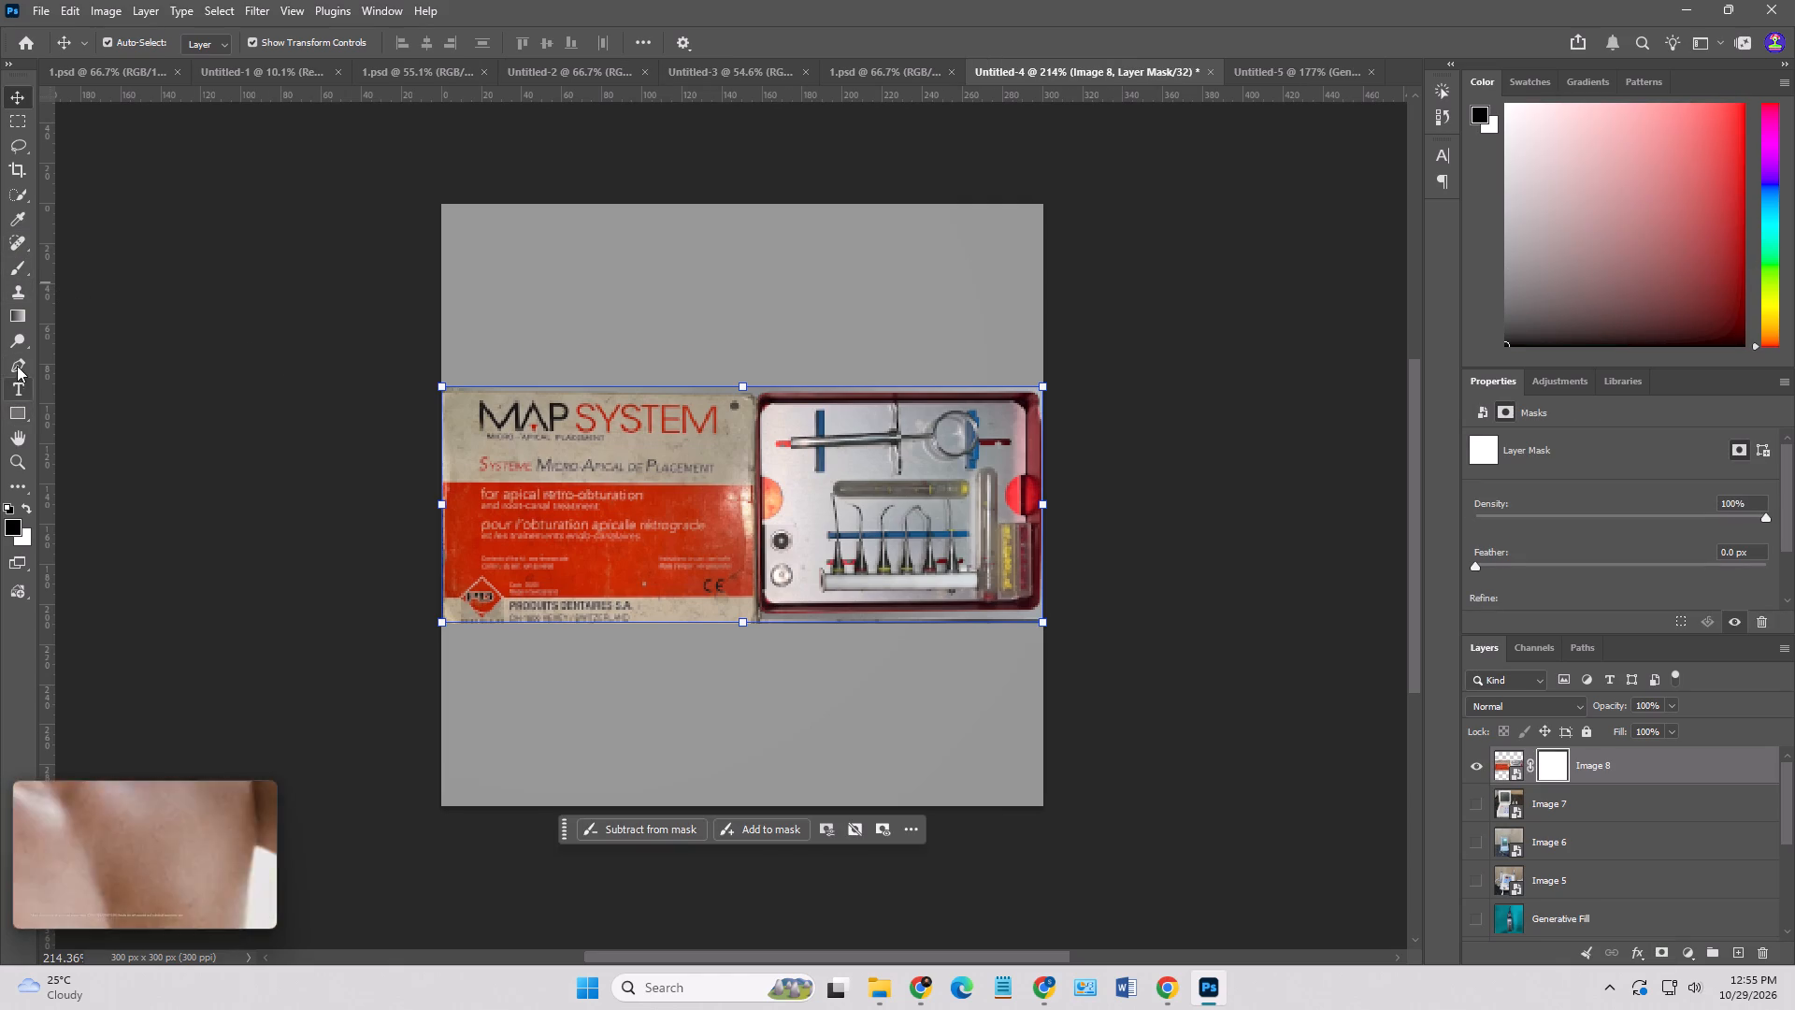
Paint black on the Image 8 mask with a 4 px brush, hiding the leftover border along the photo's upper edge and upper-right corner.
left_click(18, 266)
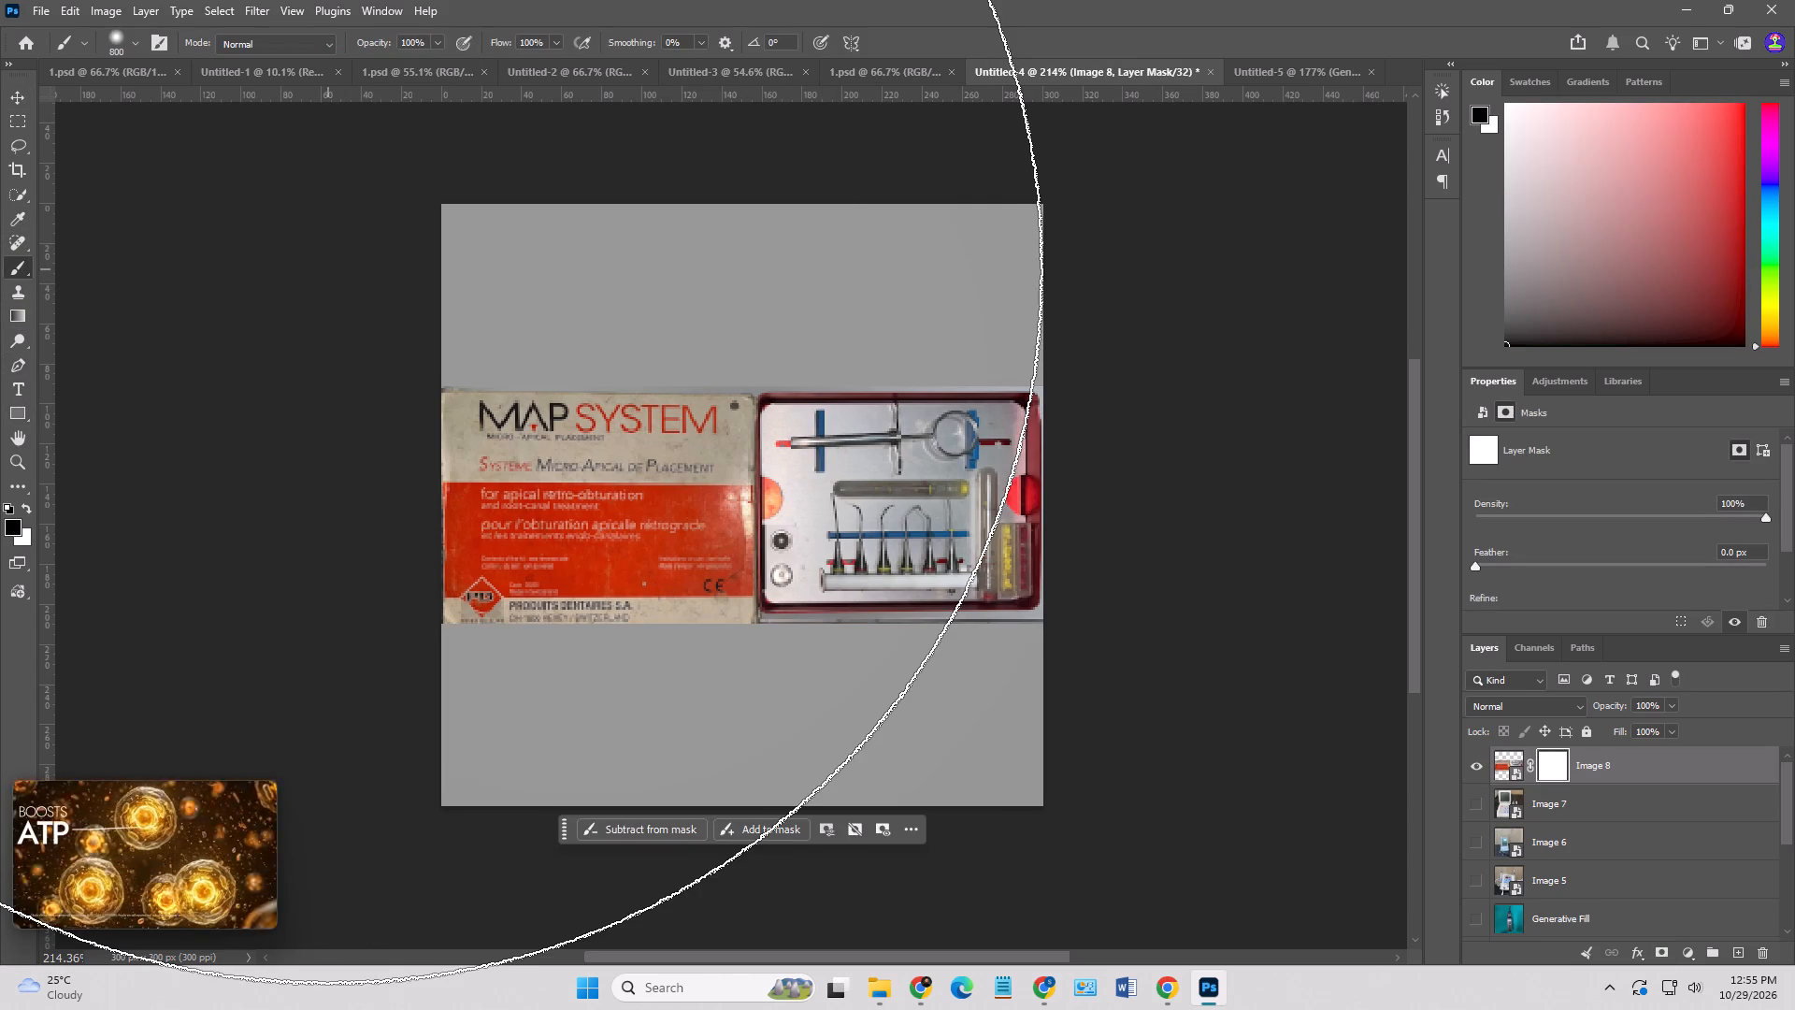
key("bracketleft")
key("bracketleft")
key("bracketleft")
key("bracketleft")
key("bracketleft")
key("bracketleft")
key("bracketleft")
key("bracketleft")
key("bracketleft")
key("bracketleft")
key("bracketleft")
key("bracketleft")
key("bracketleft")
key("bracketleft")
key("bracketleft")
key("bracketleft")
key("bracketleft")
key("bracketleft")
key("bracketleft")
key("bracketleft")
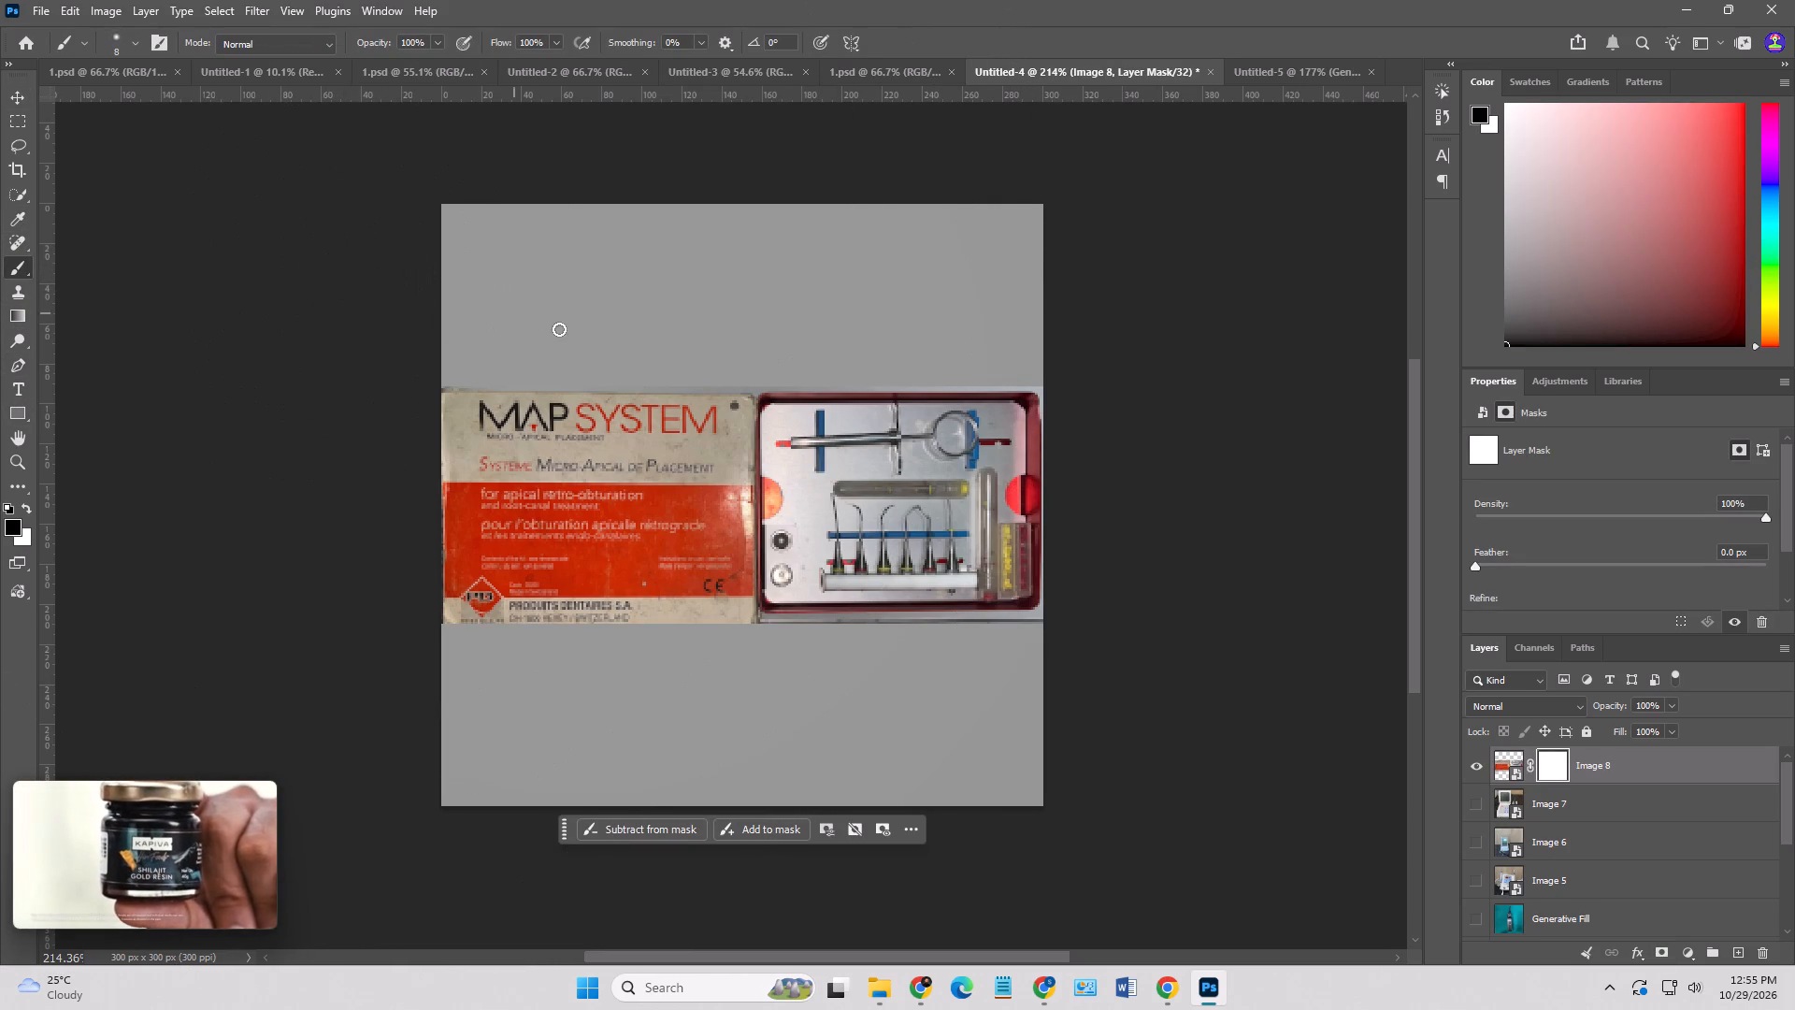
scroll(498, 367, "up", 10, "alt")
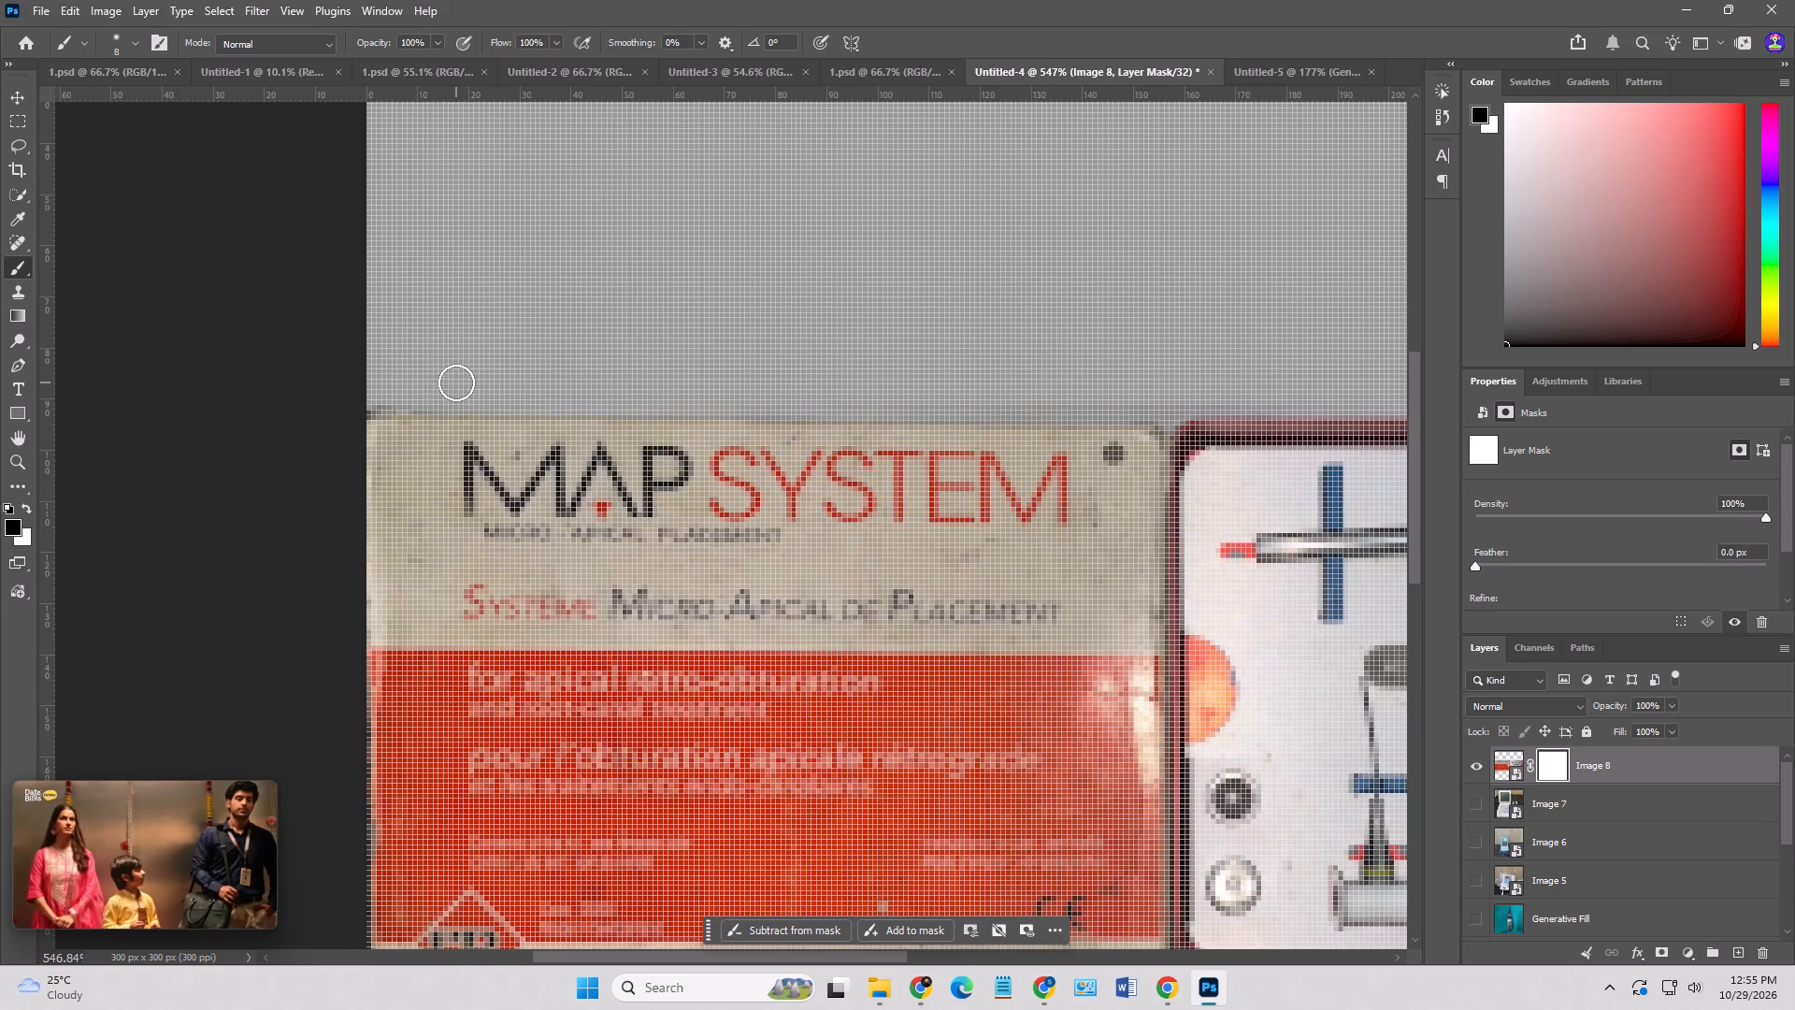
type("[[")
key("bracketleft")
key("bracketleft")
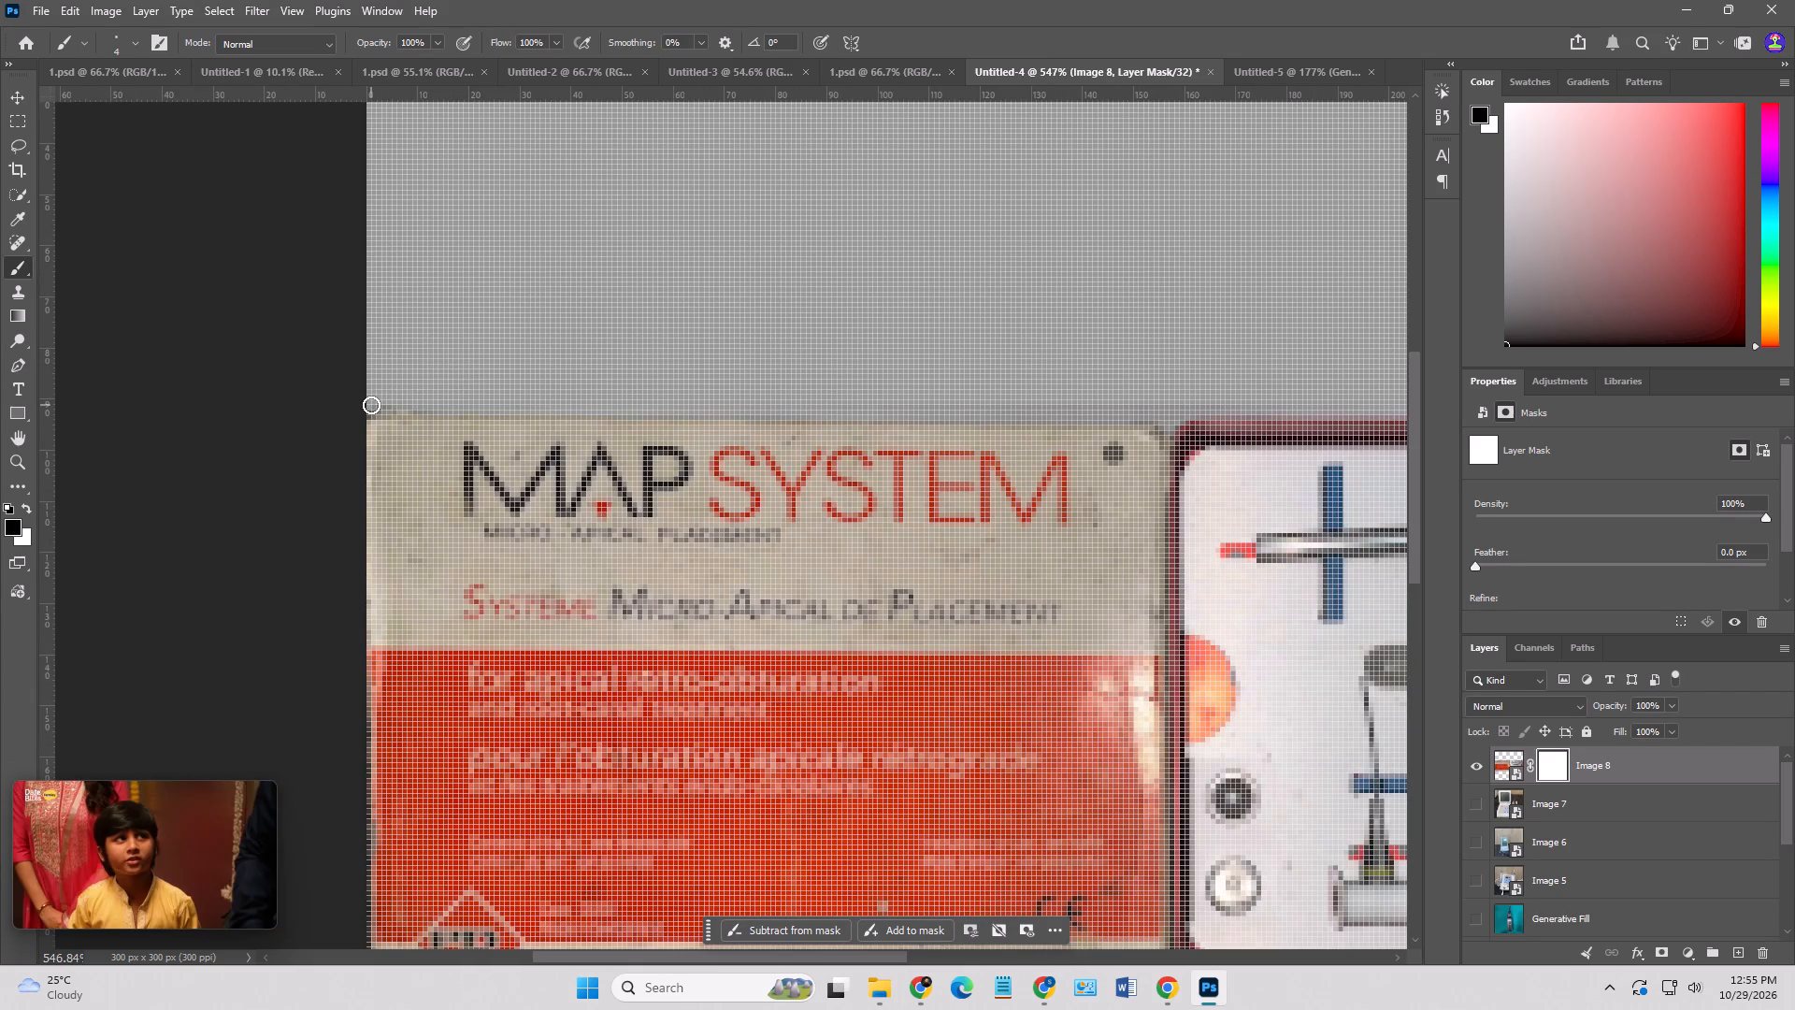
left_click(371, 405)
scroll(371, 405, "down", 5, "alt")
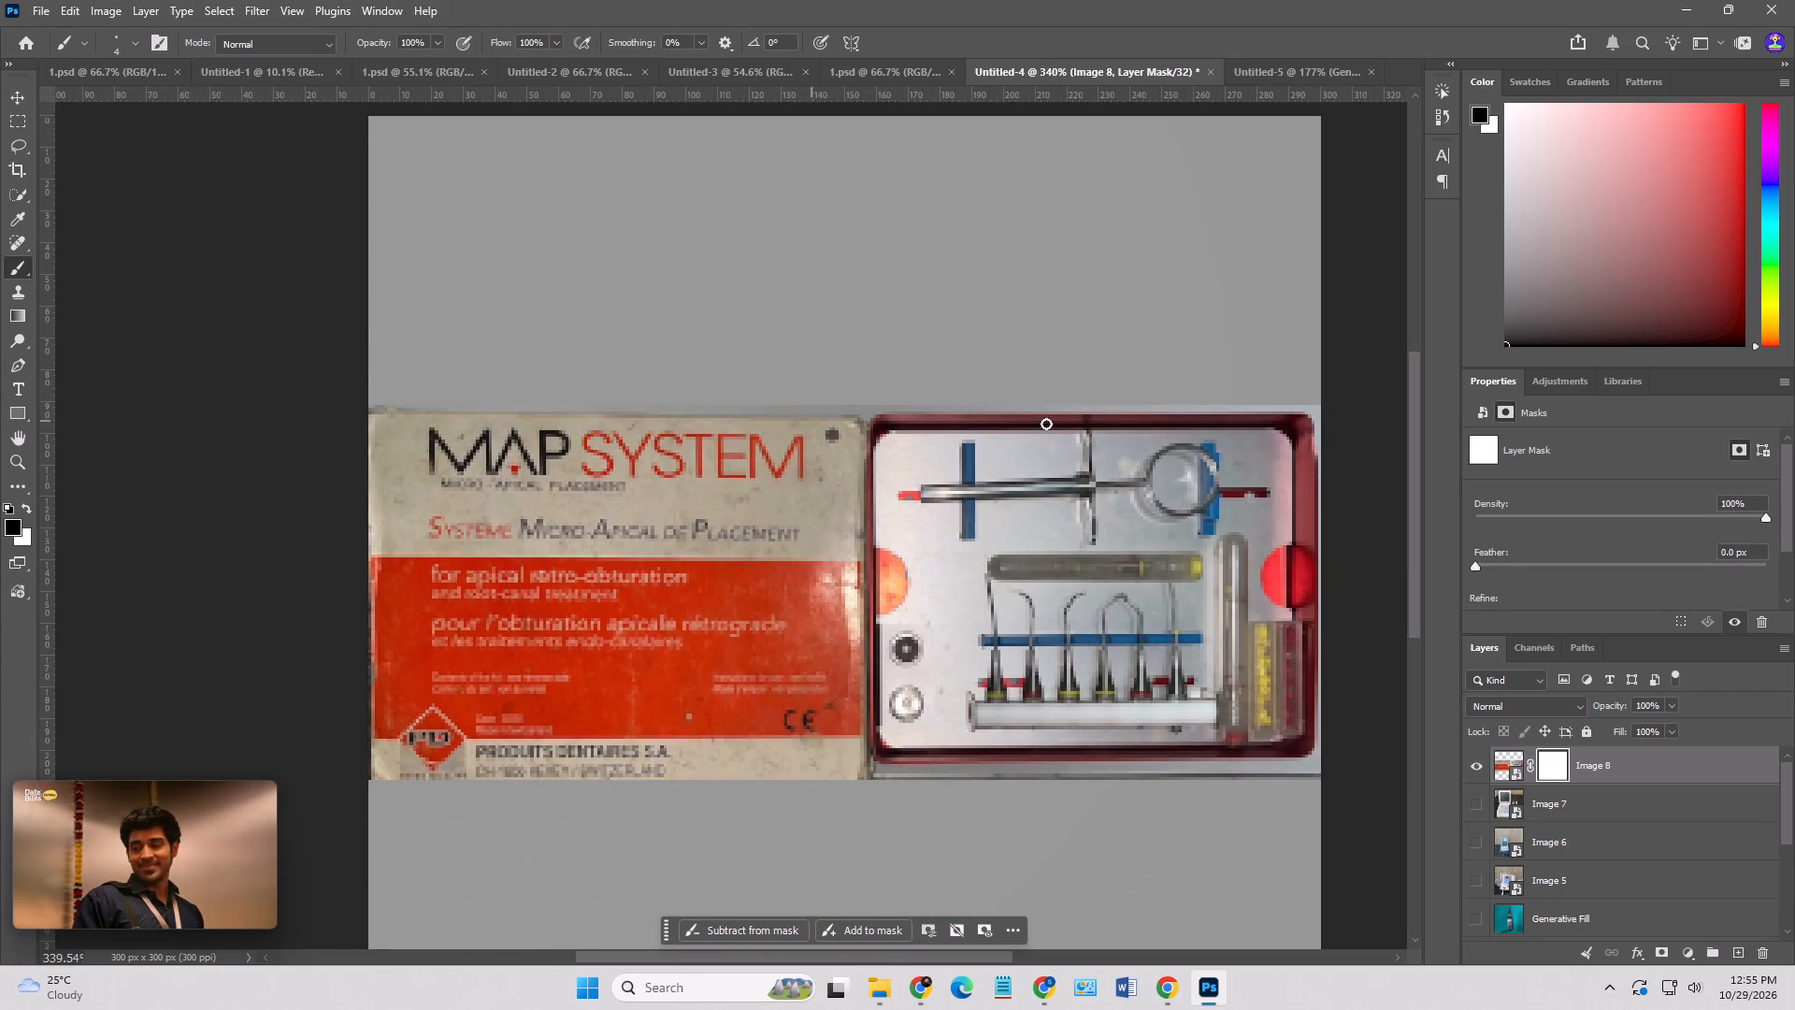
left_click(998, 404, "shift")
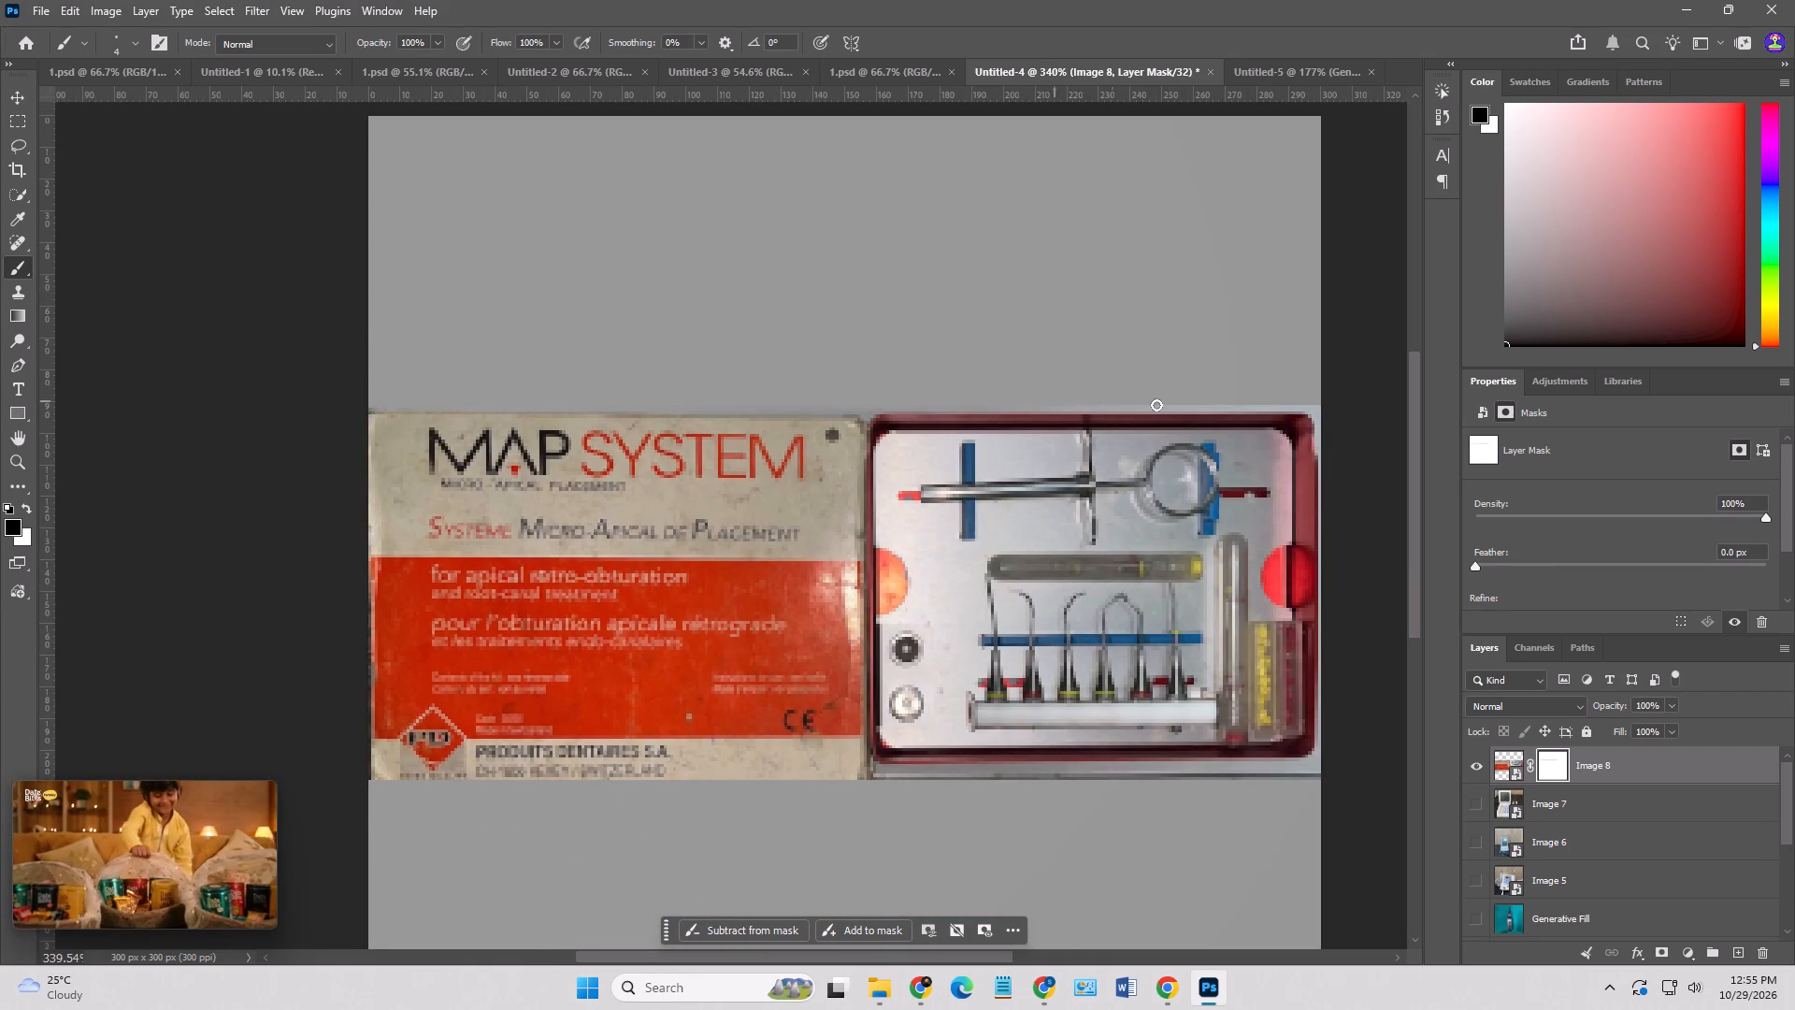
left_click(1324, 407, "shift")
left_click_drag(1315, 408, 1324, 426)
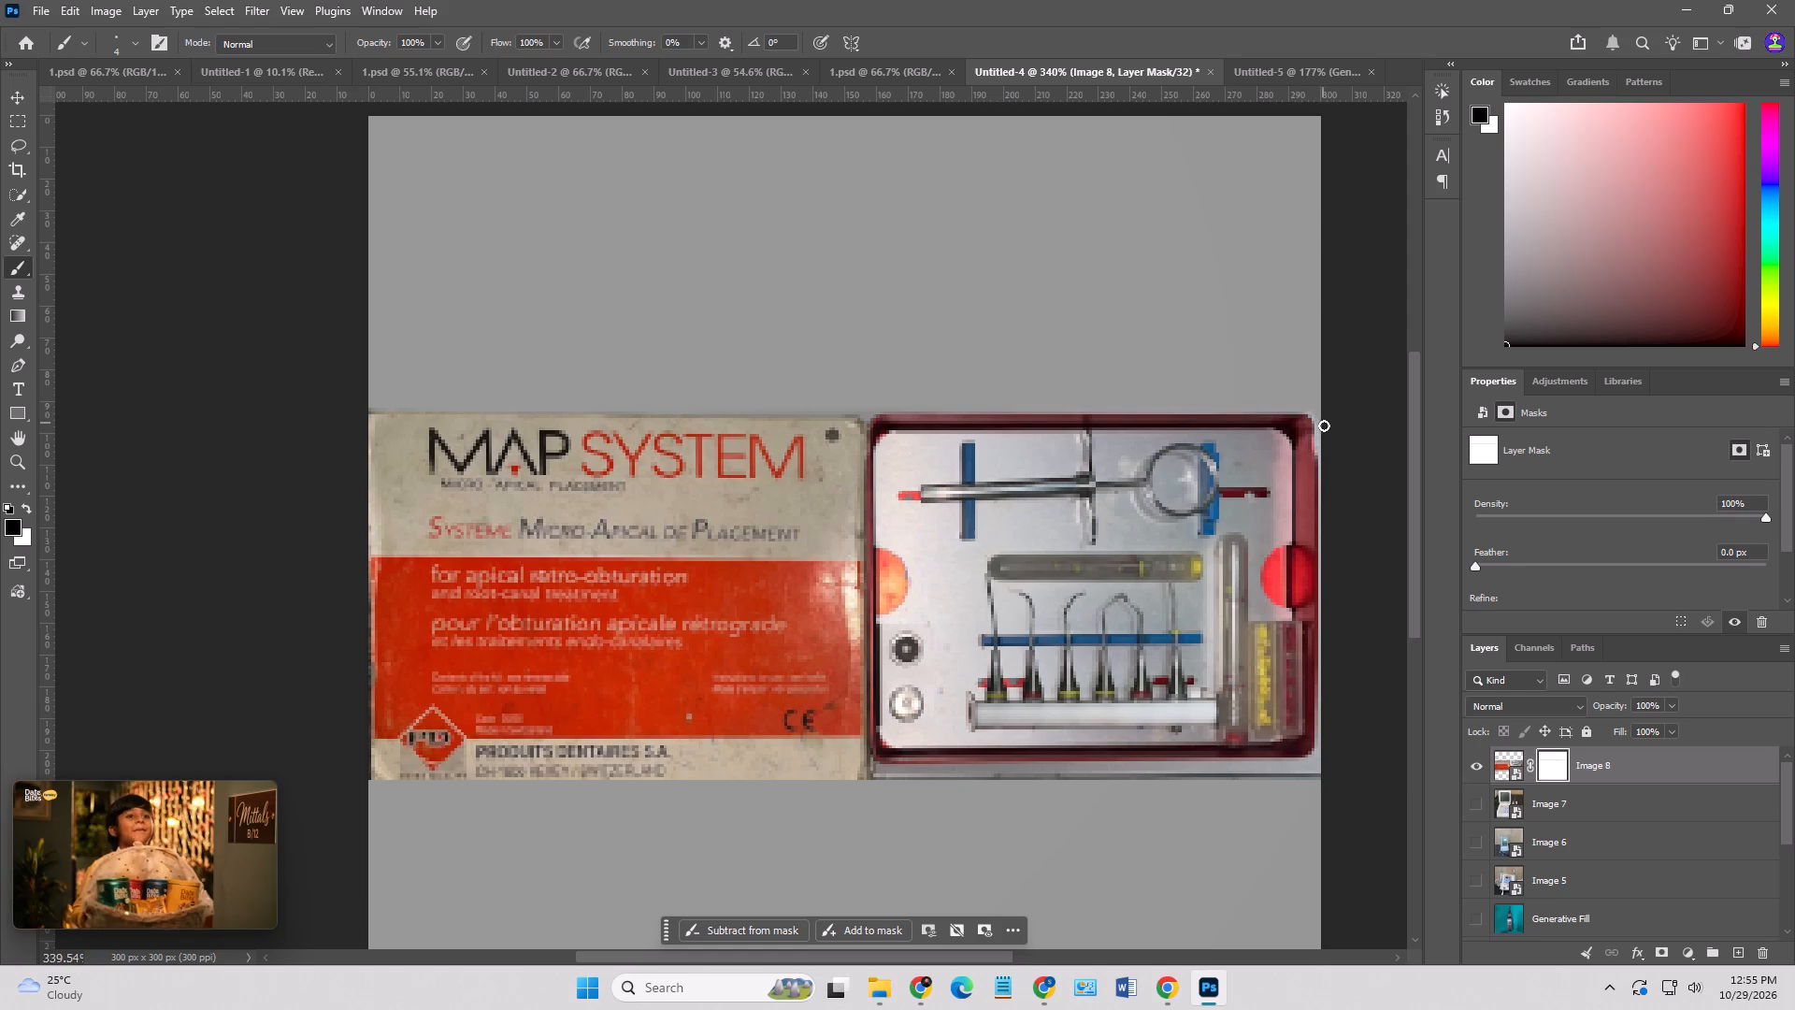
left_click_drag(1324, 426, 1330, 453)
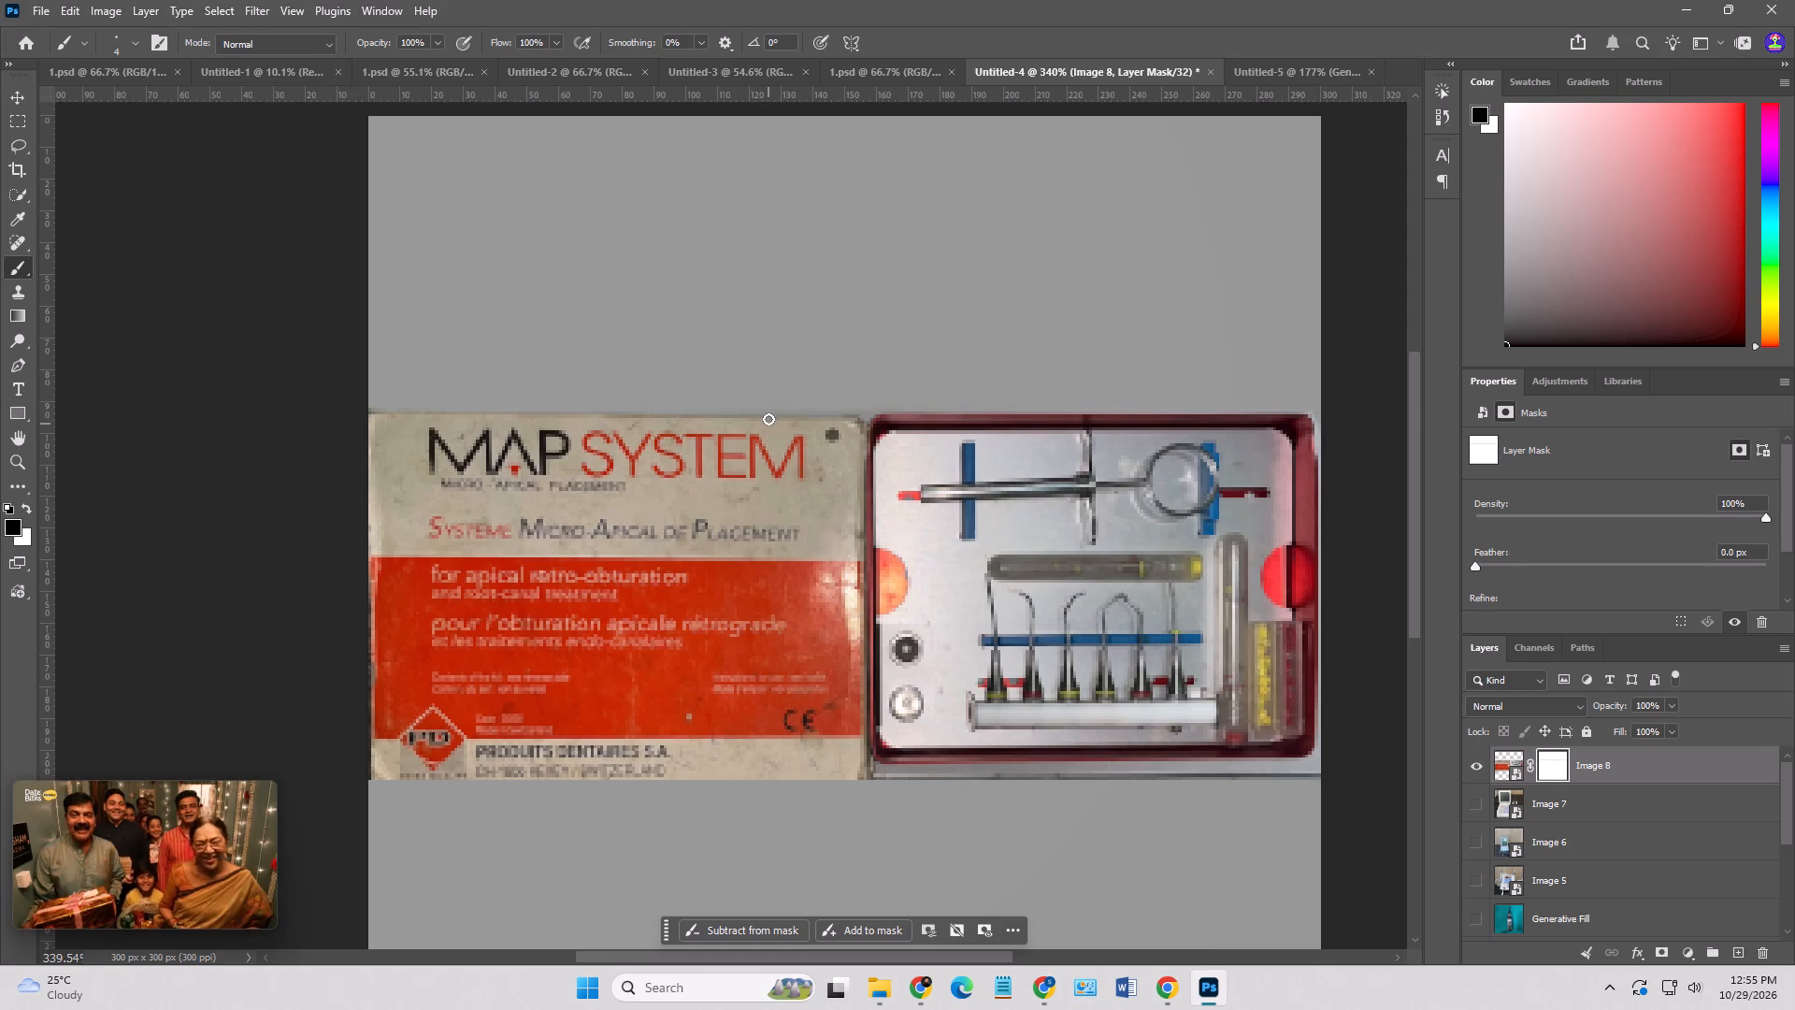
left_click_drag(865, 409, 826, 407)
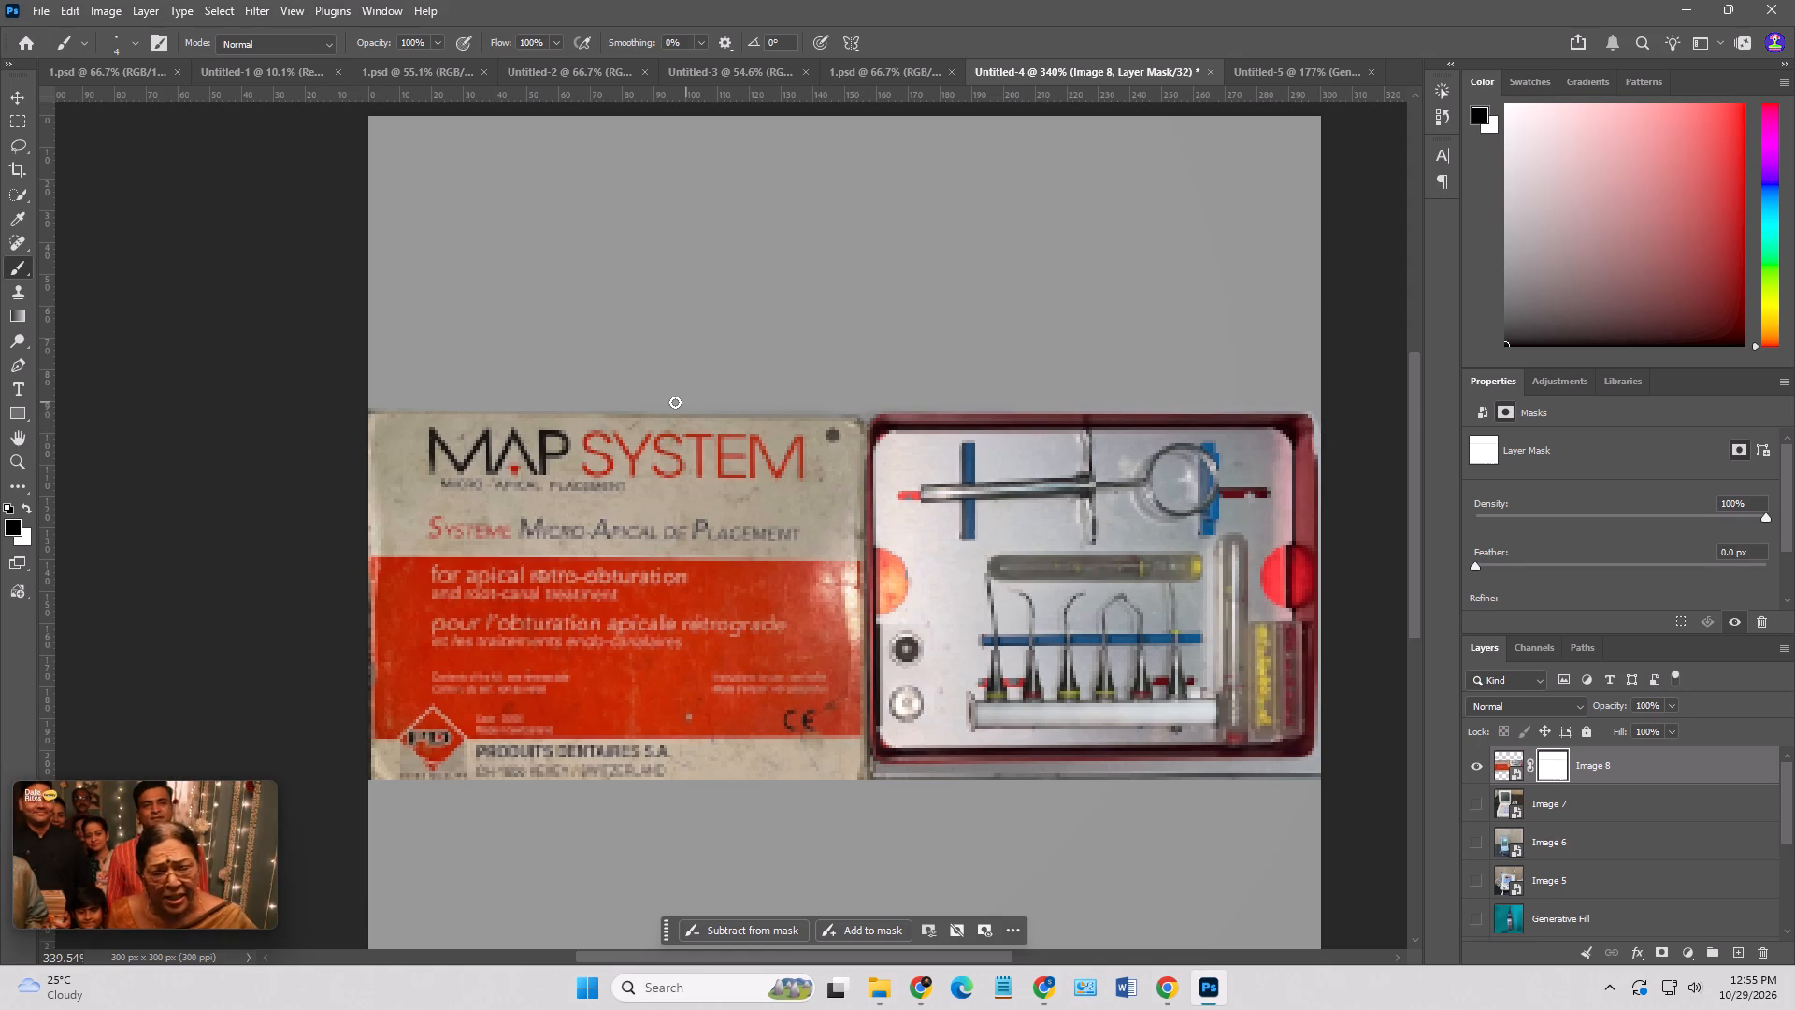
left_click(621, 407, "shift")
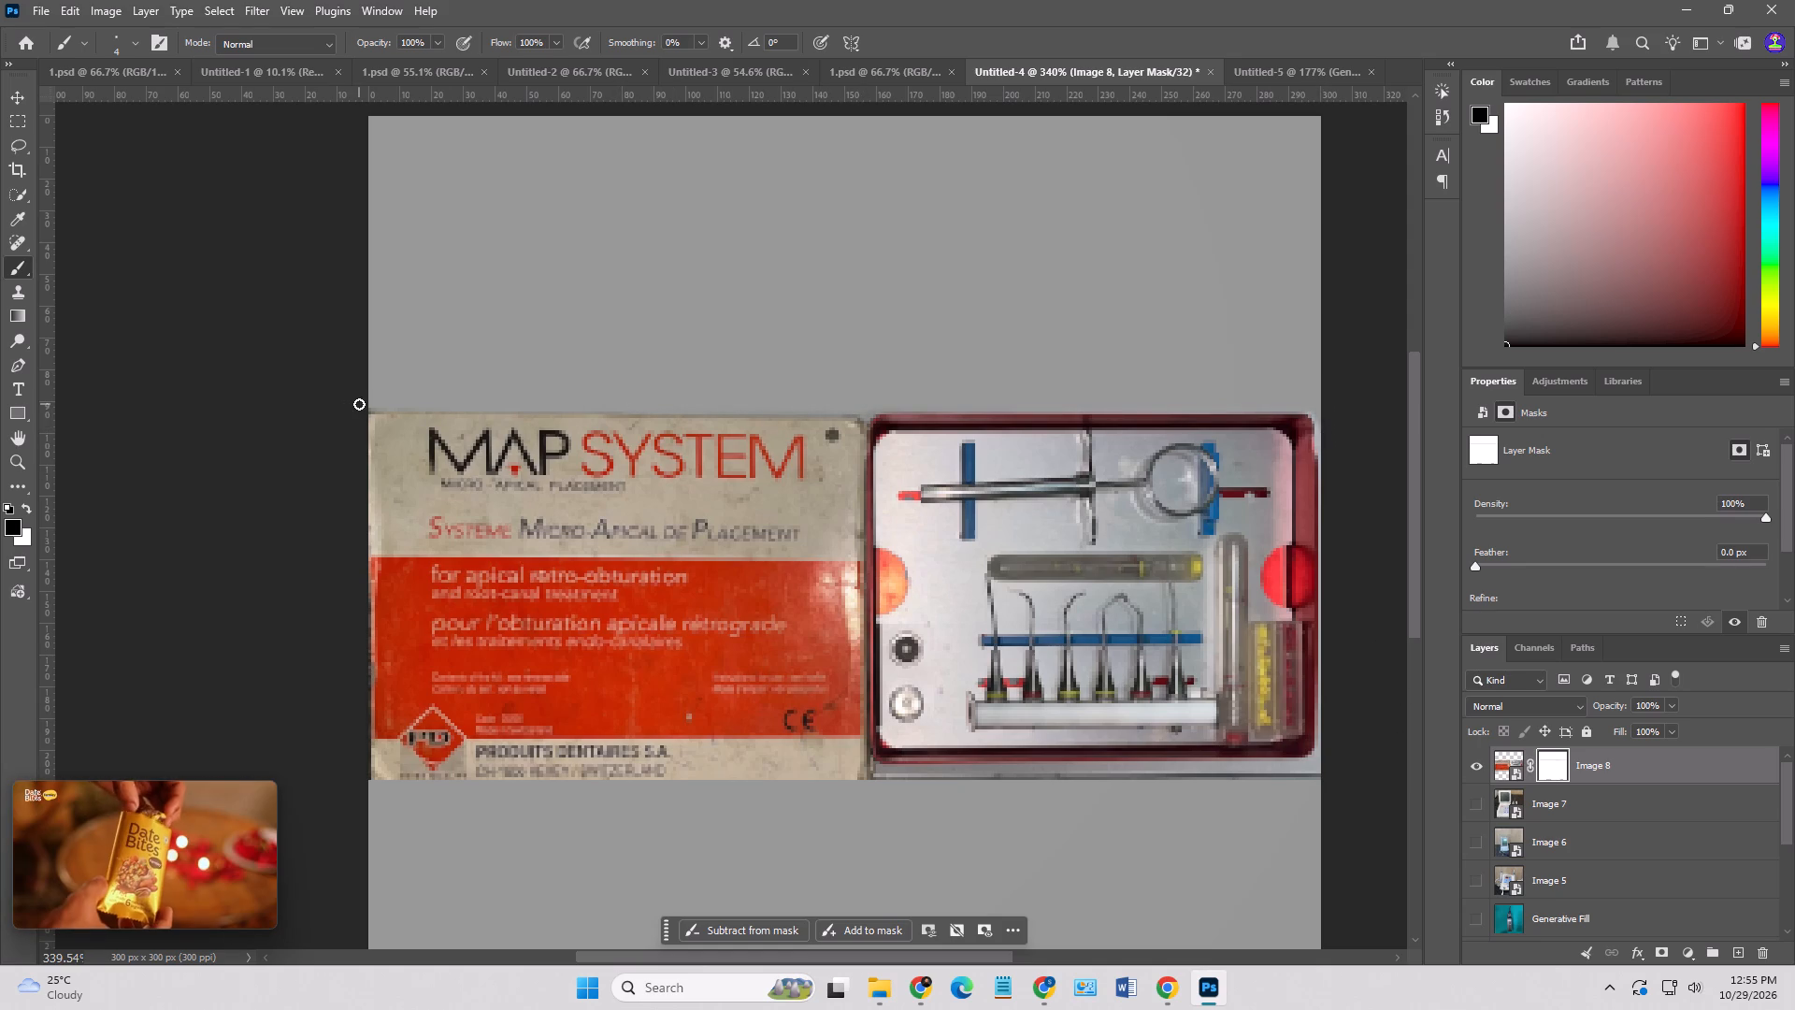
left_click(367, 406, "shift")
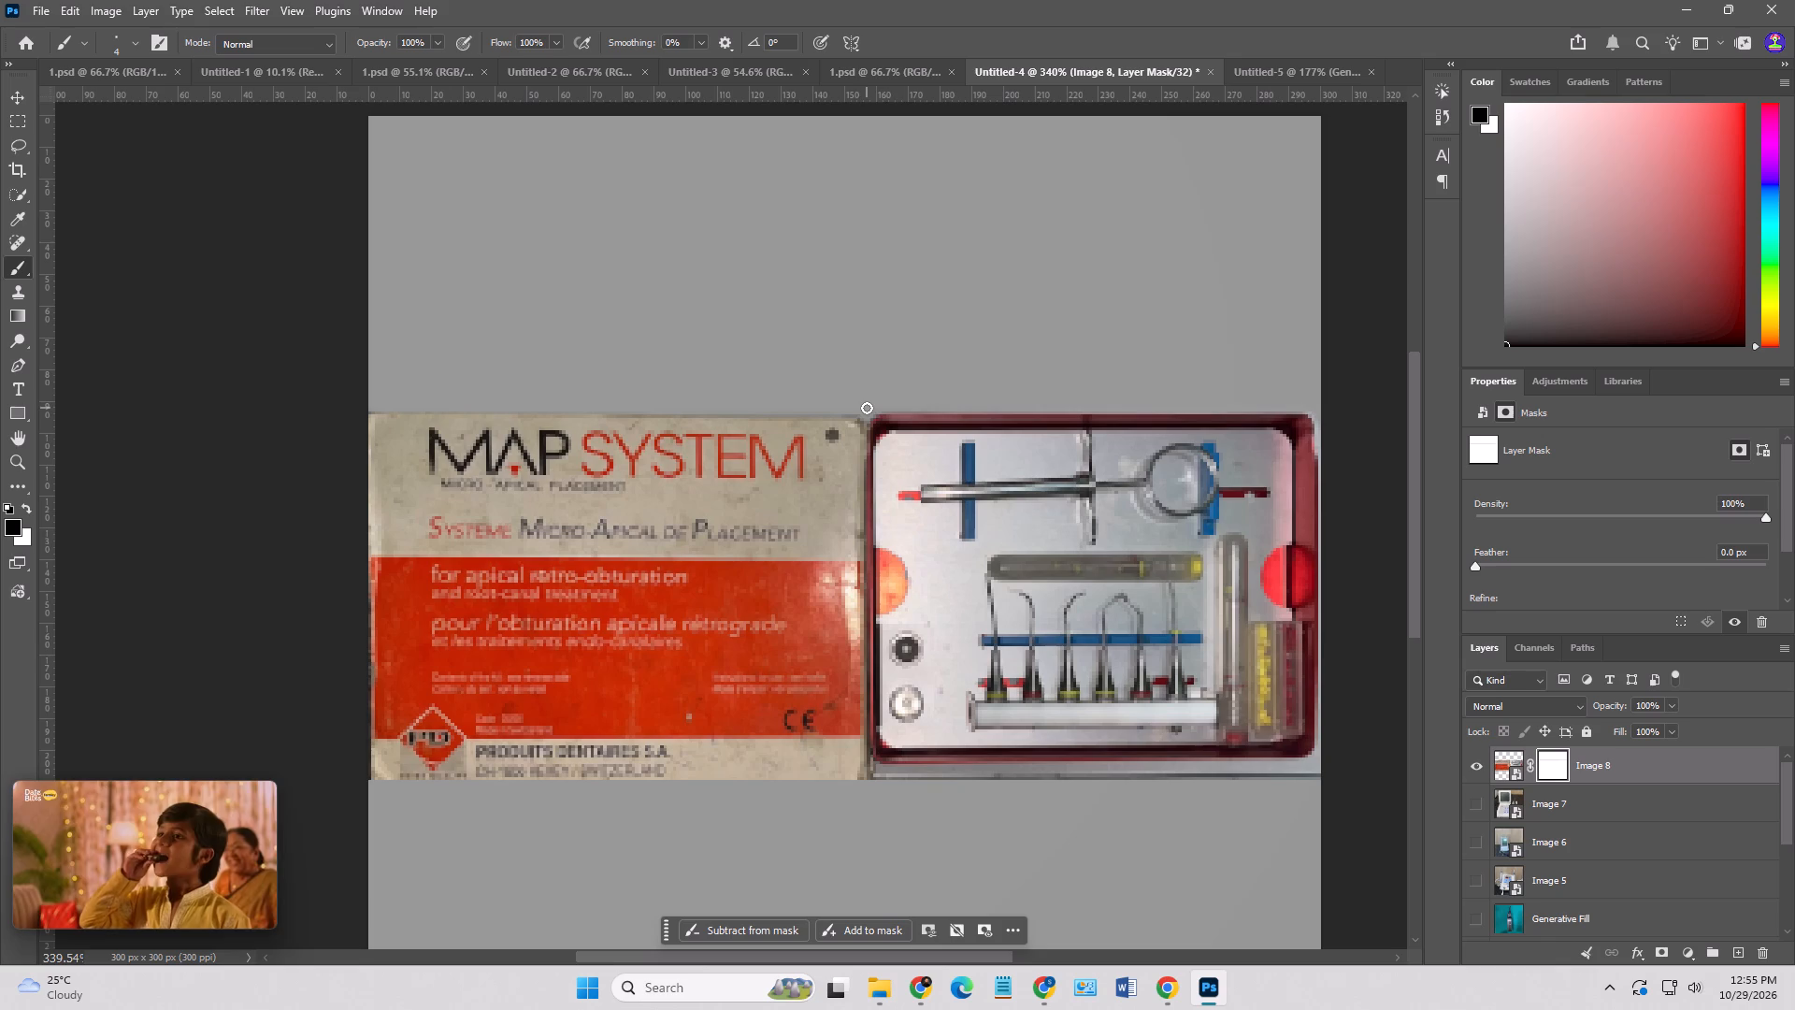
left_click_drag(868, 408, 1119, 392)
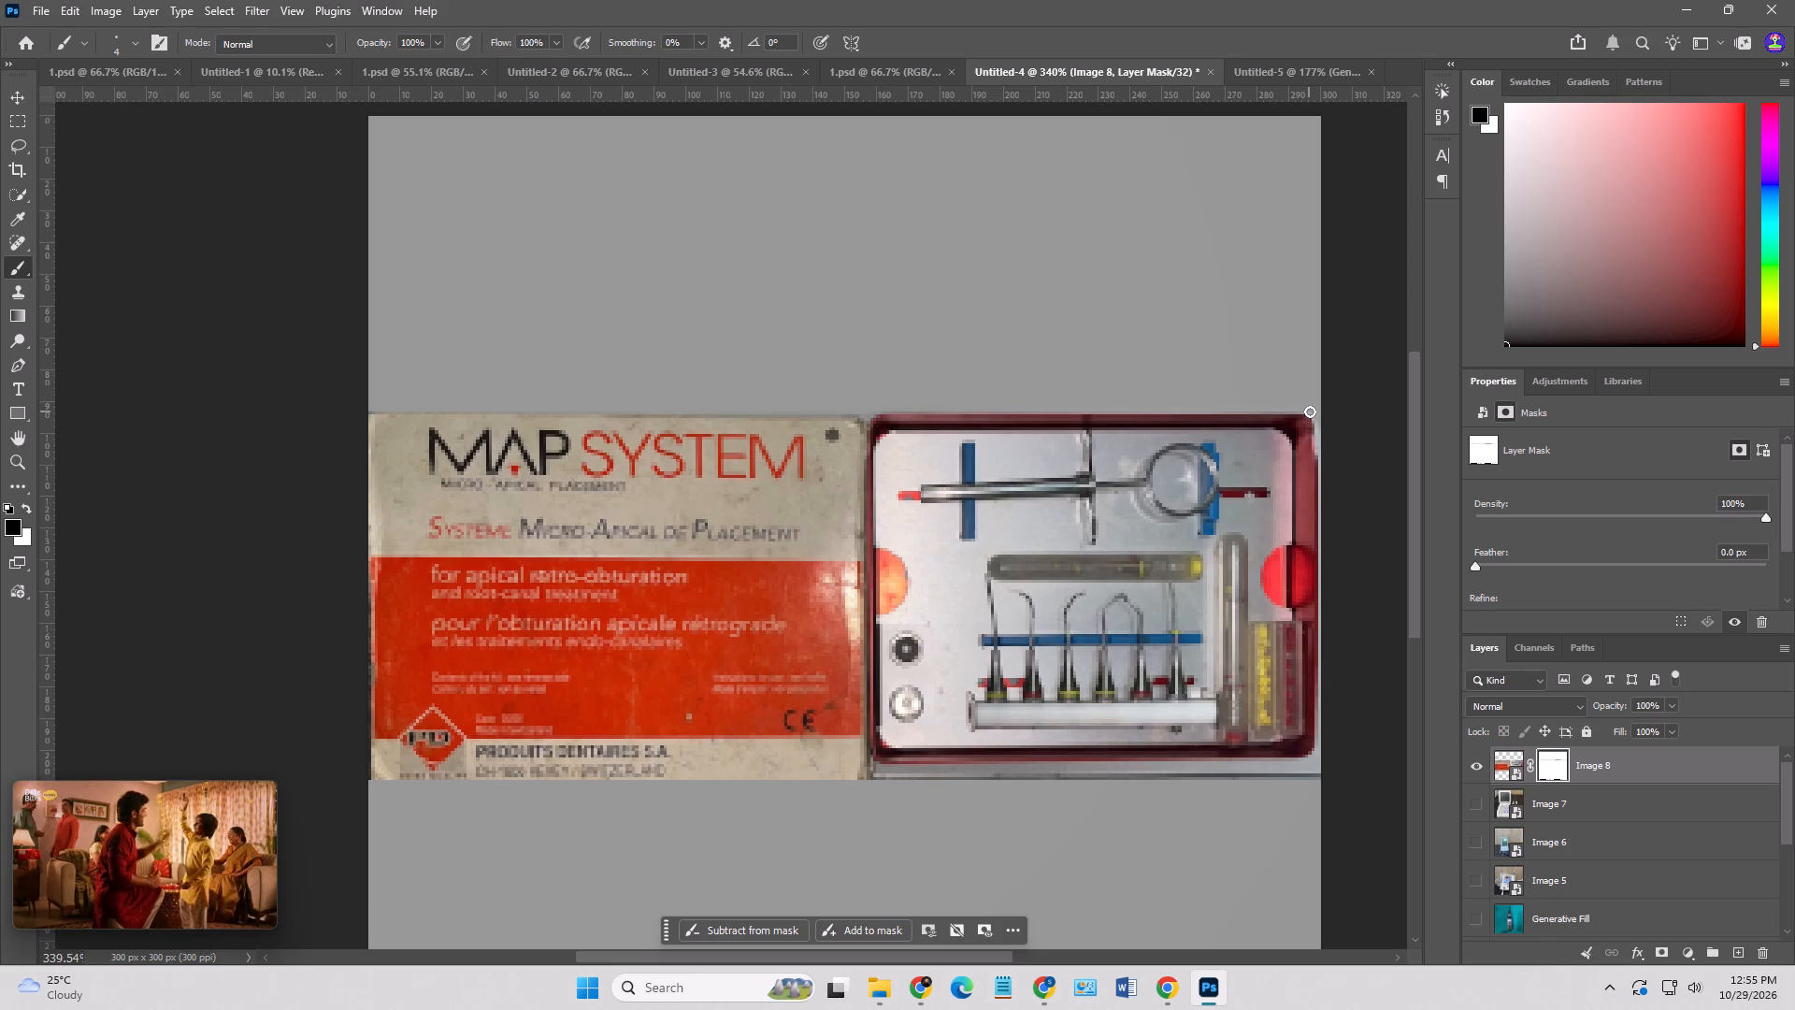
scroll(1299, 411, "down", 5, "alt")
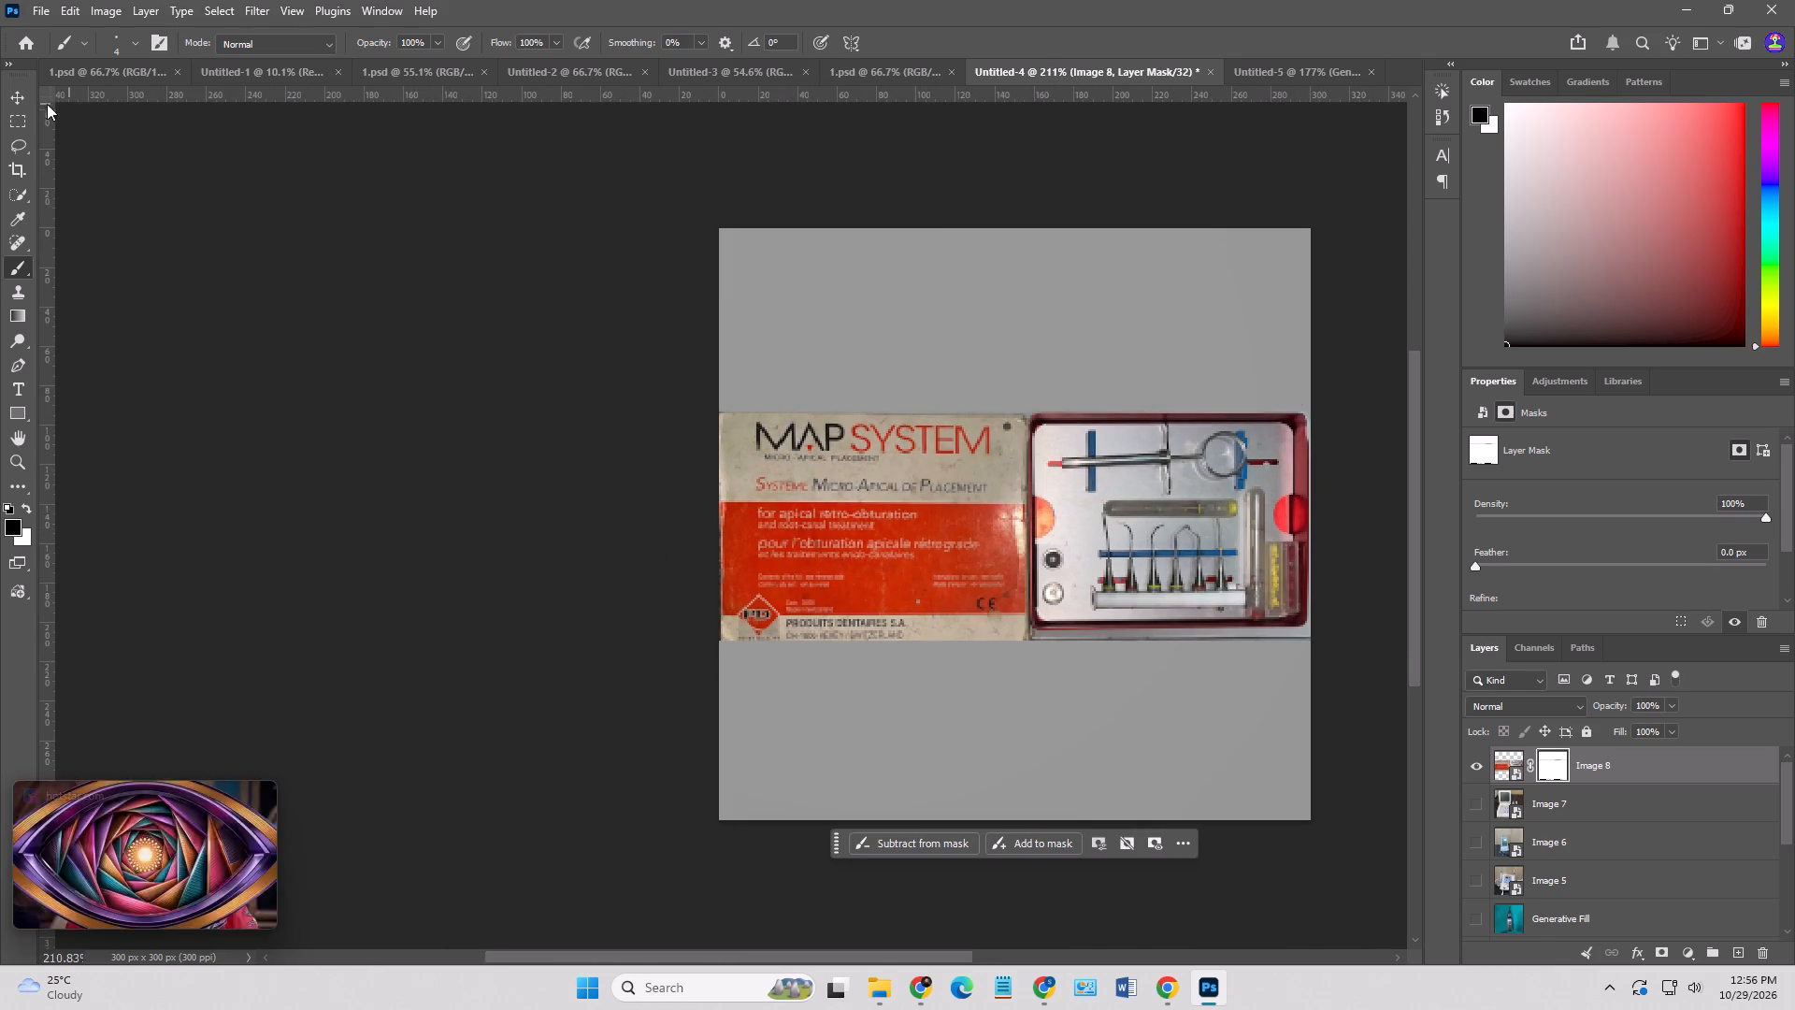
left_click(19, 98)
left_click(354, 338)
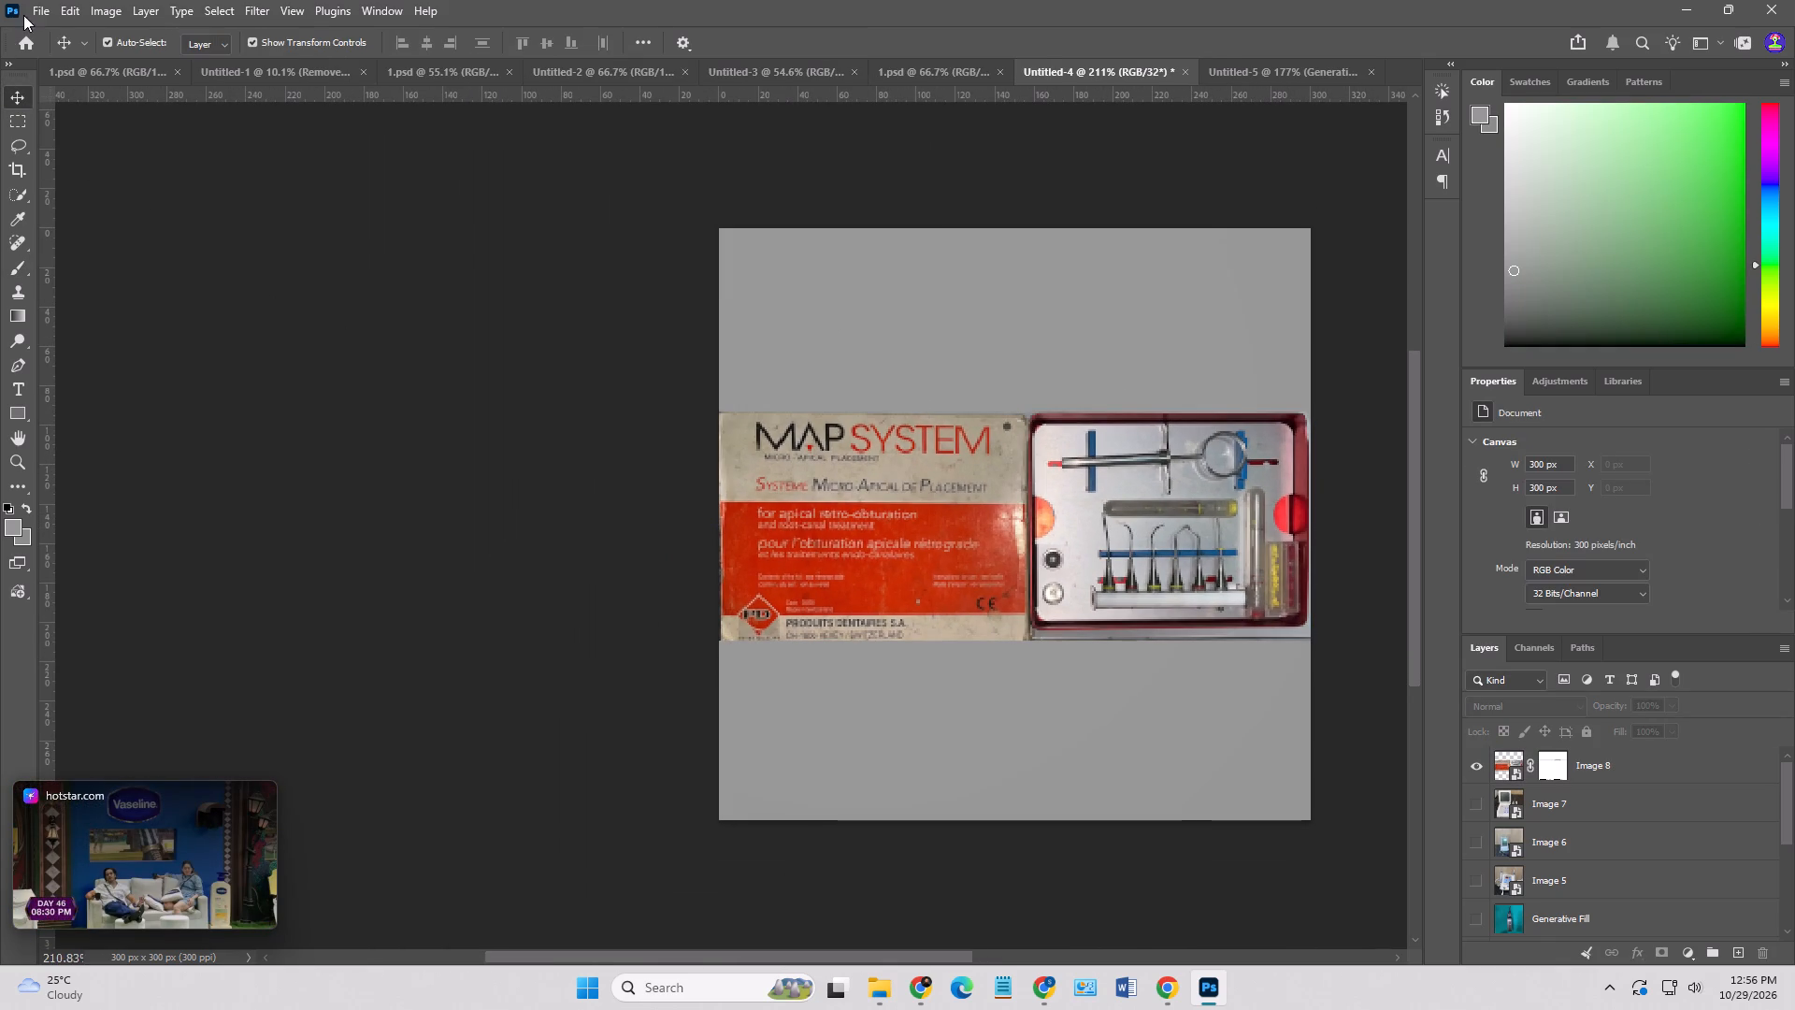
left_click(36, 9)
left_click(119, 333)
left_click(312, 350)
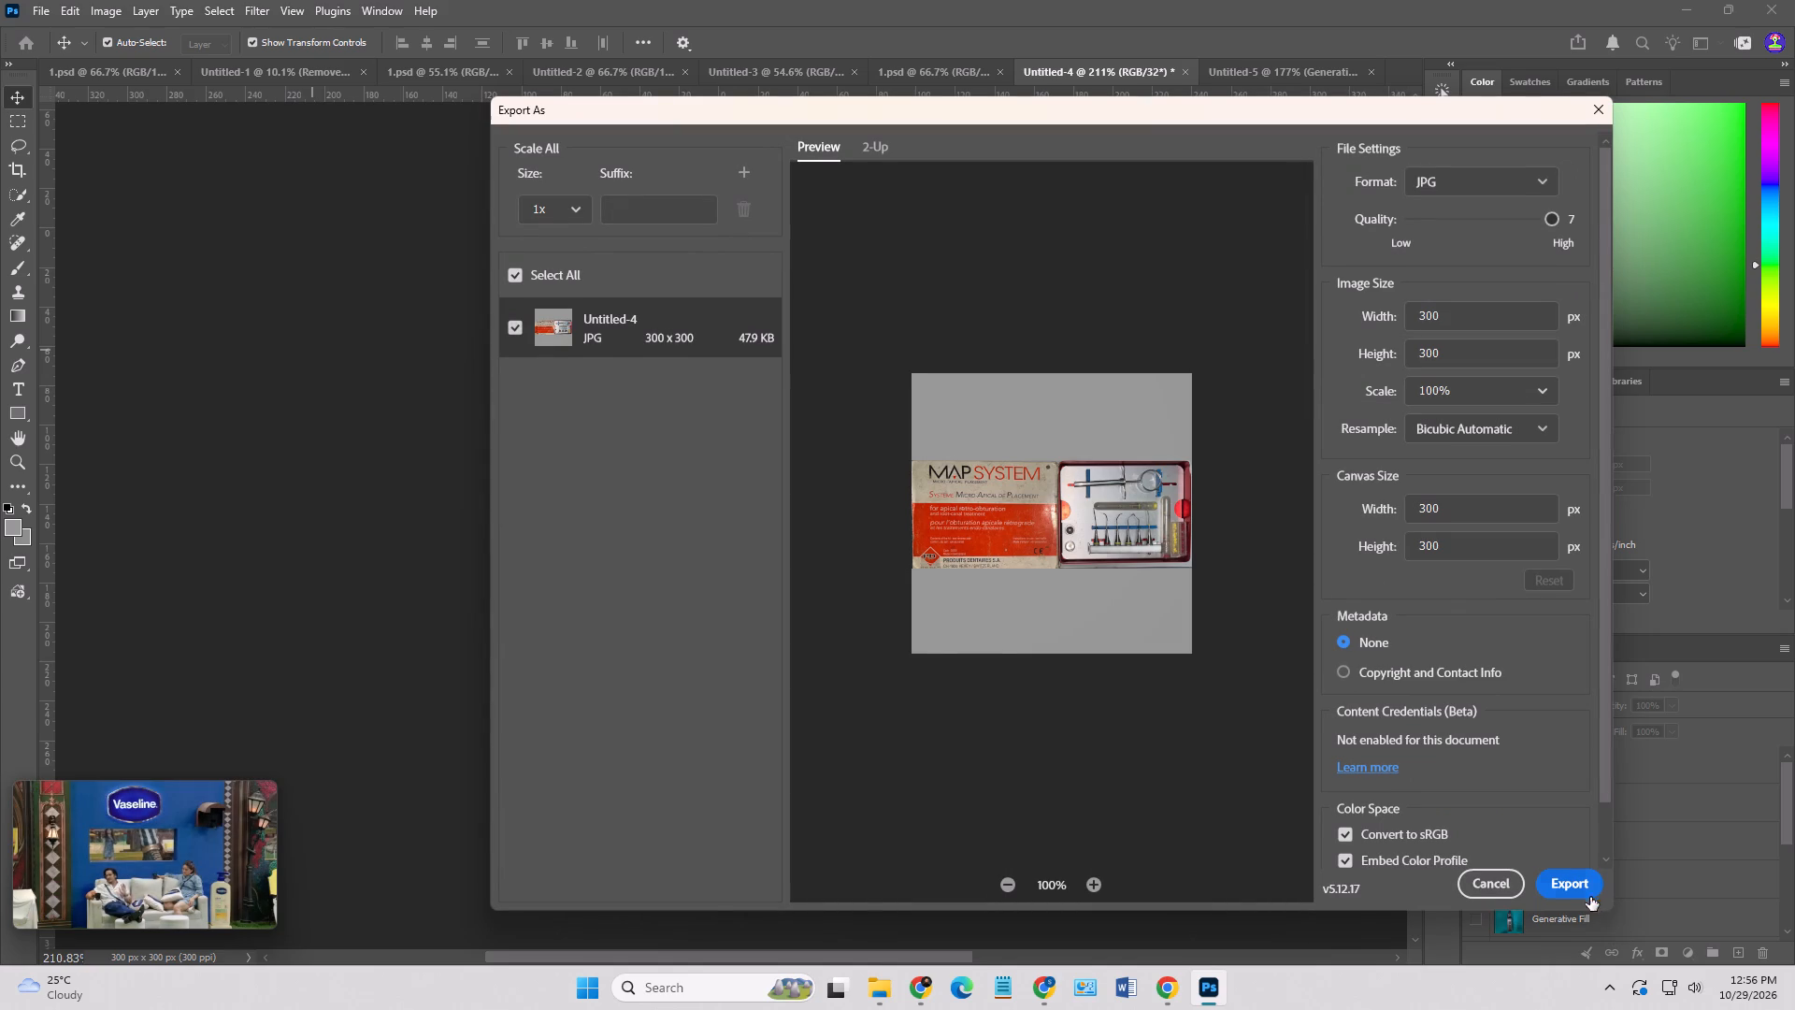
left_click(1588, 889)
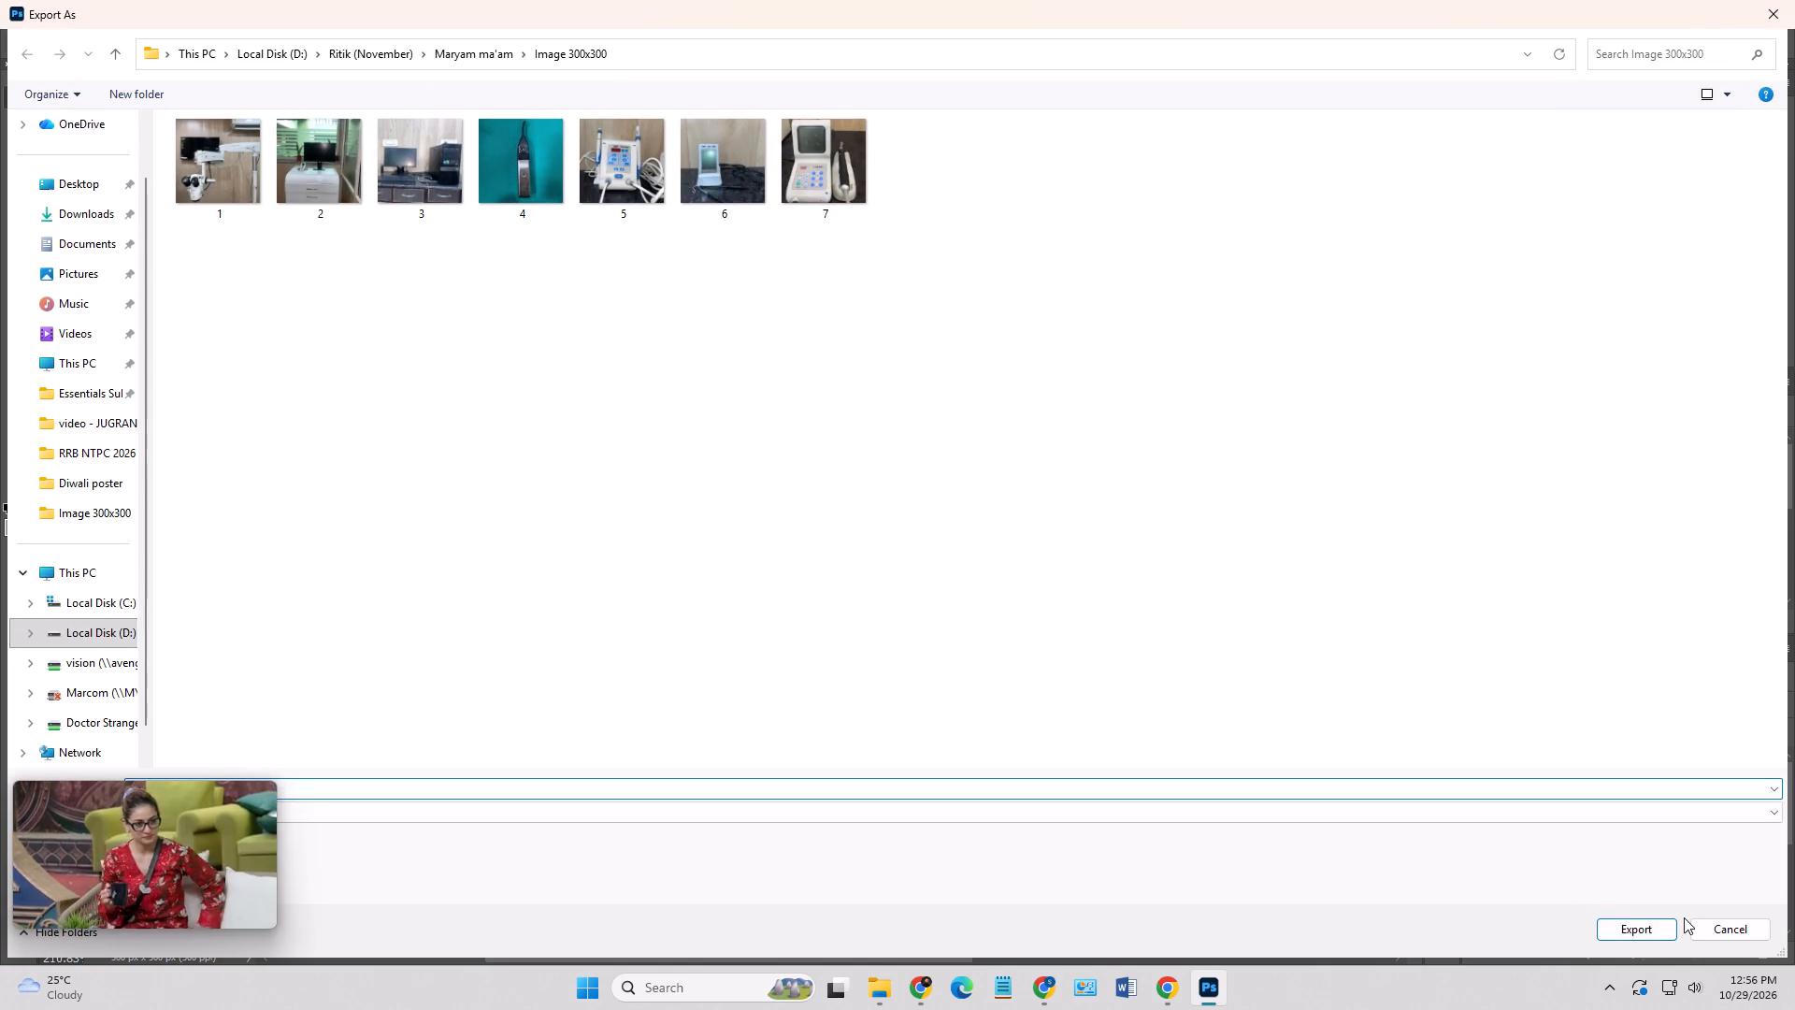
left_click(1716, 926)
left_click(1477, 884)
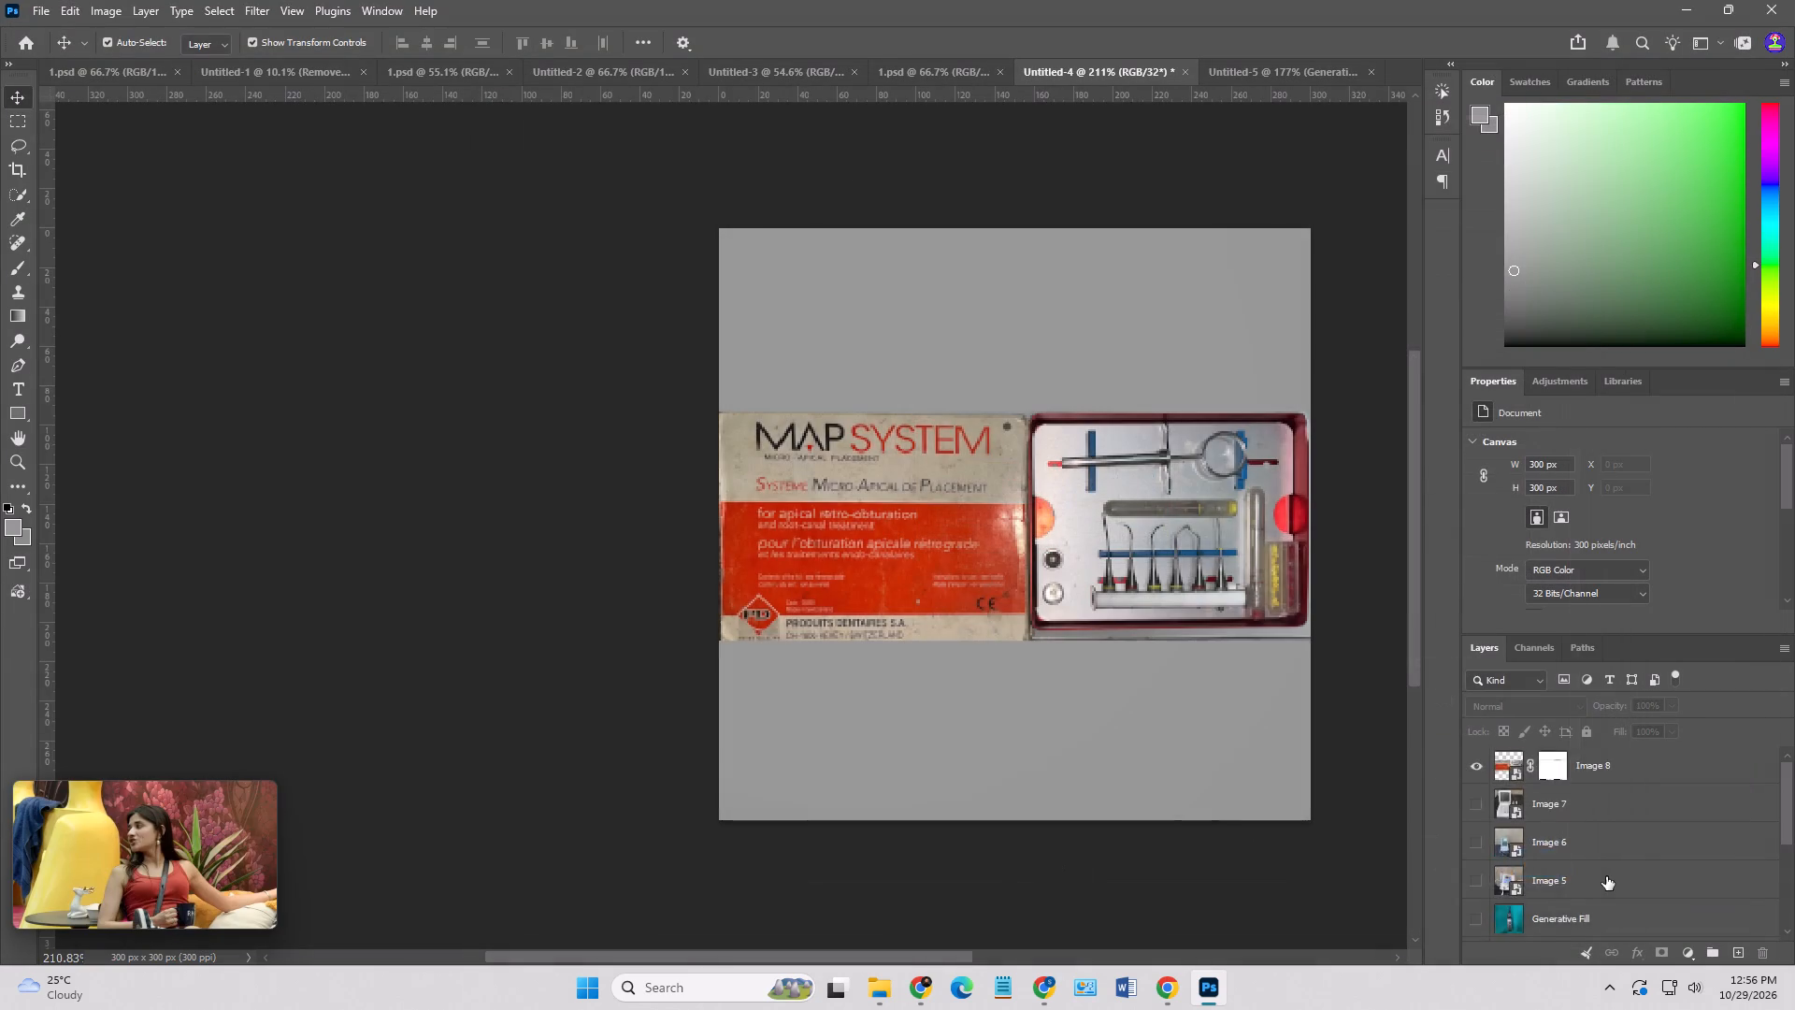
Apply Add Noise to Layer 2 with an amount of 2.5% and Uniform distribution.
scroll(1606, 876, "down", 4)
left_click(1578, 918)
left_click(263, 5)
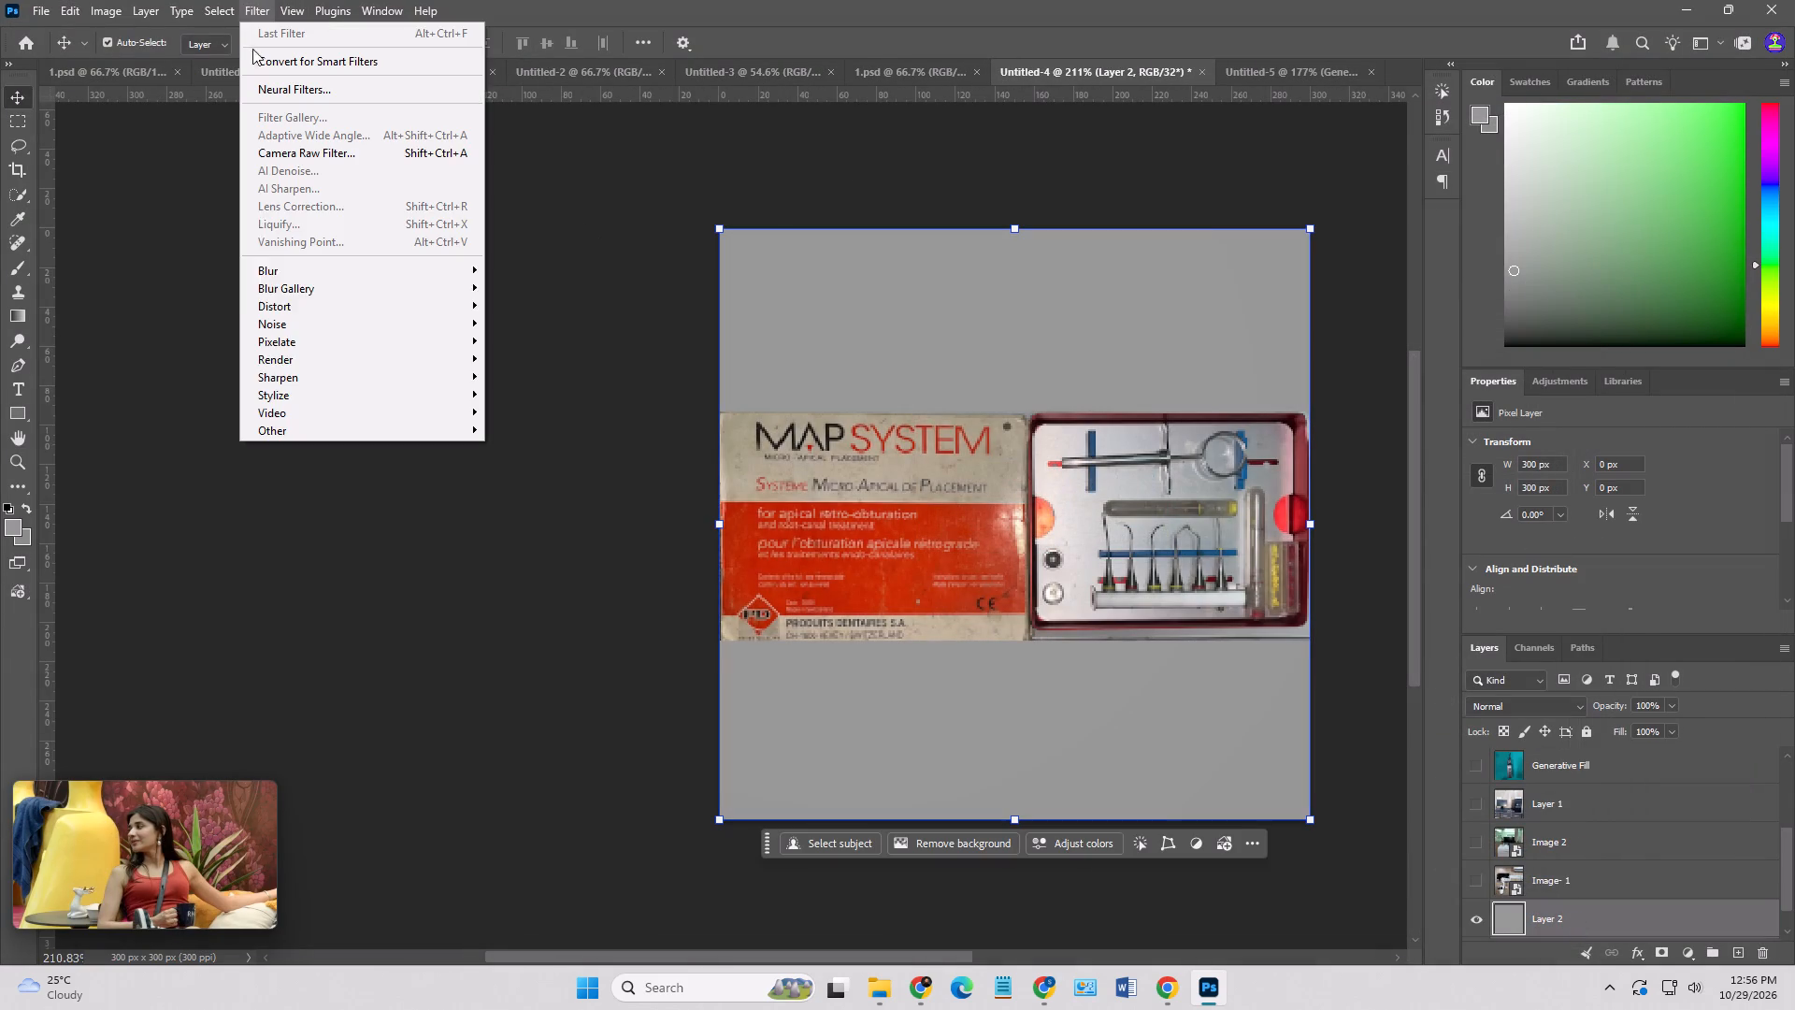
left_click(315, 320)
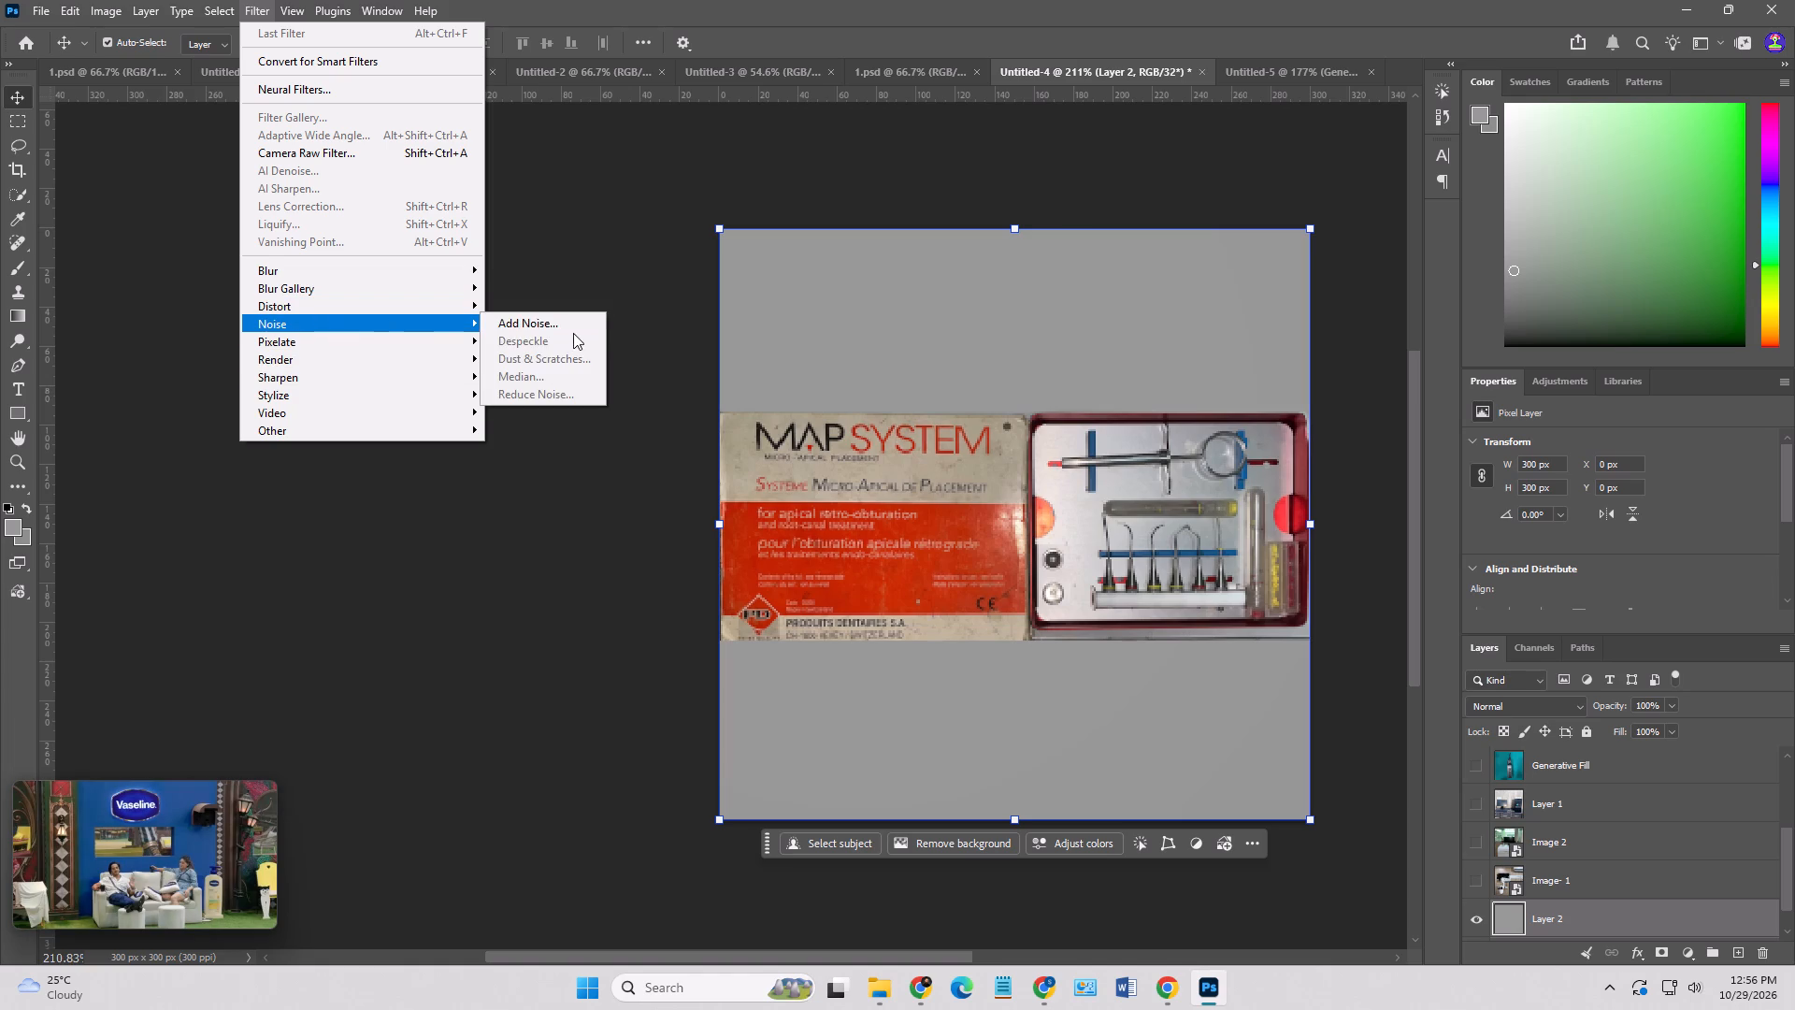
left_click(552, 322)
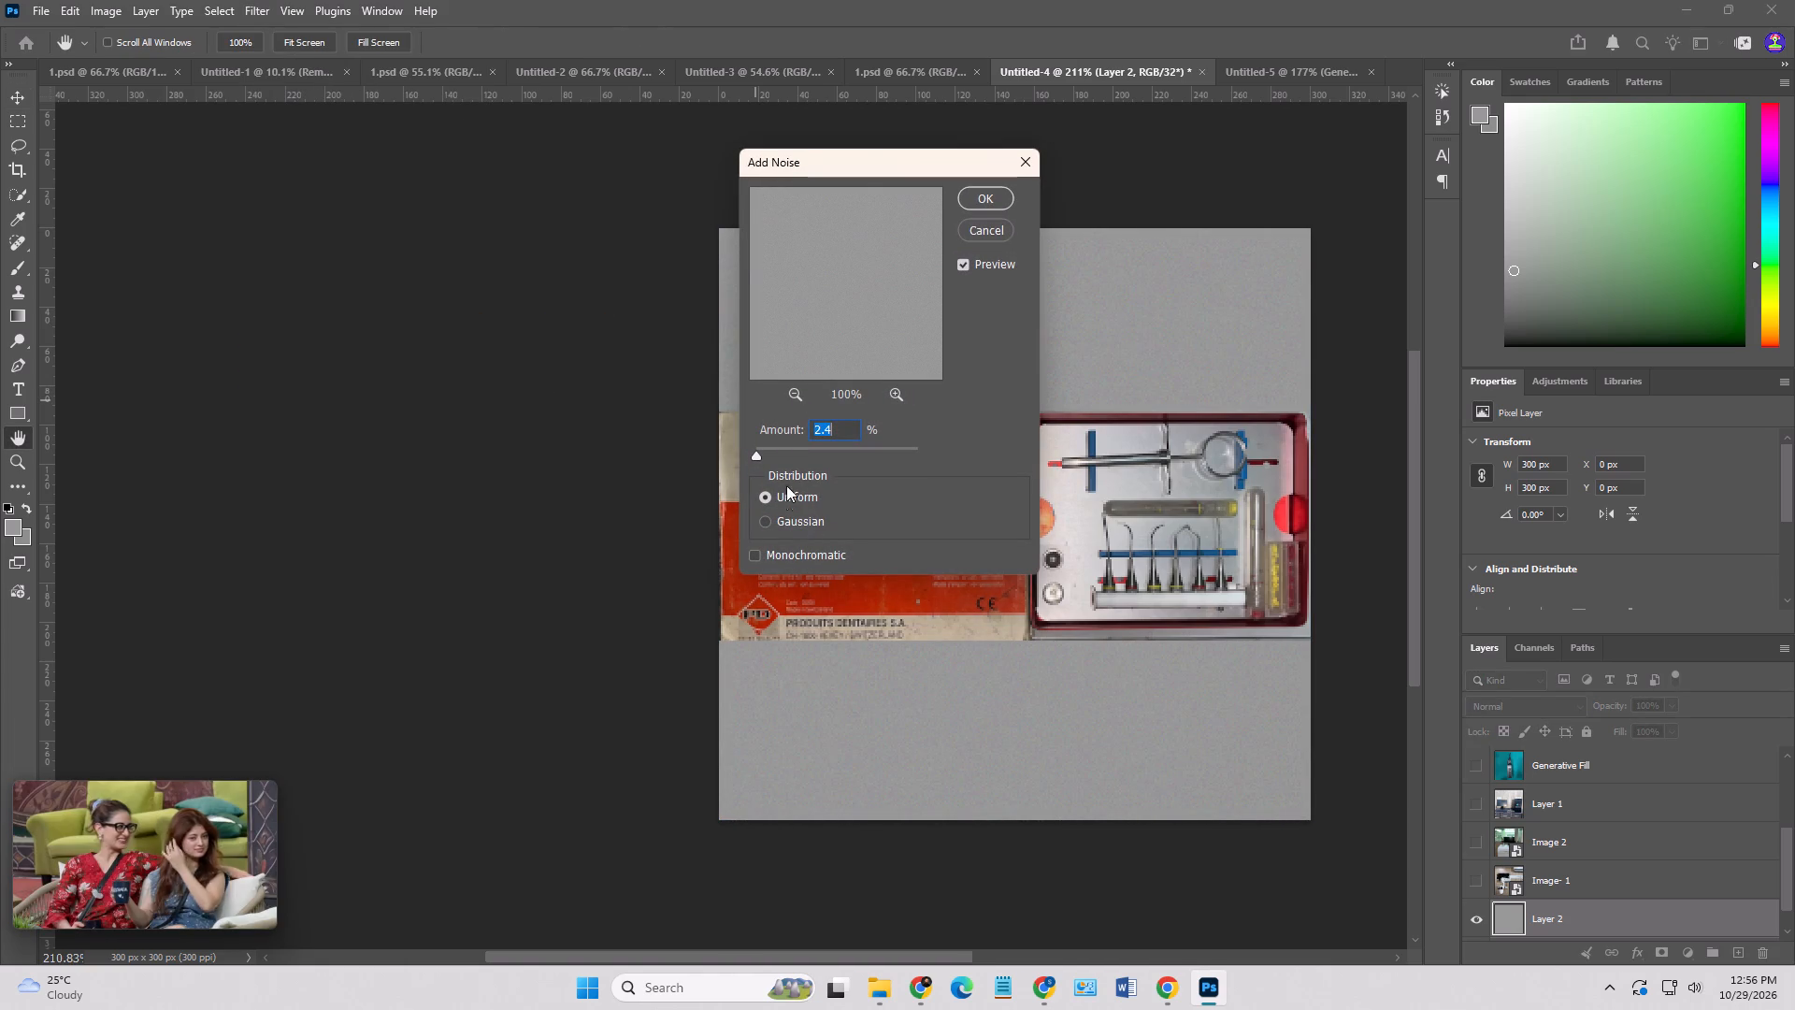
left_click(786, 522)
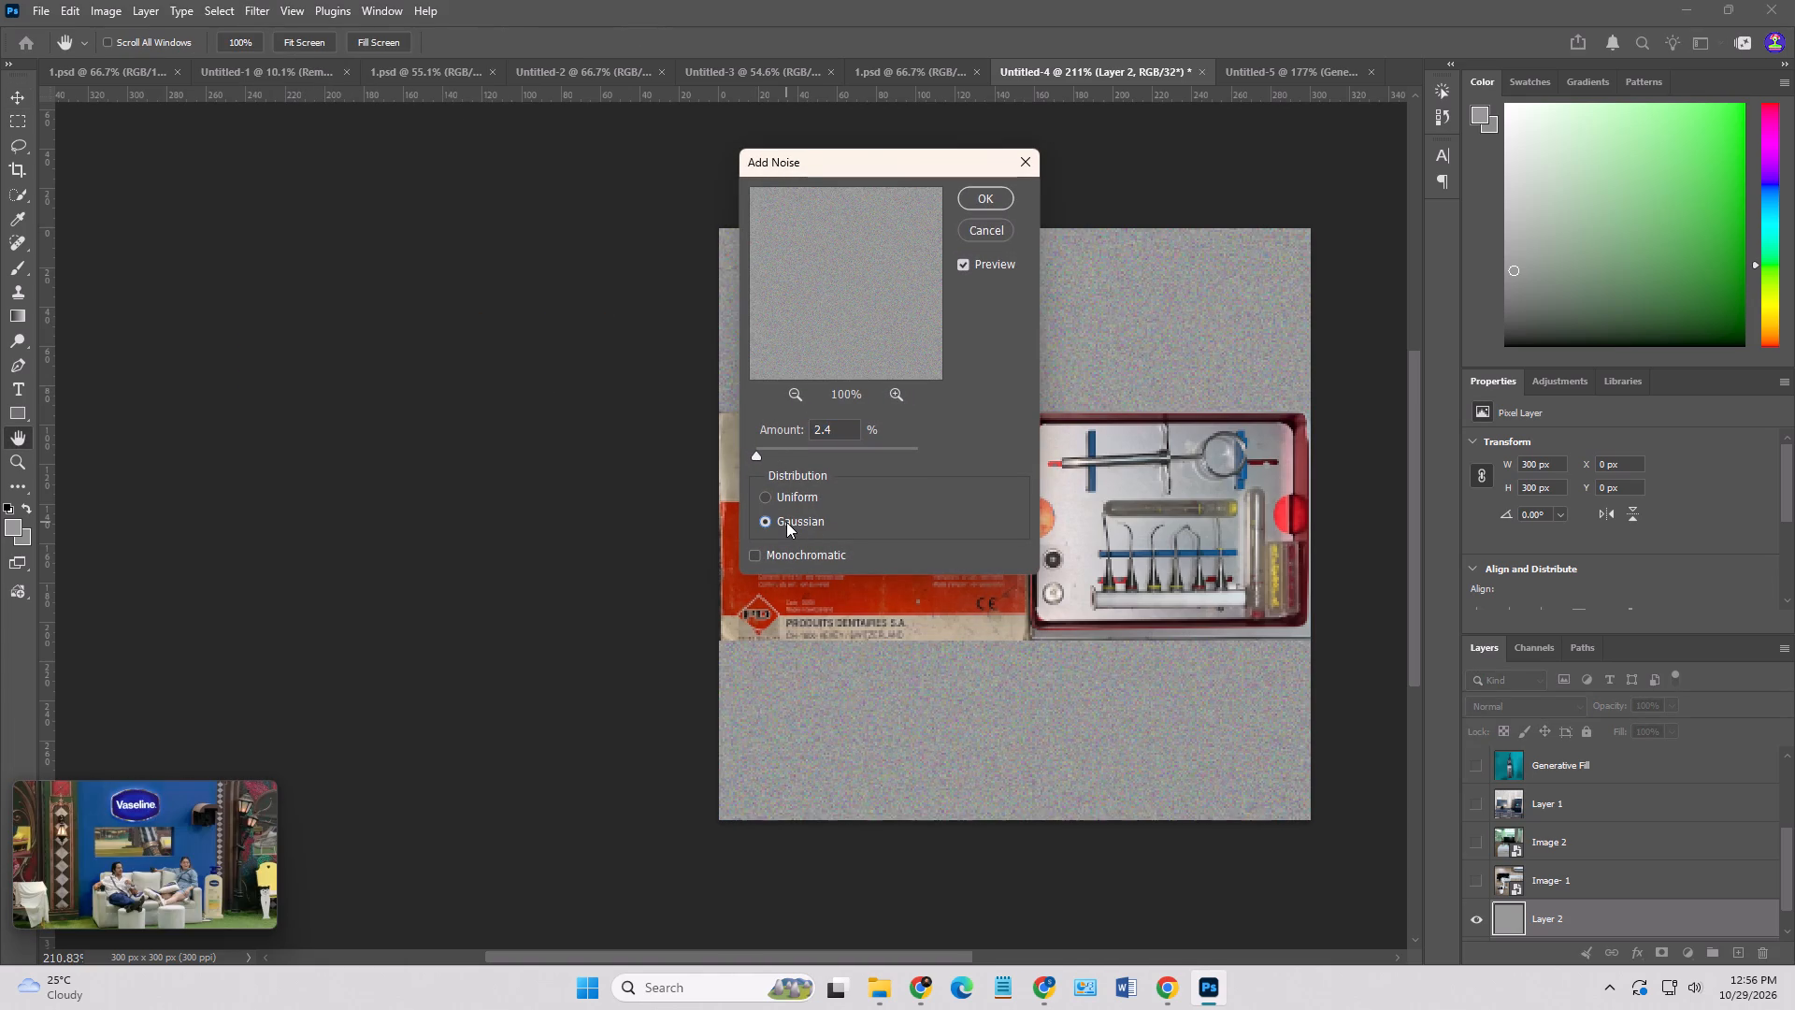
left_click(766, 498)
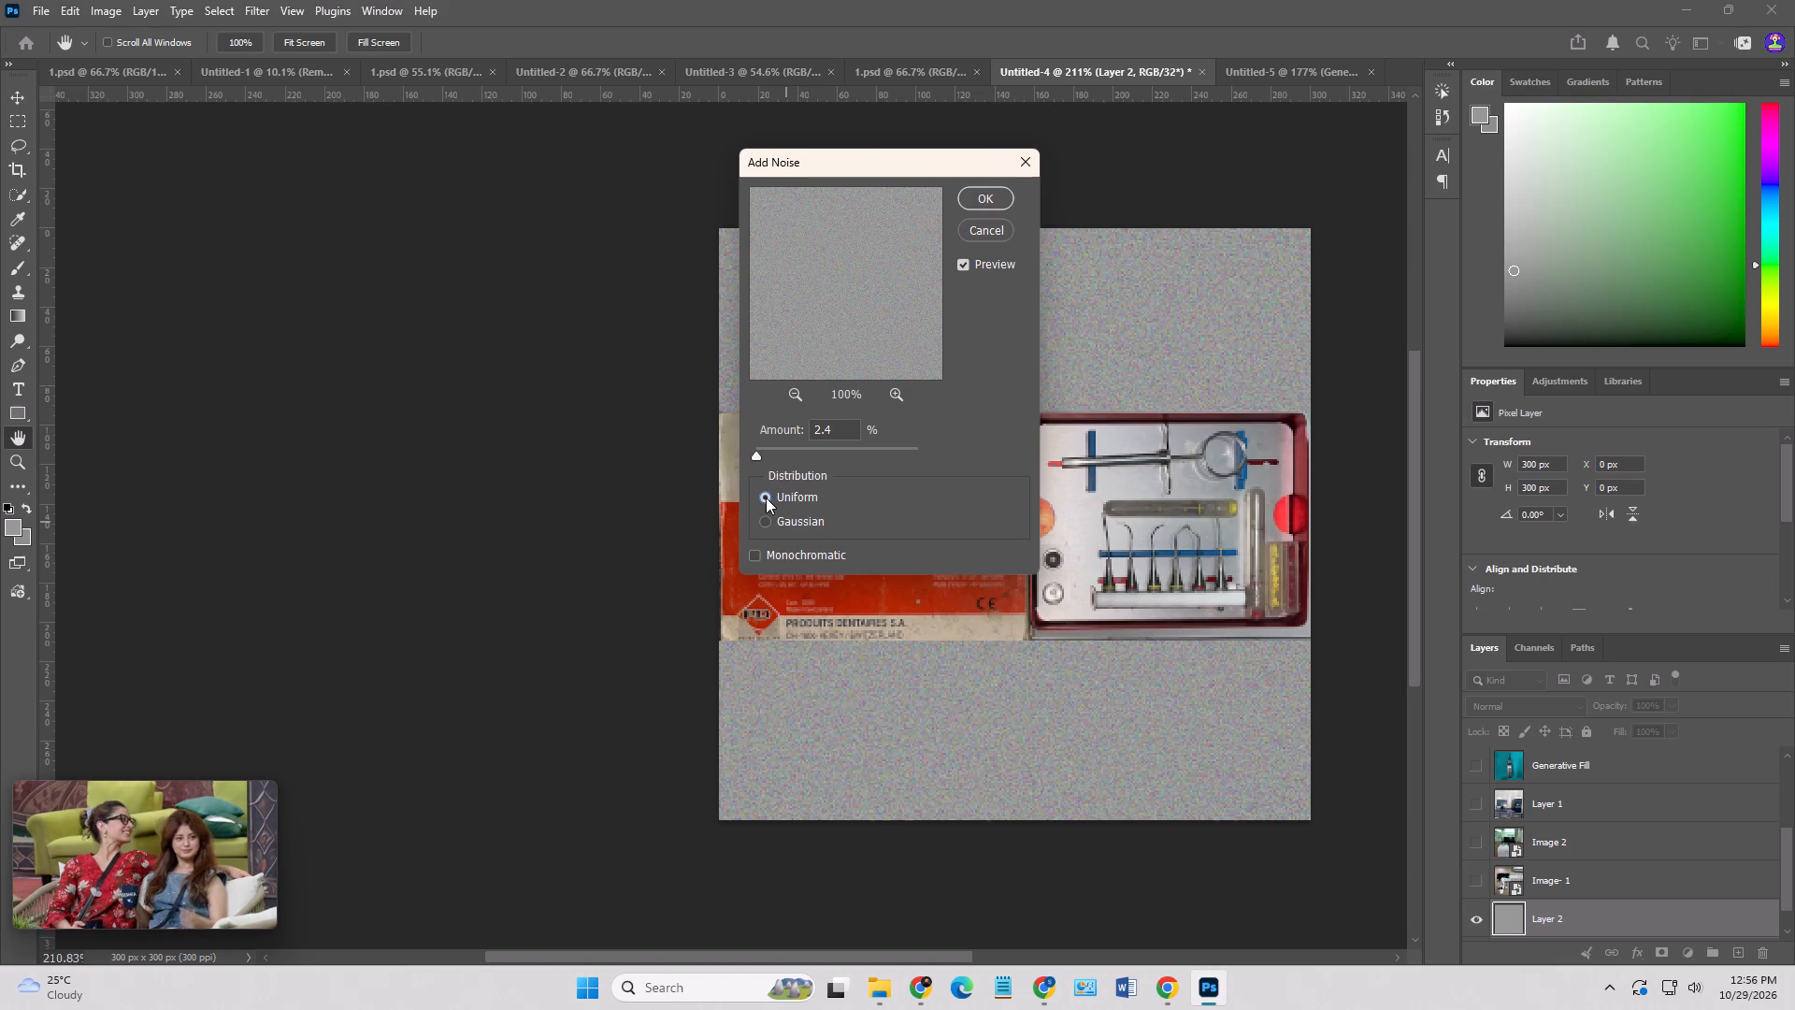
left_click(760, 453)
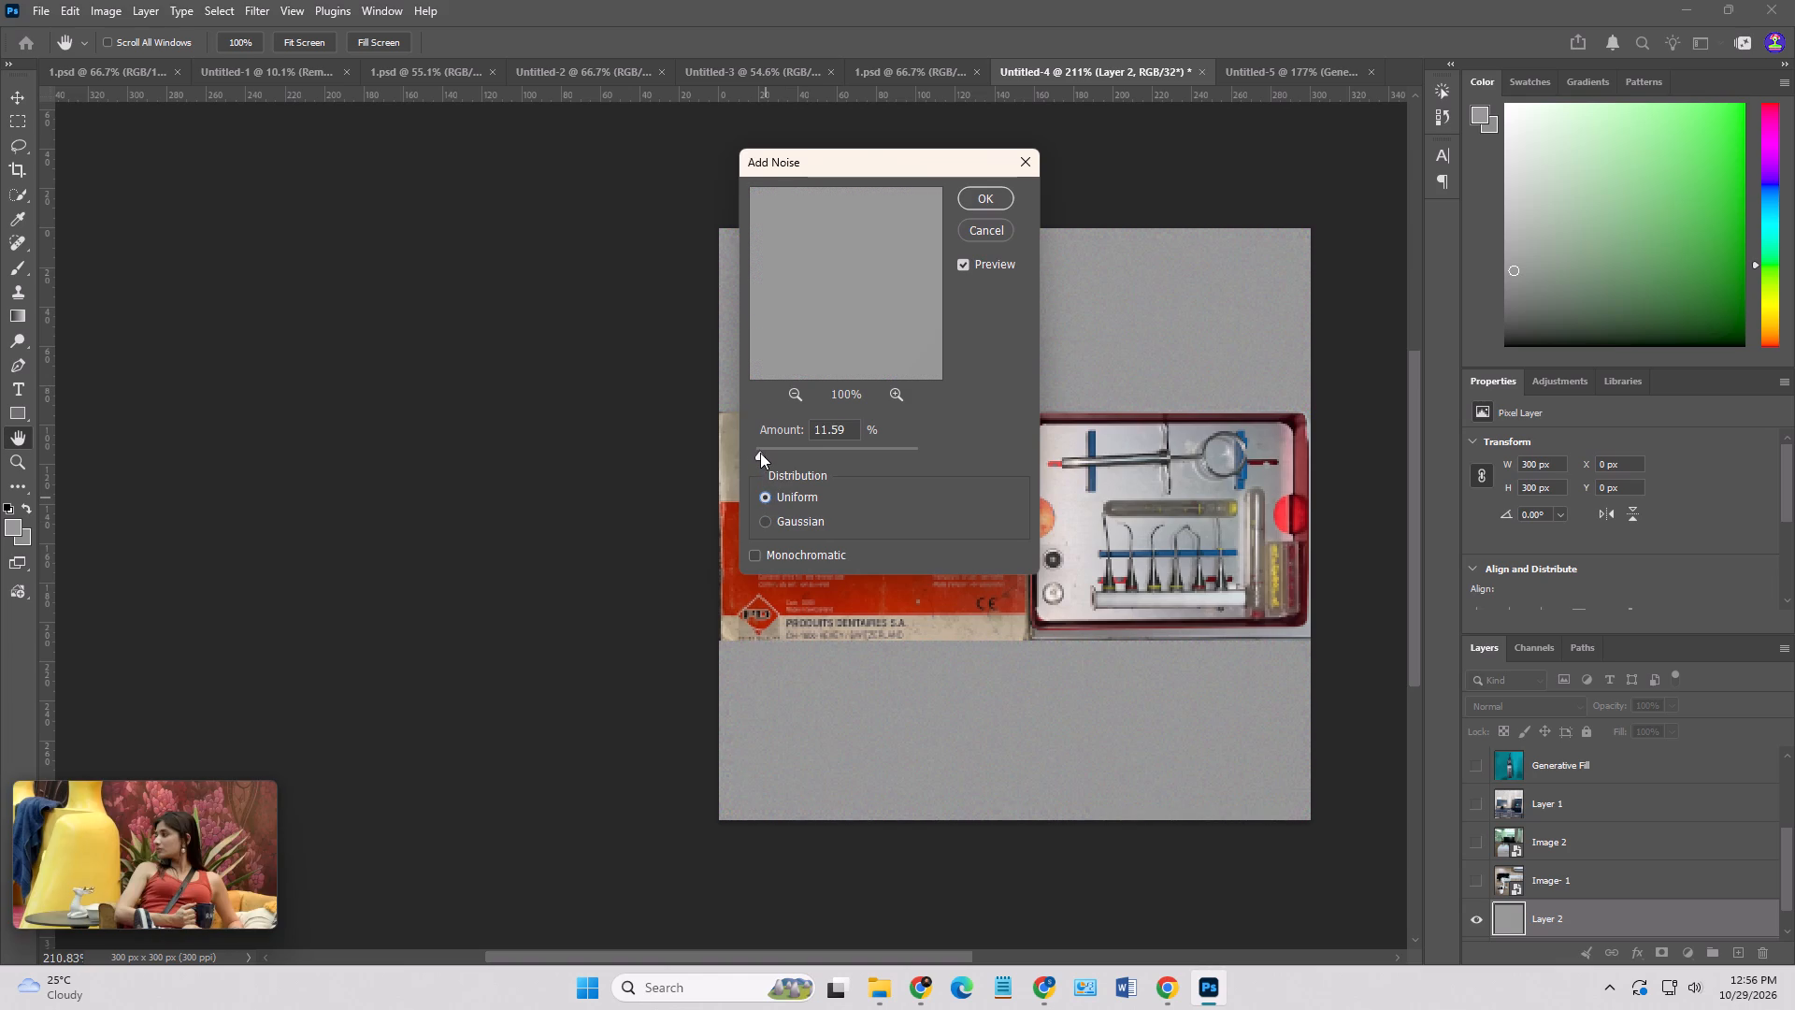
left_click(760, 453)
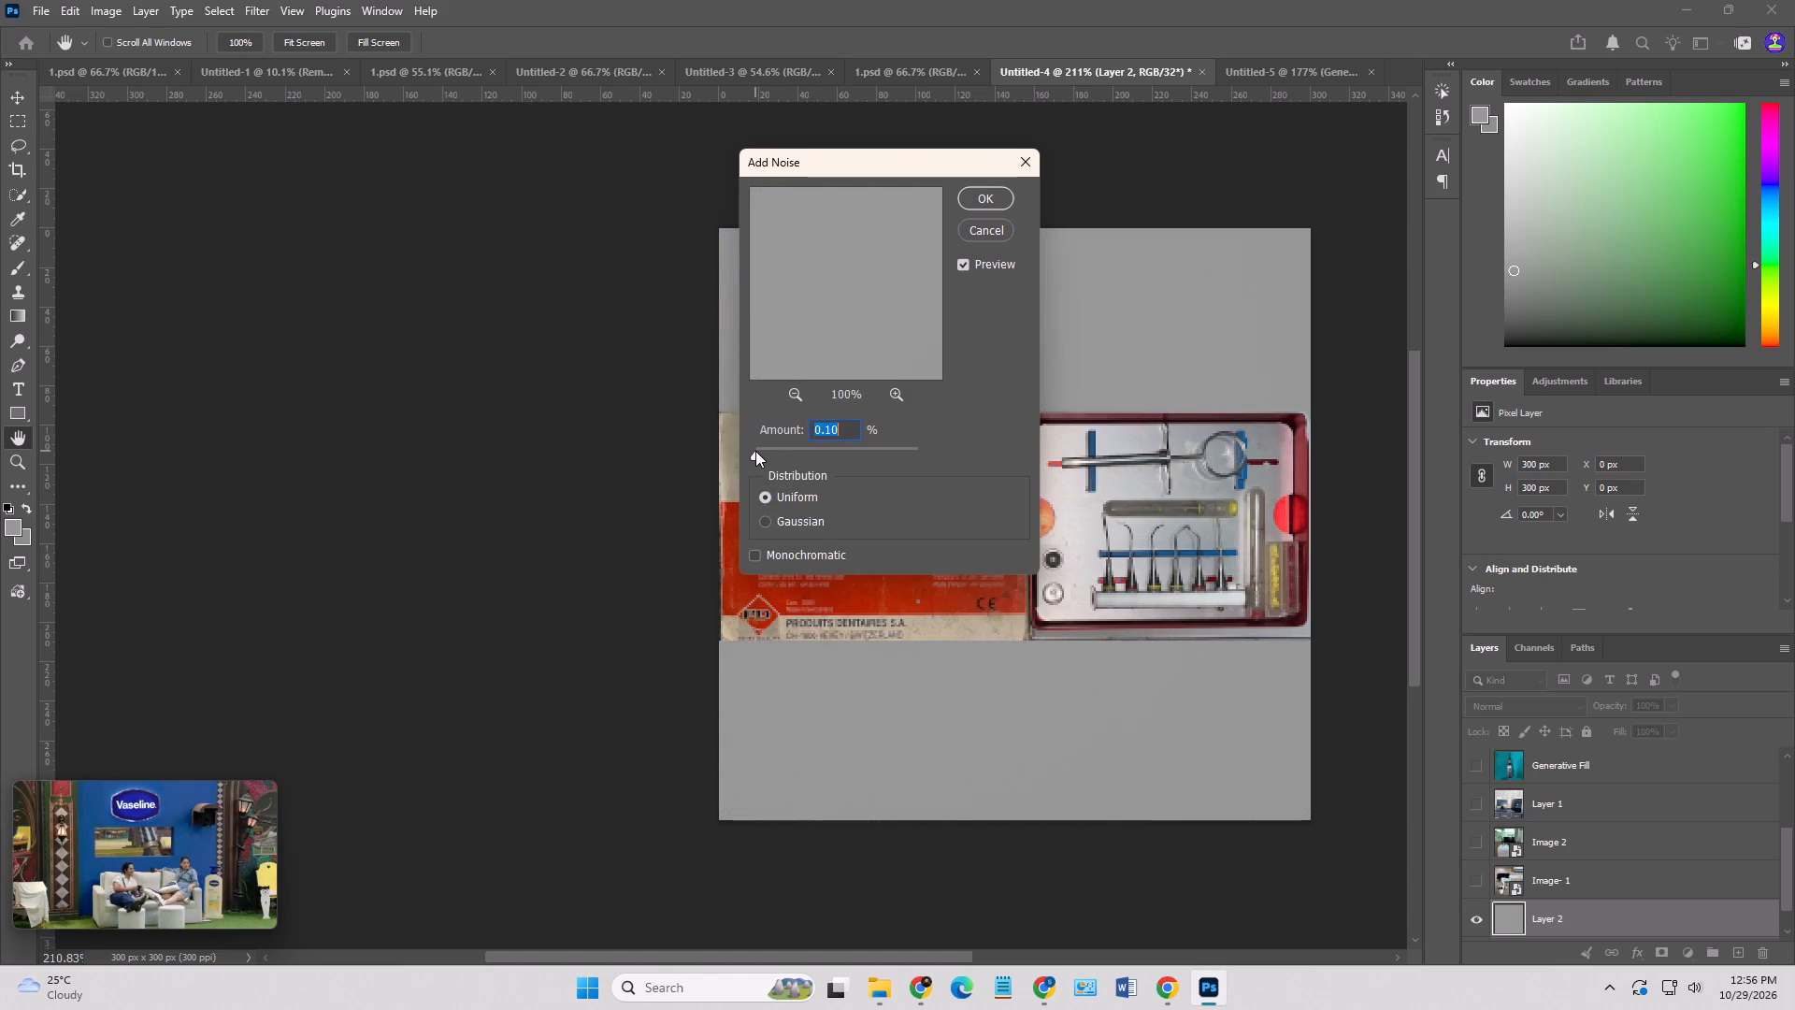
left_click(755, 451)
left_click_drag(840, 429, 783, 431)
key("0")
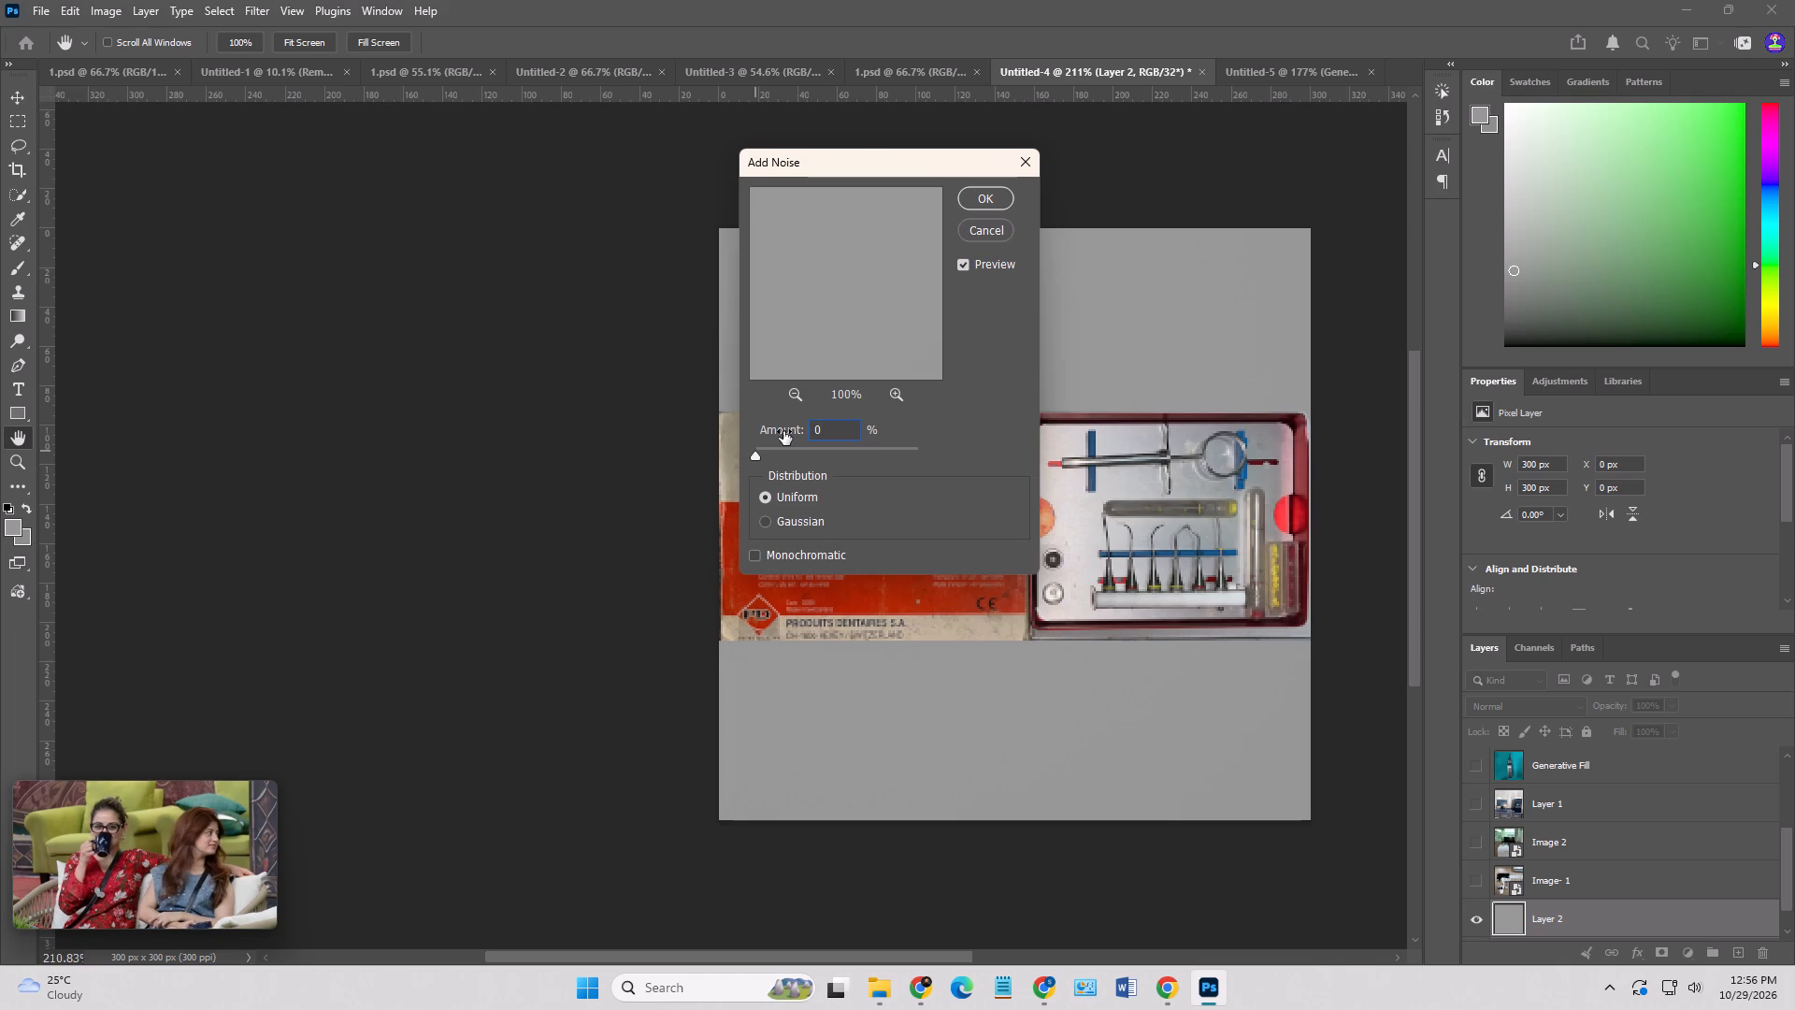
key("BackSpace")
type("1.")
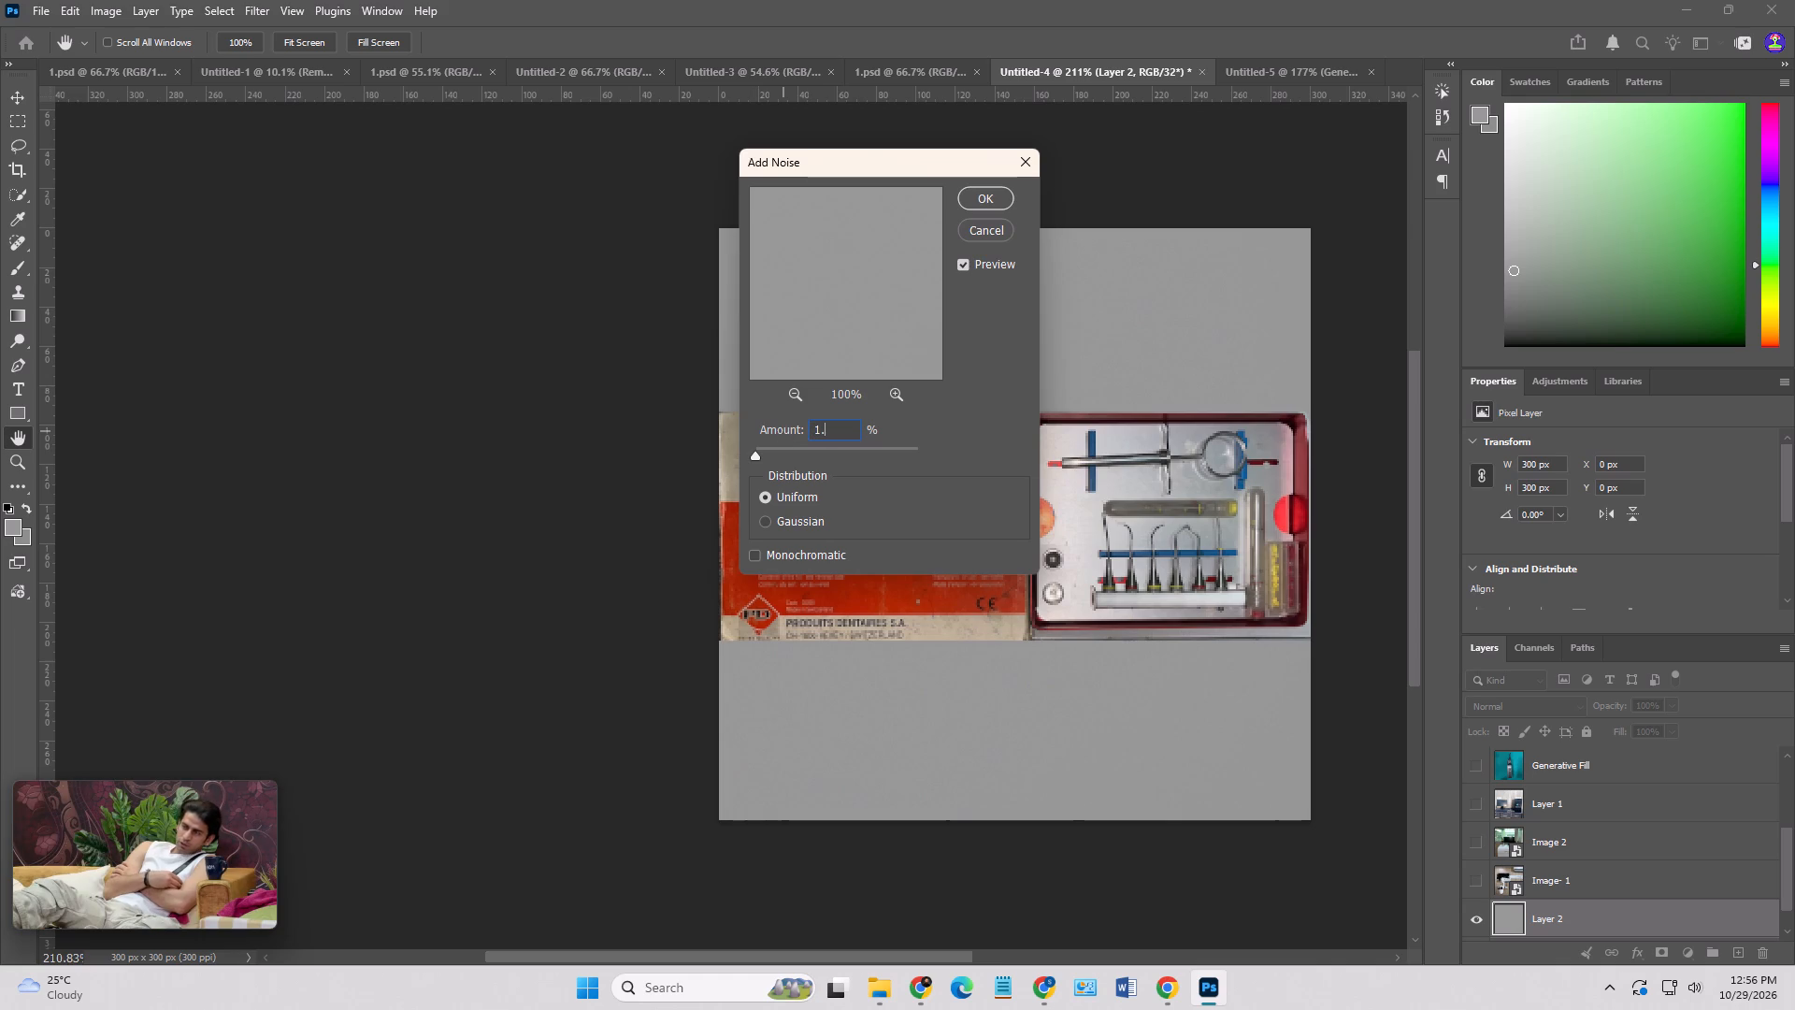
key("2")
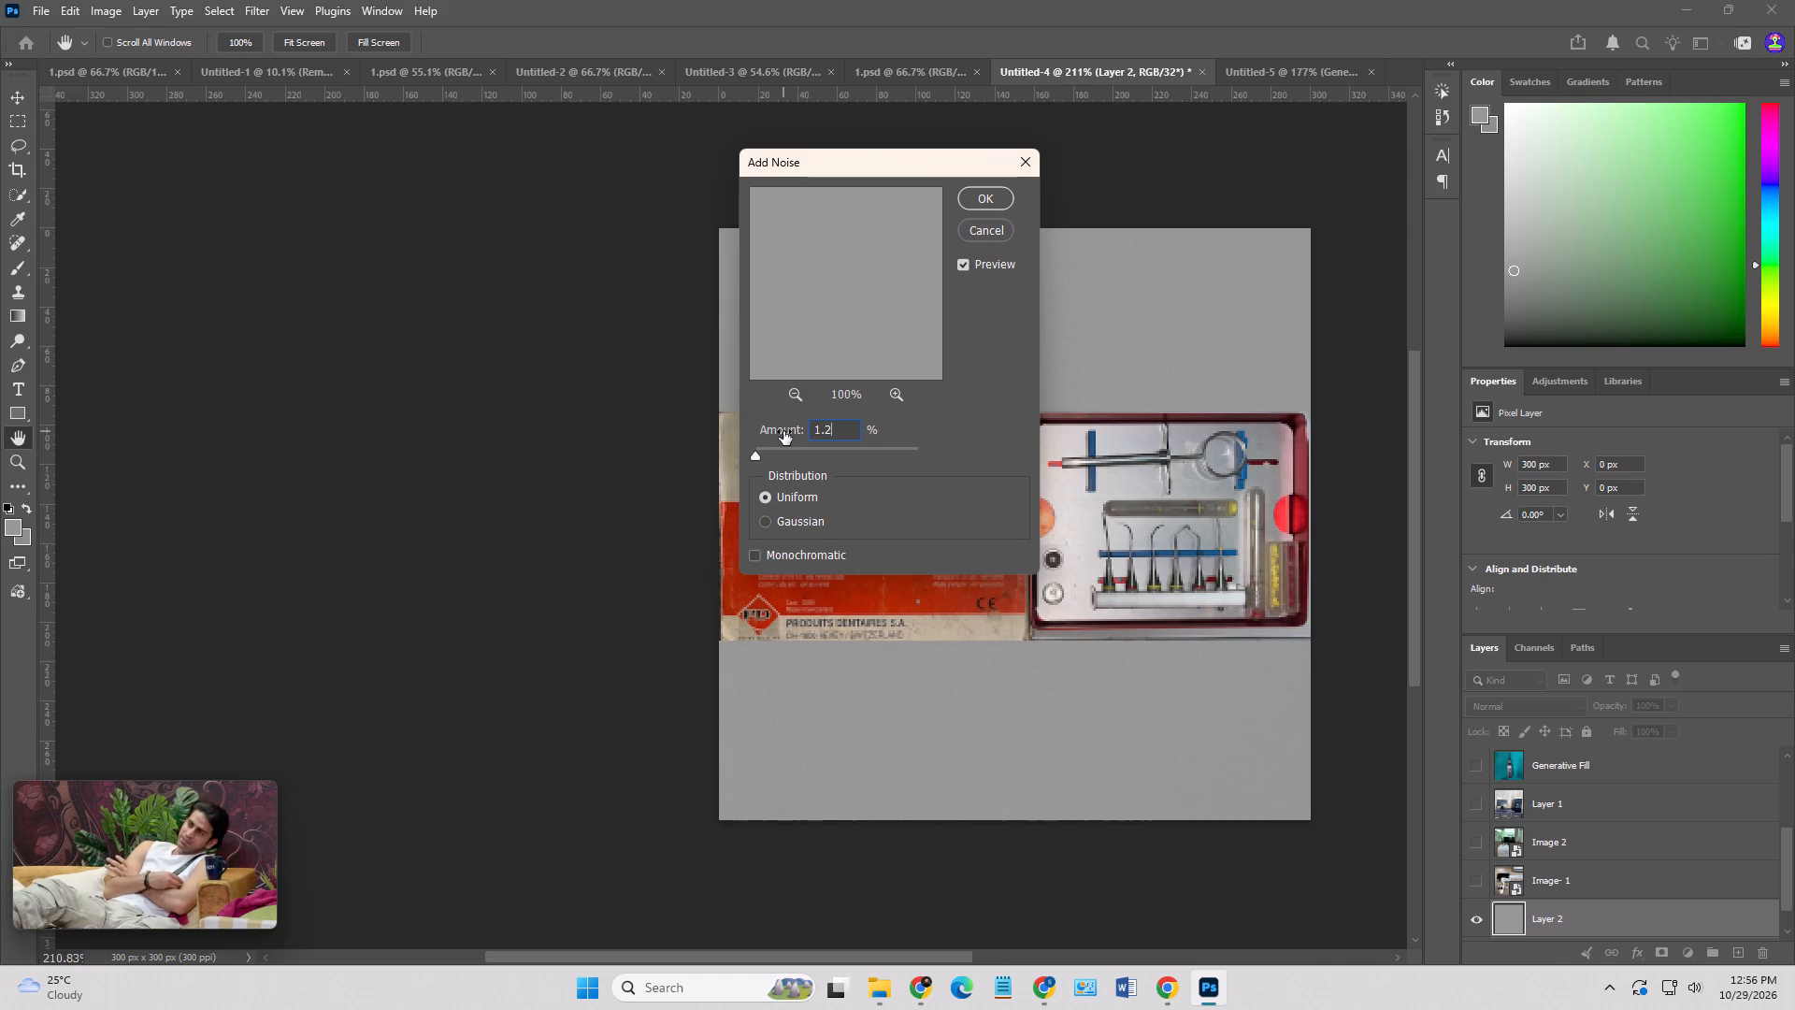
key("BackSpace")
key("BackSpace")
key("BackSpace")
type("2.")
key("5")
key("Return")
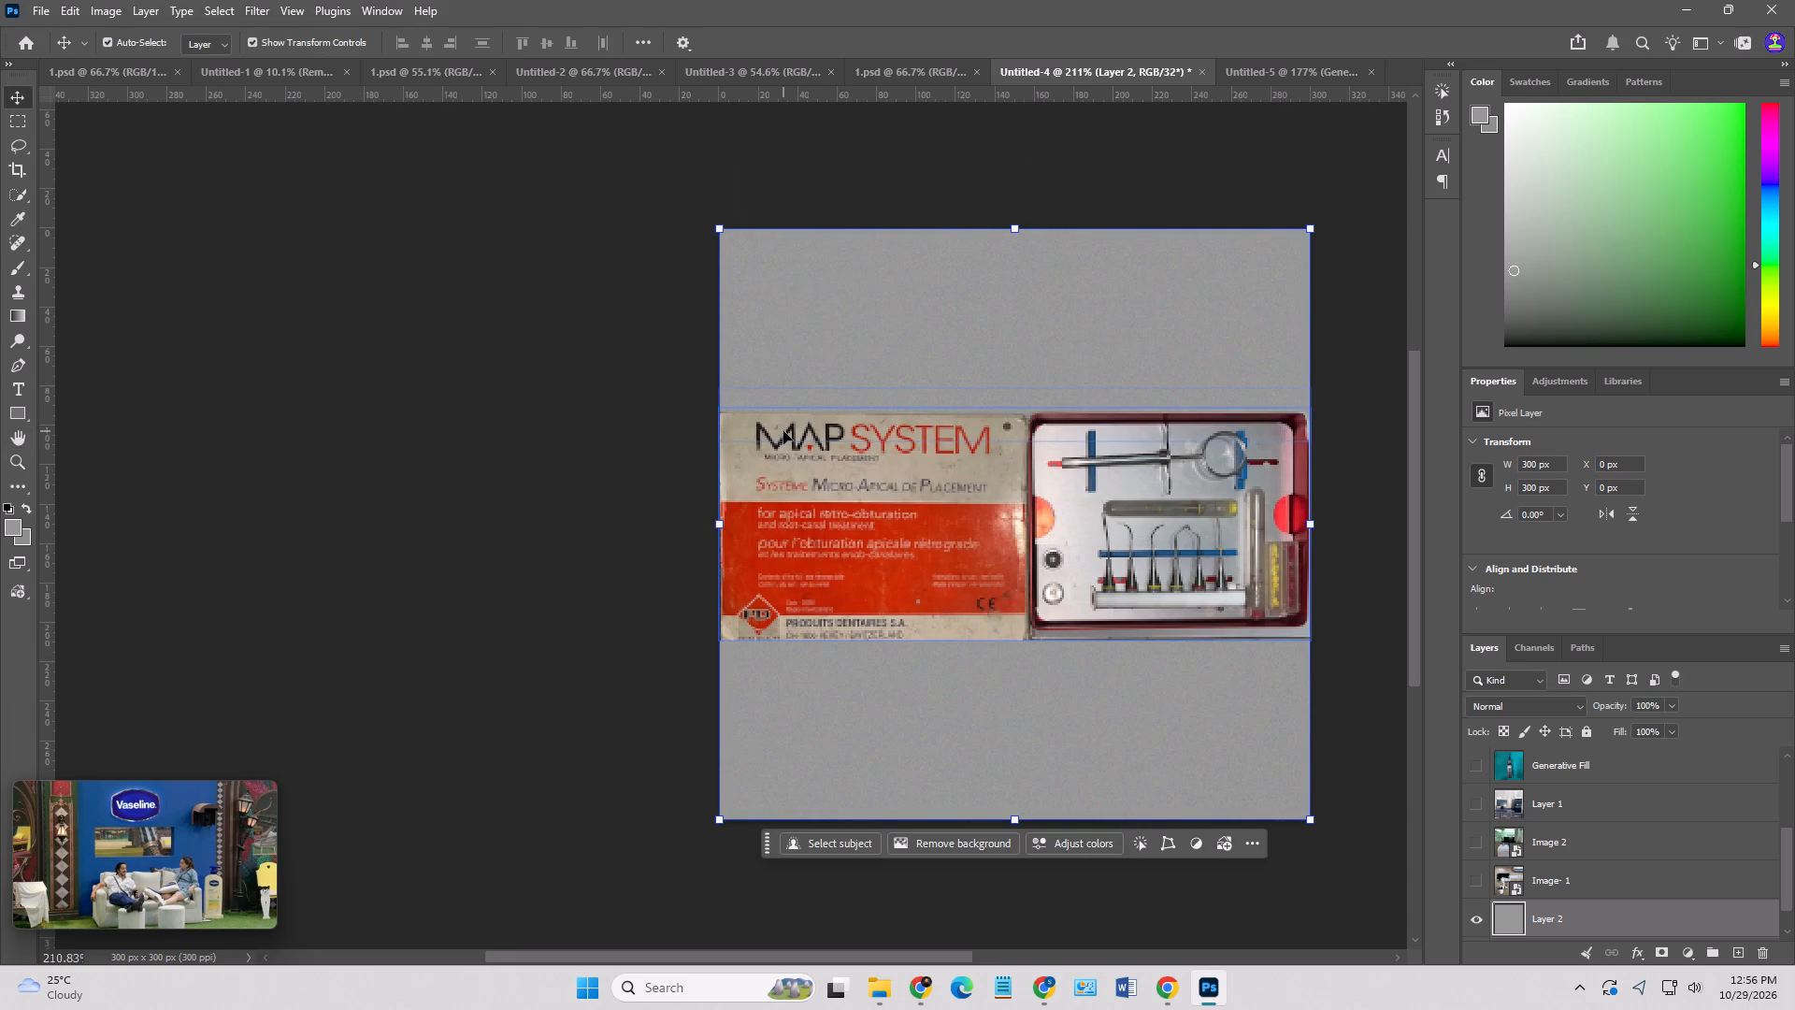
left_click(514, 352)
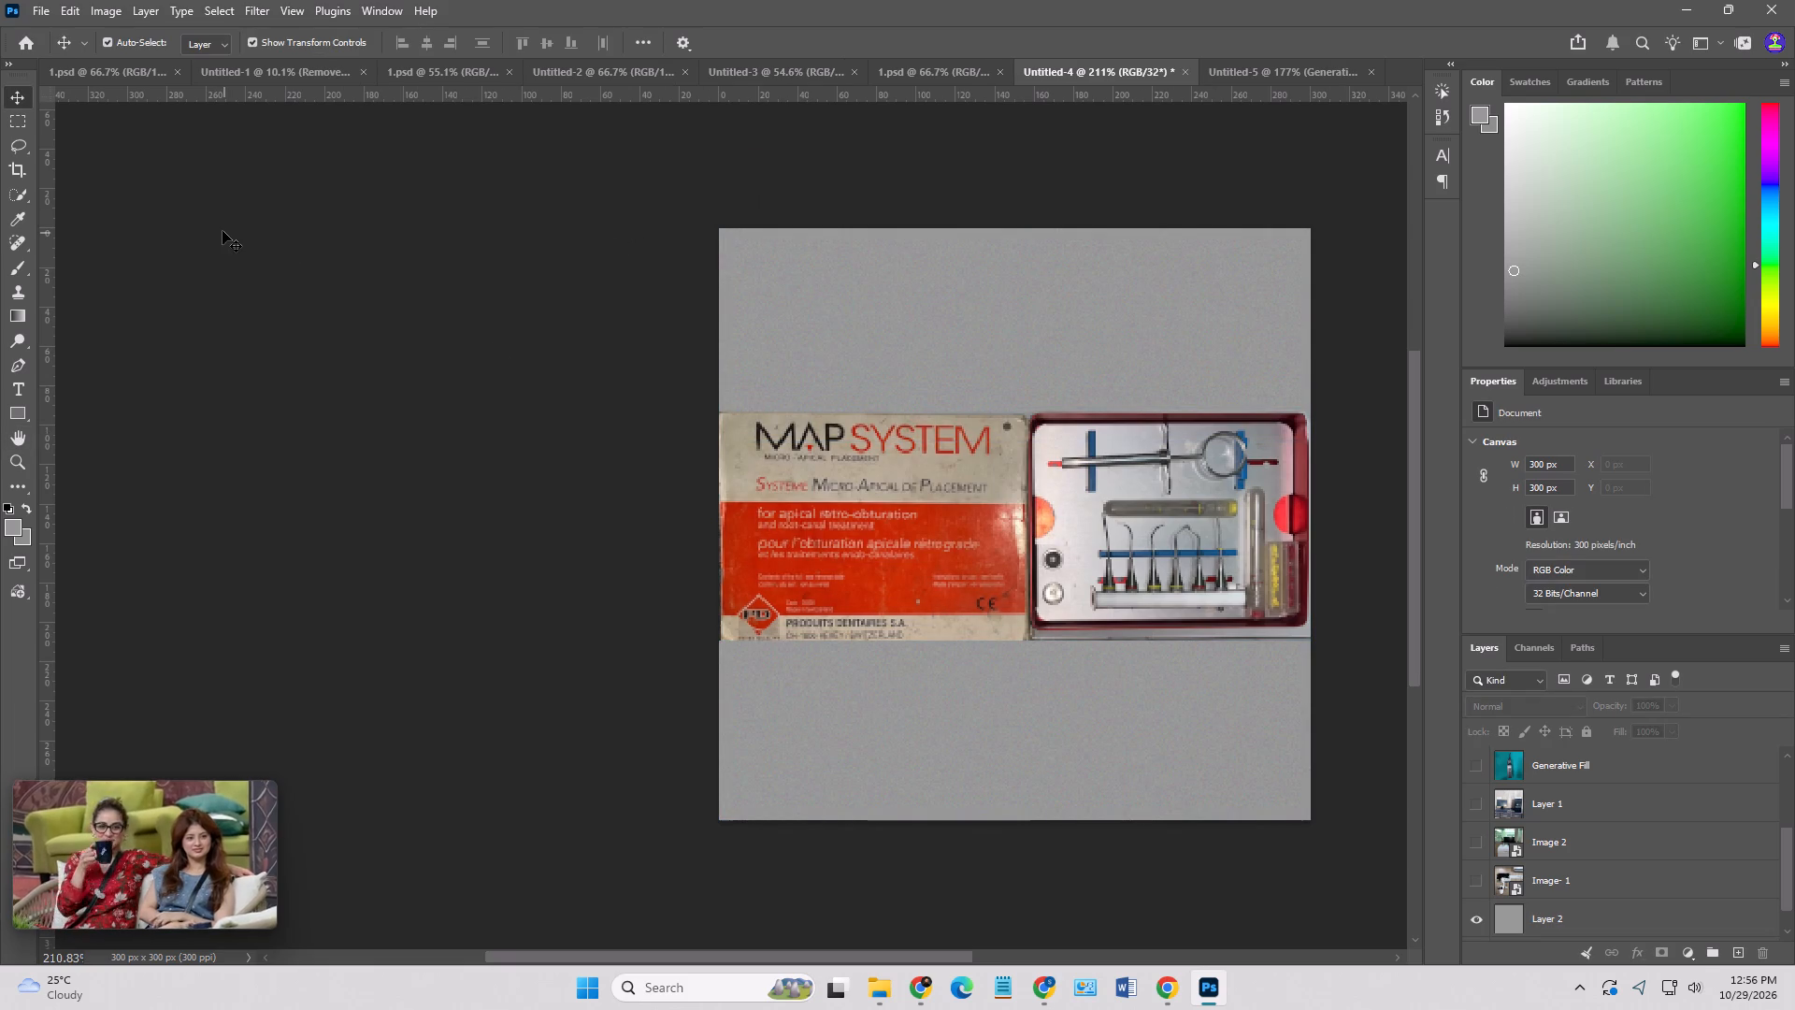
Export the MAP System image as a 300 × 300 px JPG named 8 in the Image 300x300 folder.
left_click(47, 6)
left_click(175, 340)
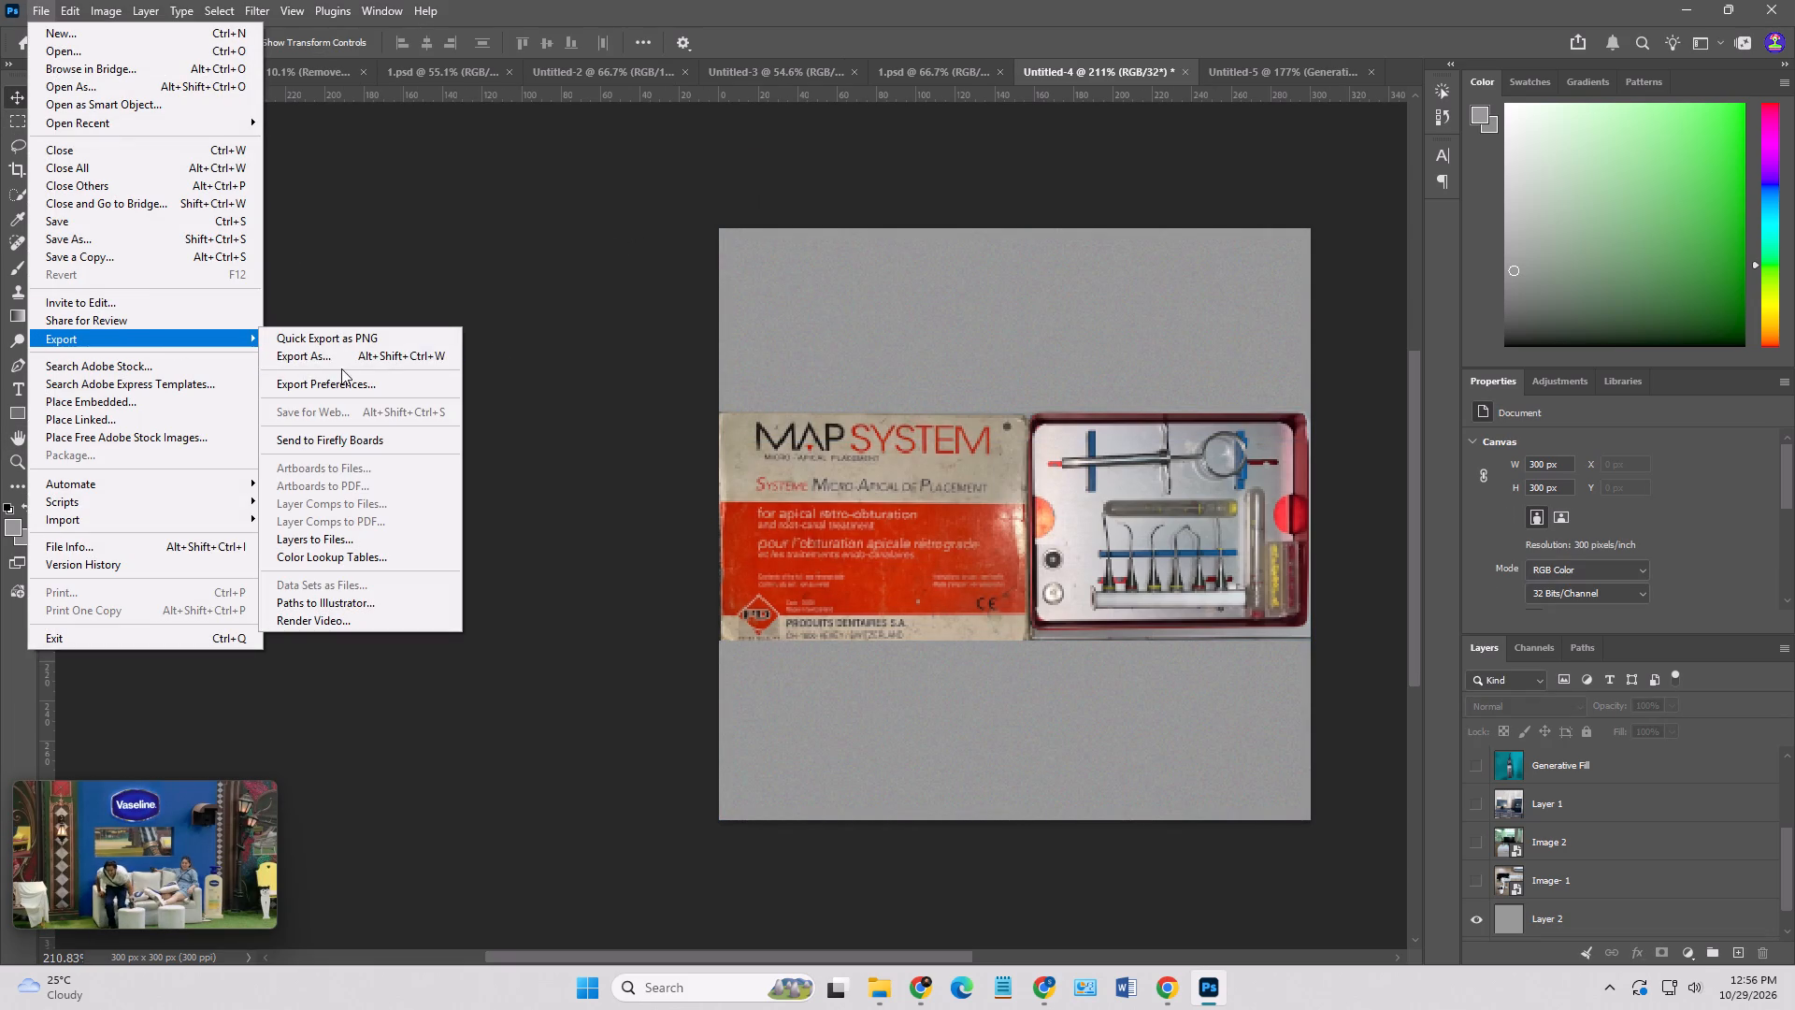
left_click(347, 360)
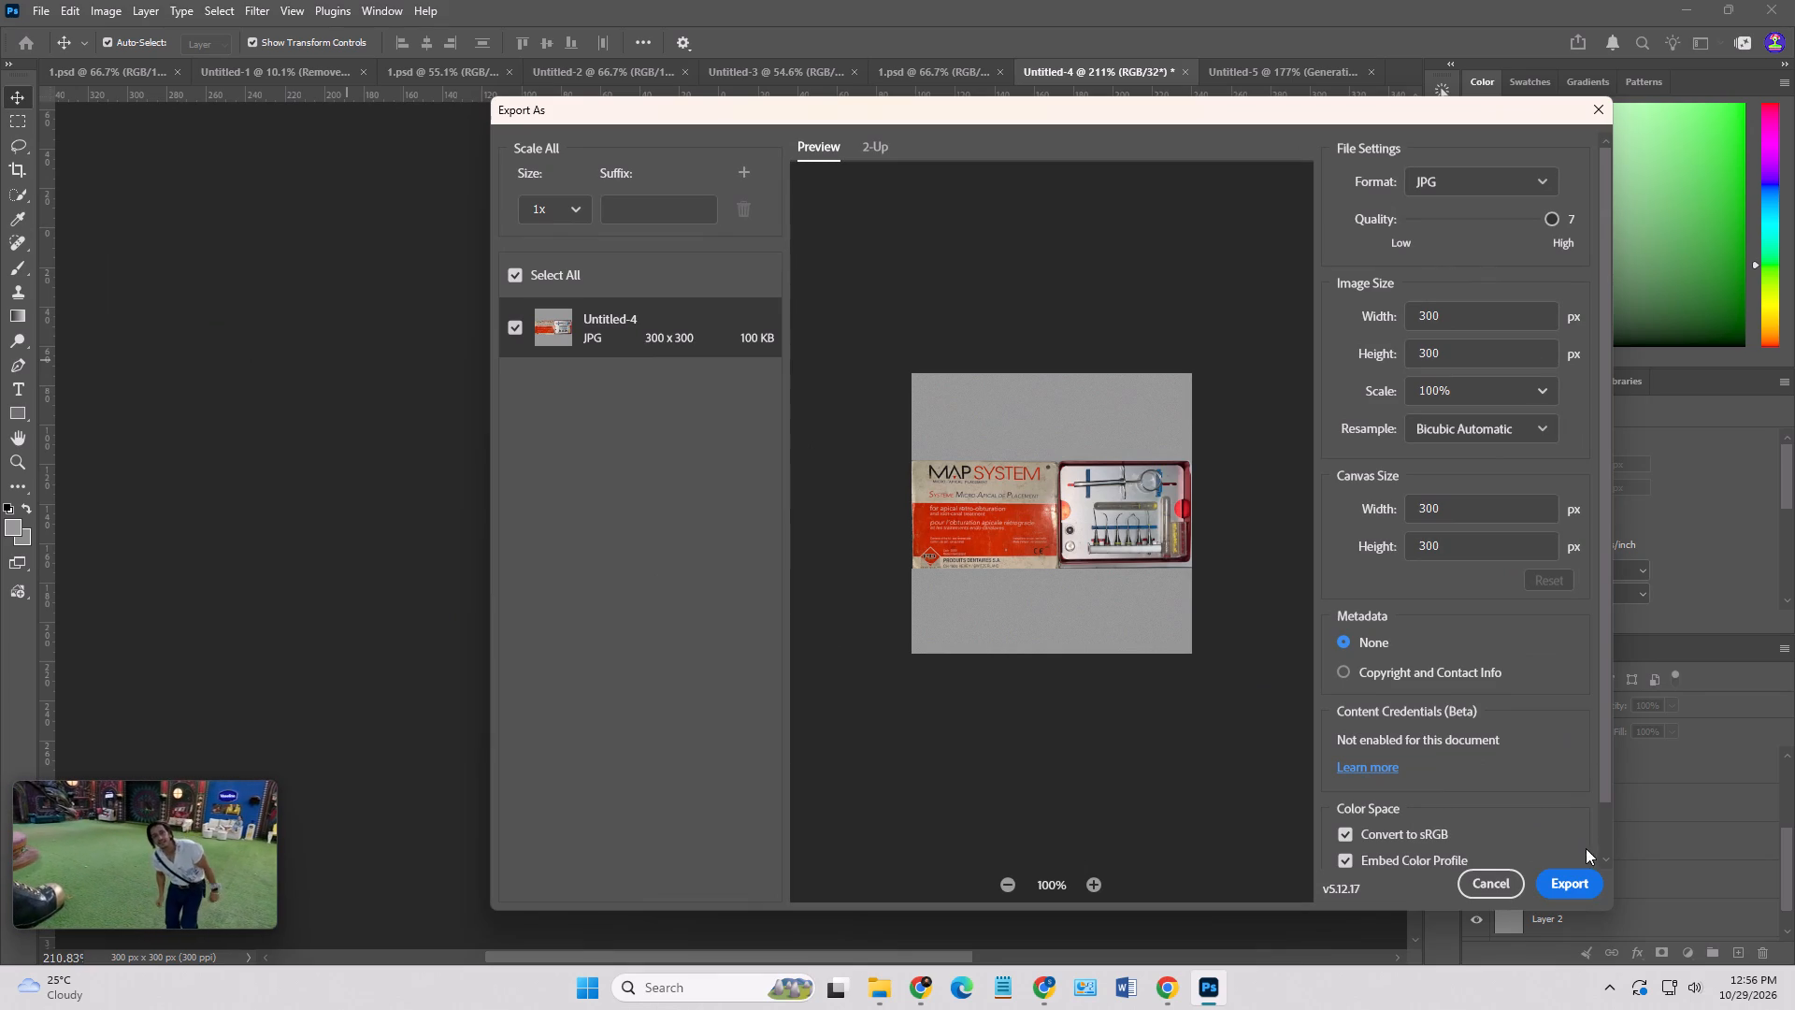
left_click(1570, 892)
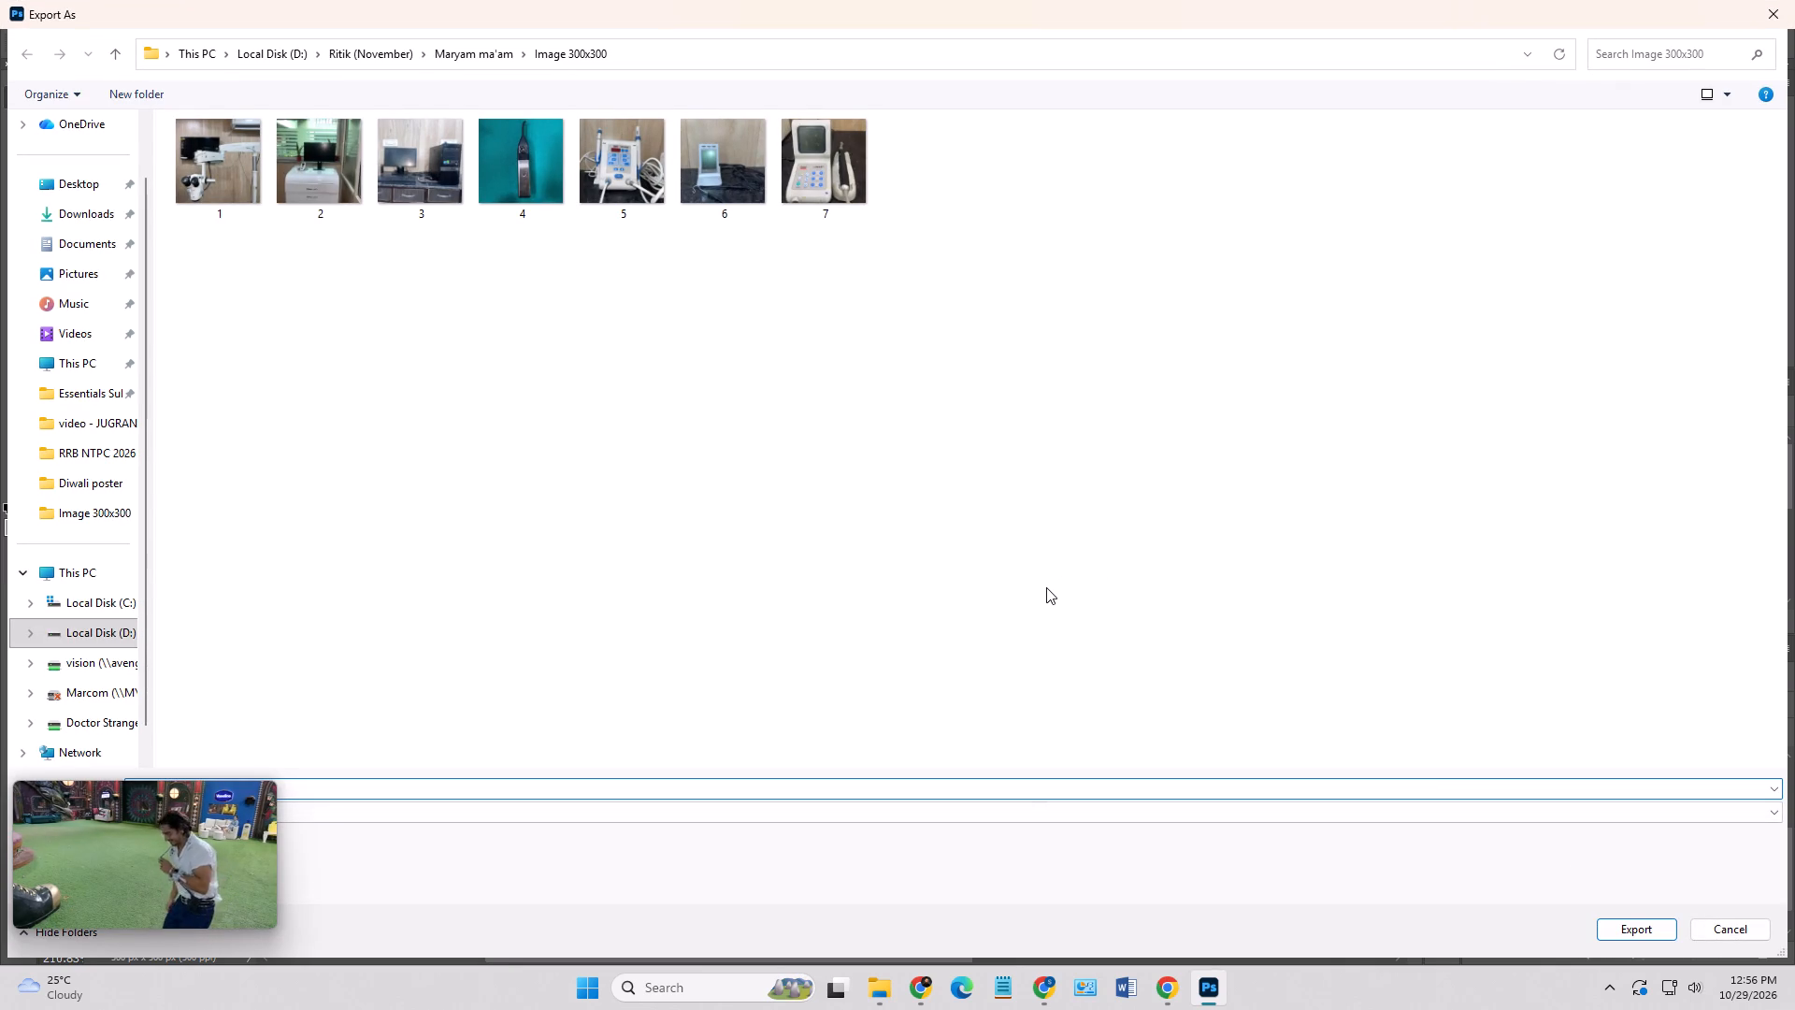
key("8")
key("Return")
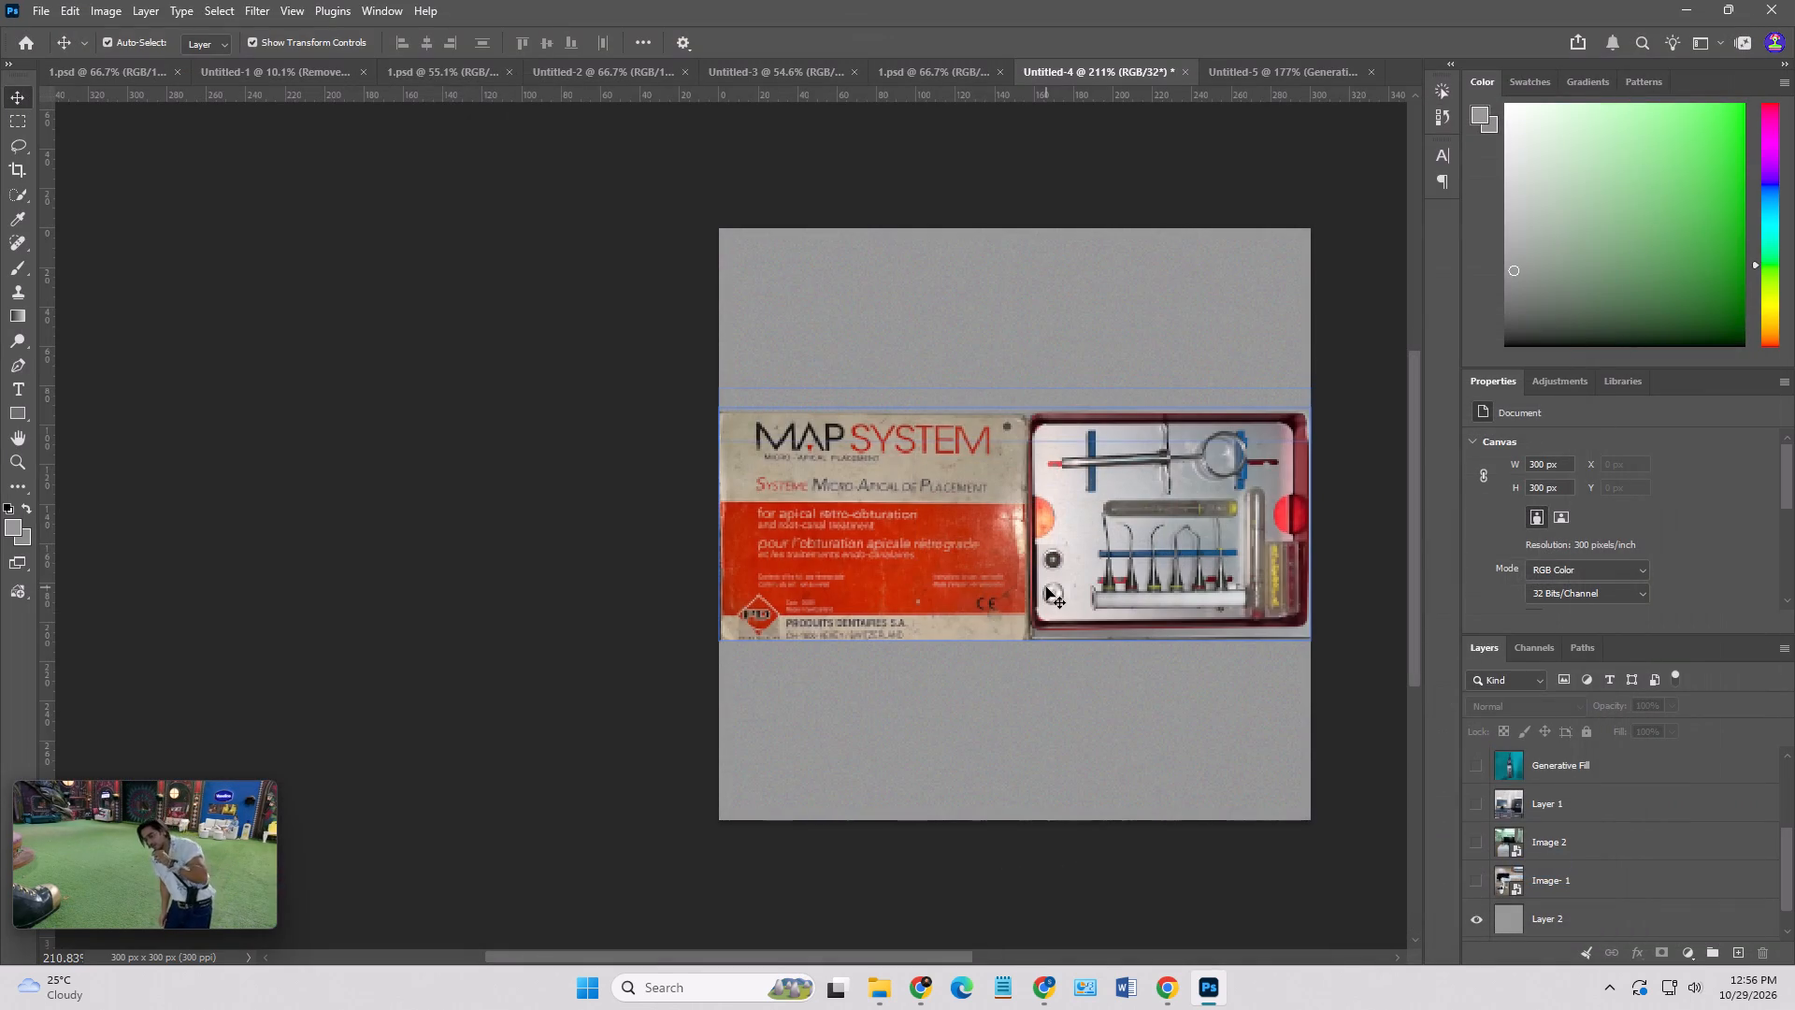
Hide Layer 2 and the Image 8 layer.
left_click(1472, 920)
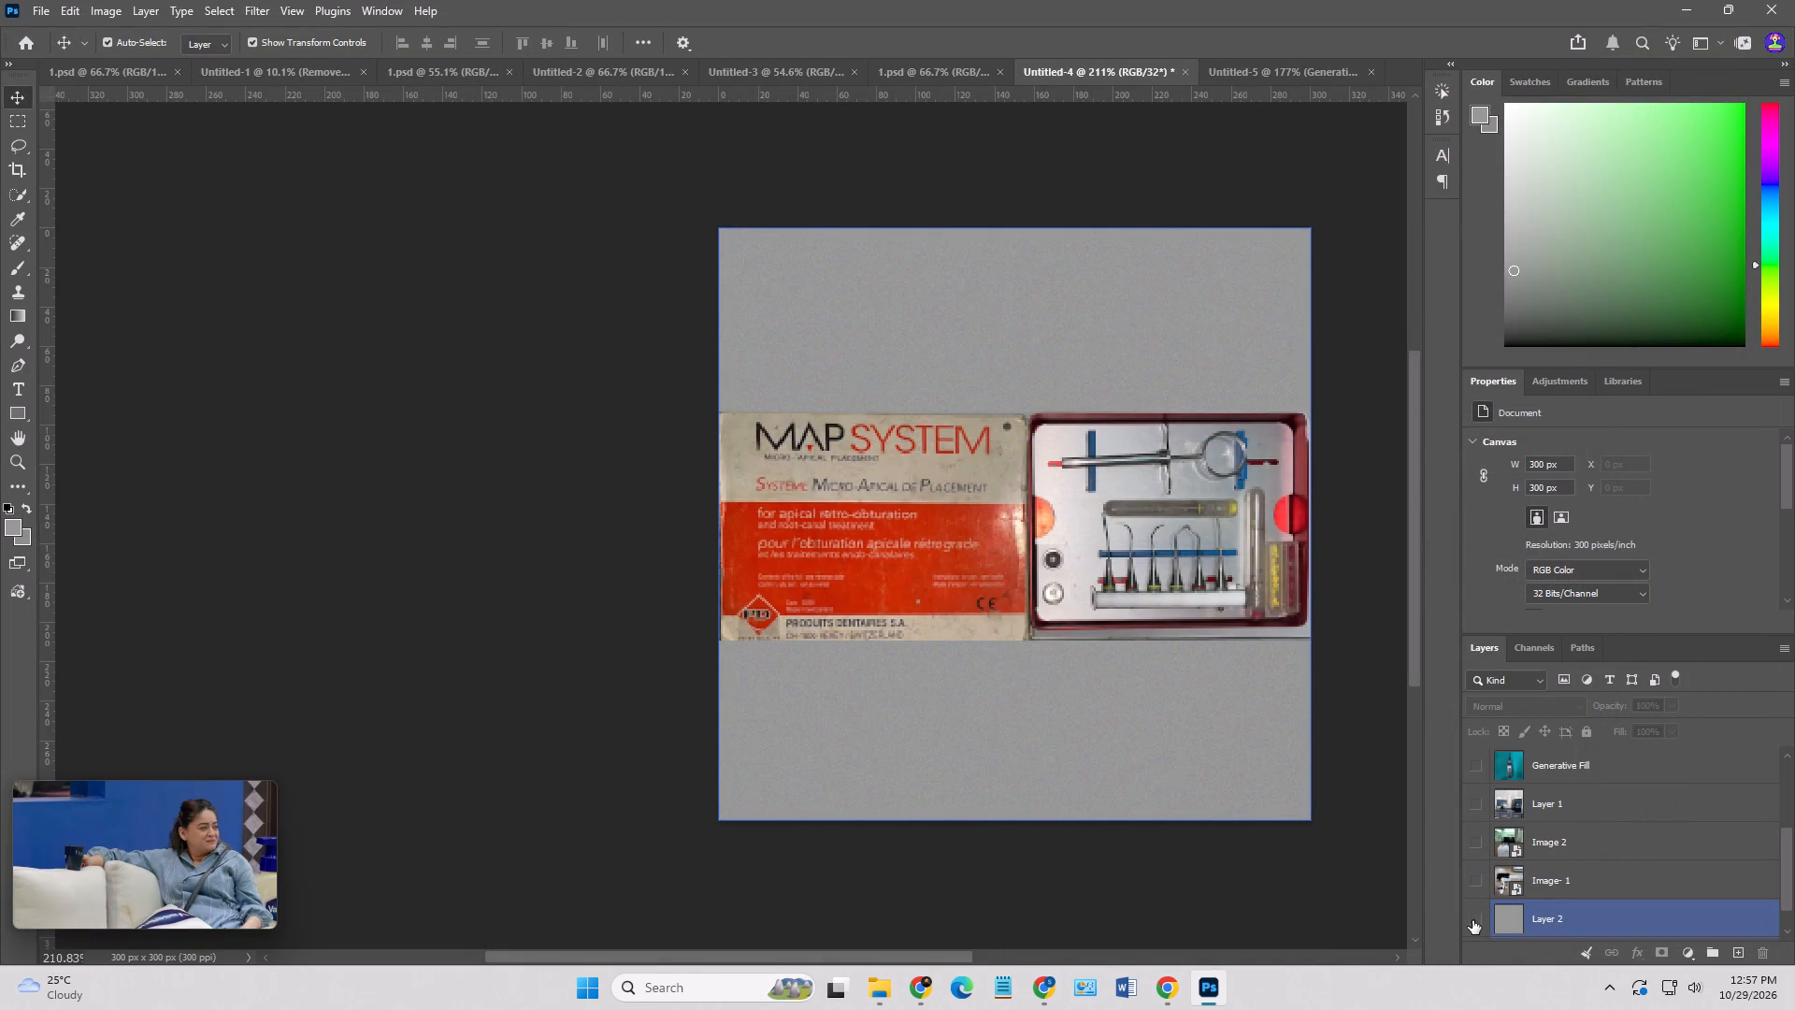
left_click(1123, 599)
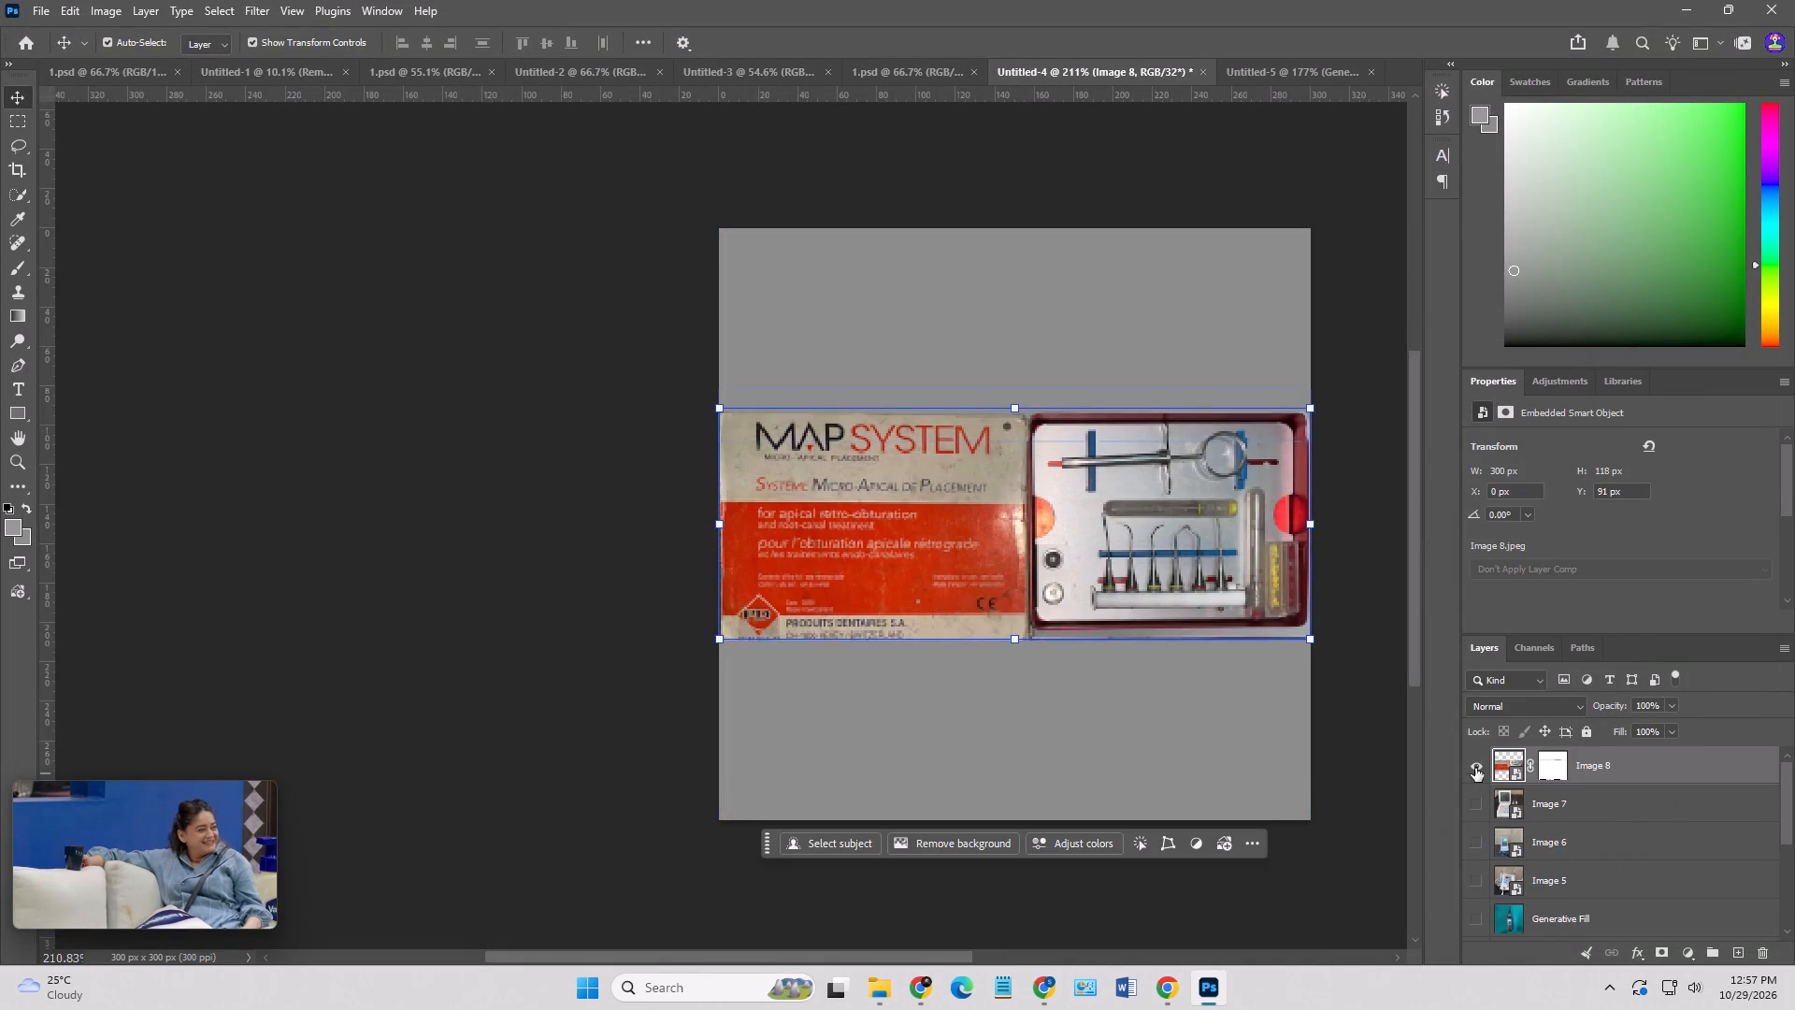
left_click(1475, 768)
Place the Image-9 photo from the Downloads folder onto the 300 × 300 px Photoshop canvas.
left_click(890, 986)
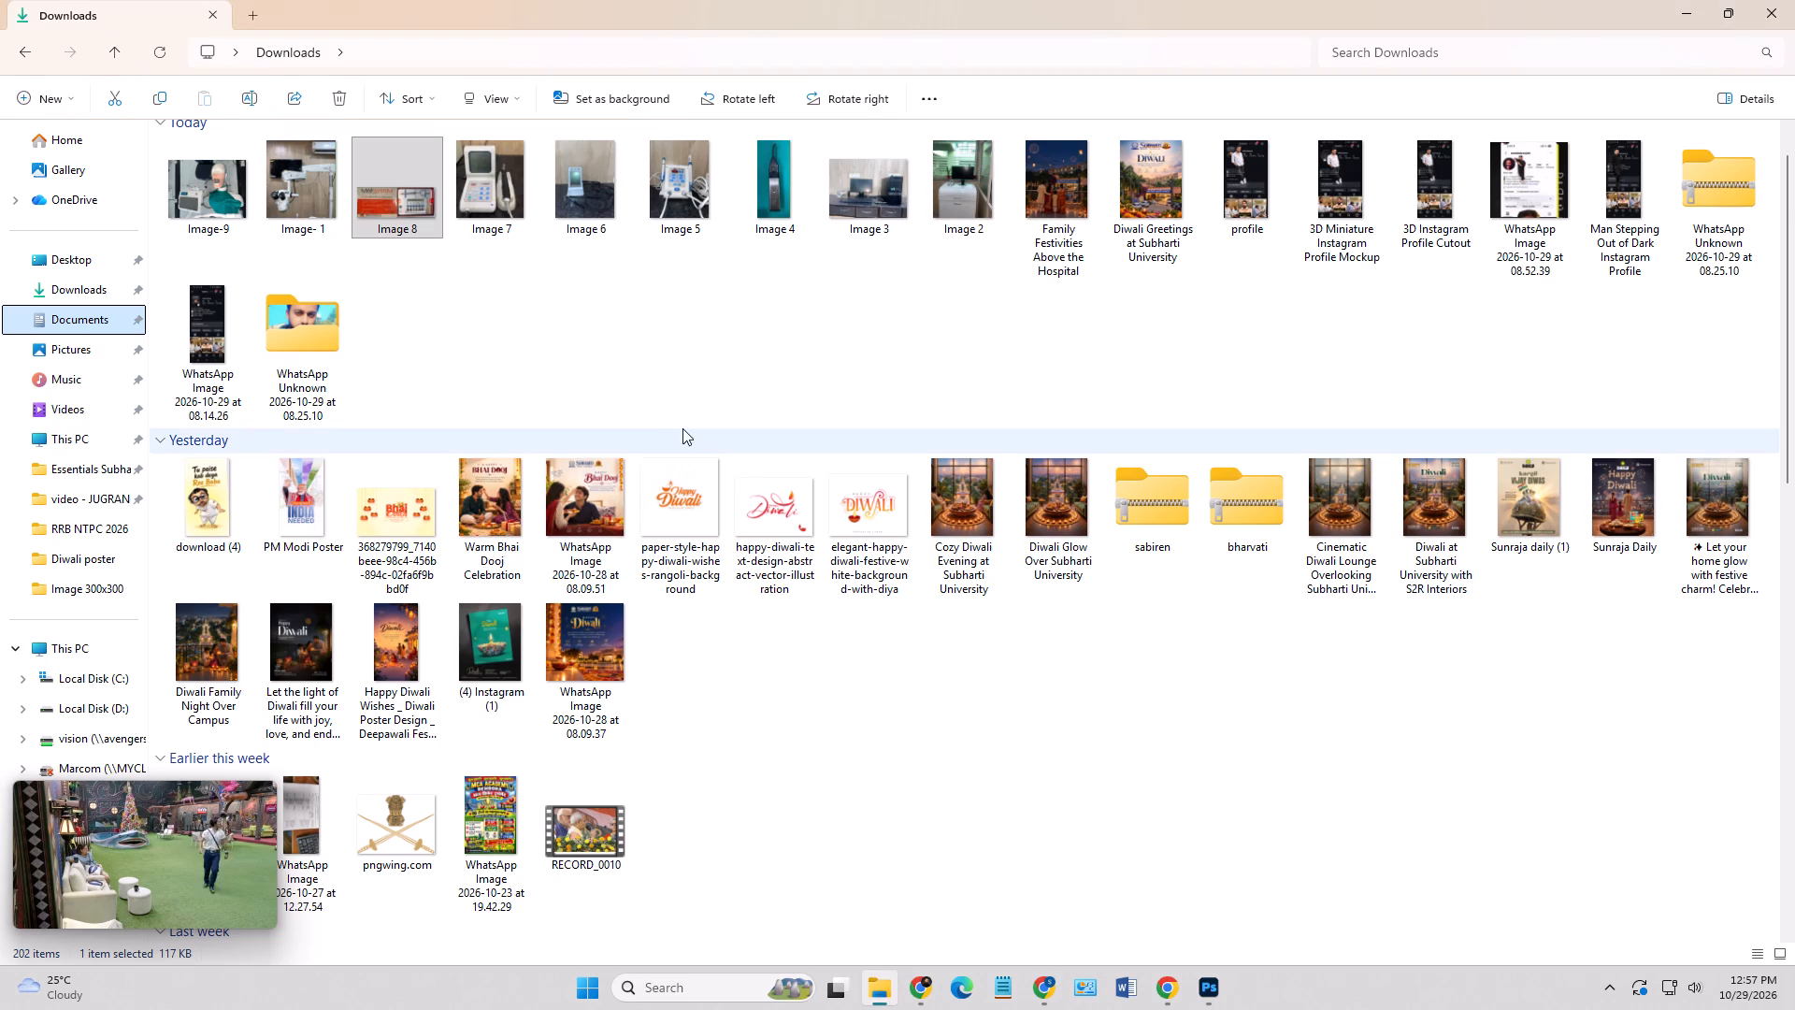
left_click_drag(223, 189, 720, 570)
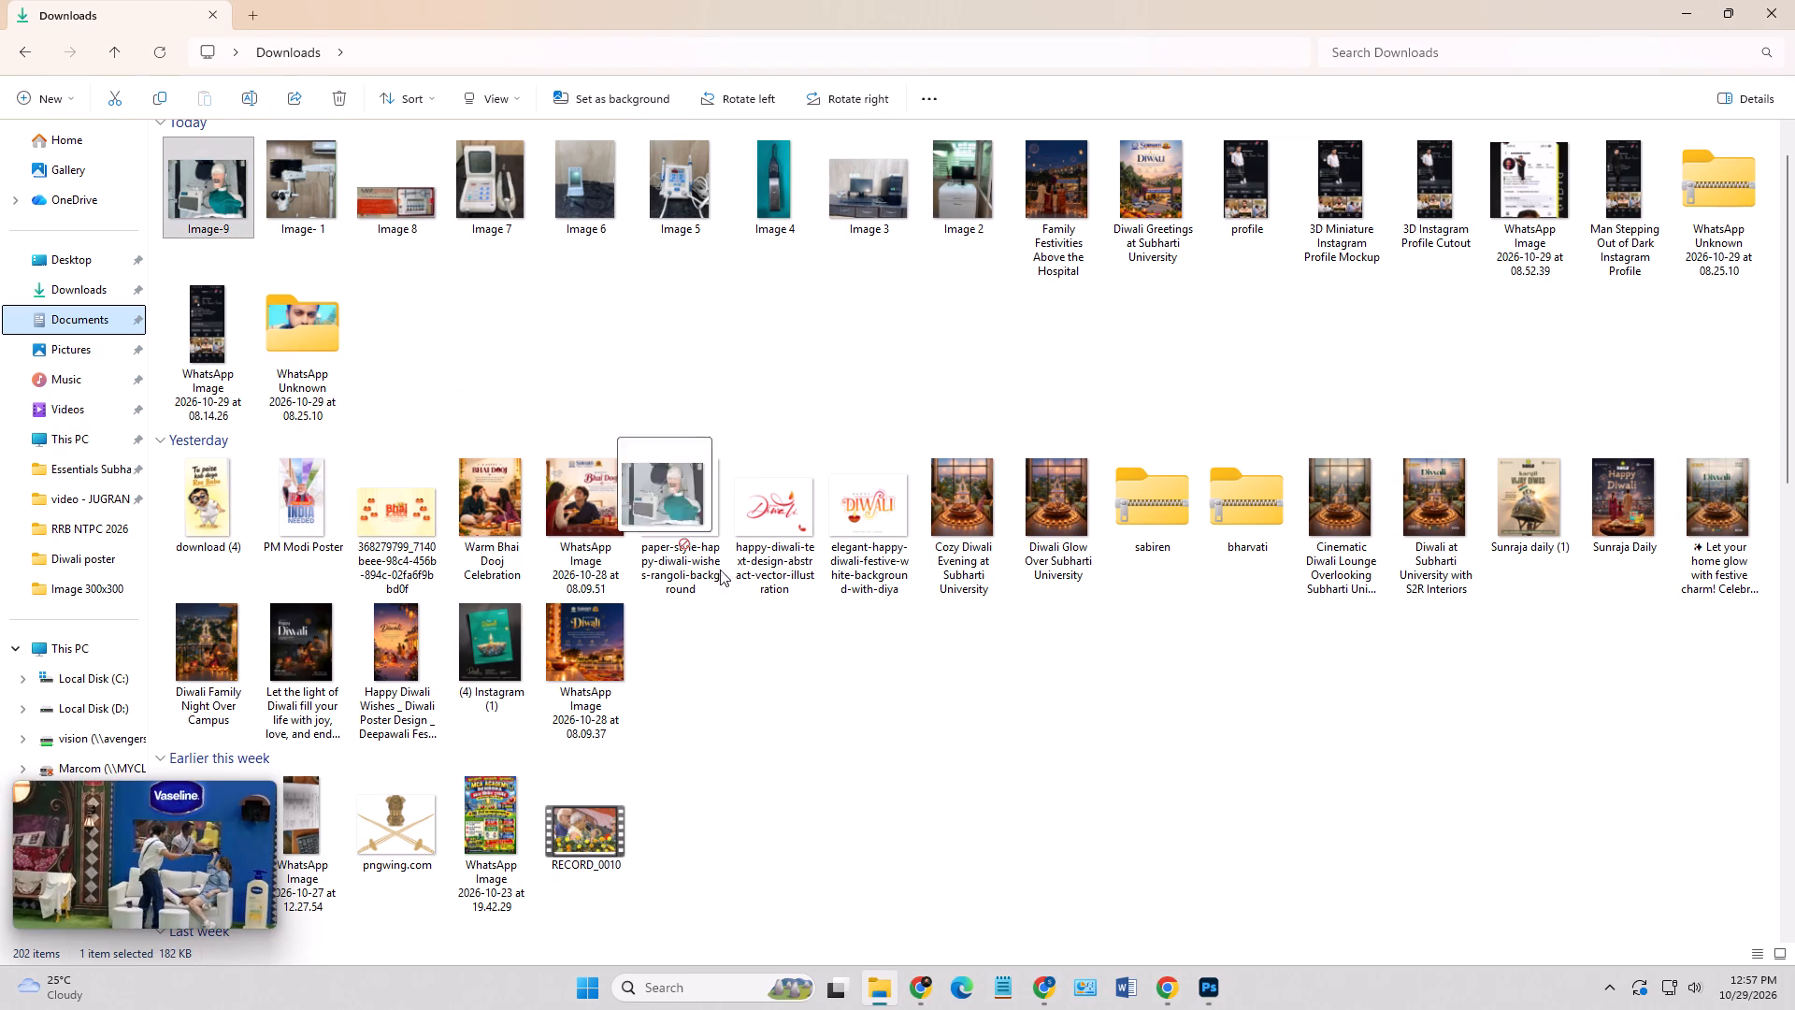
left_click_drag(720, 570, 822, 646)
key("Return")
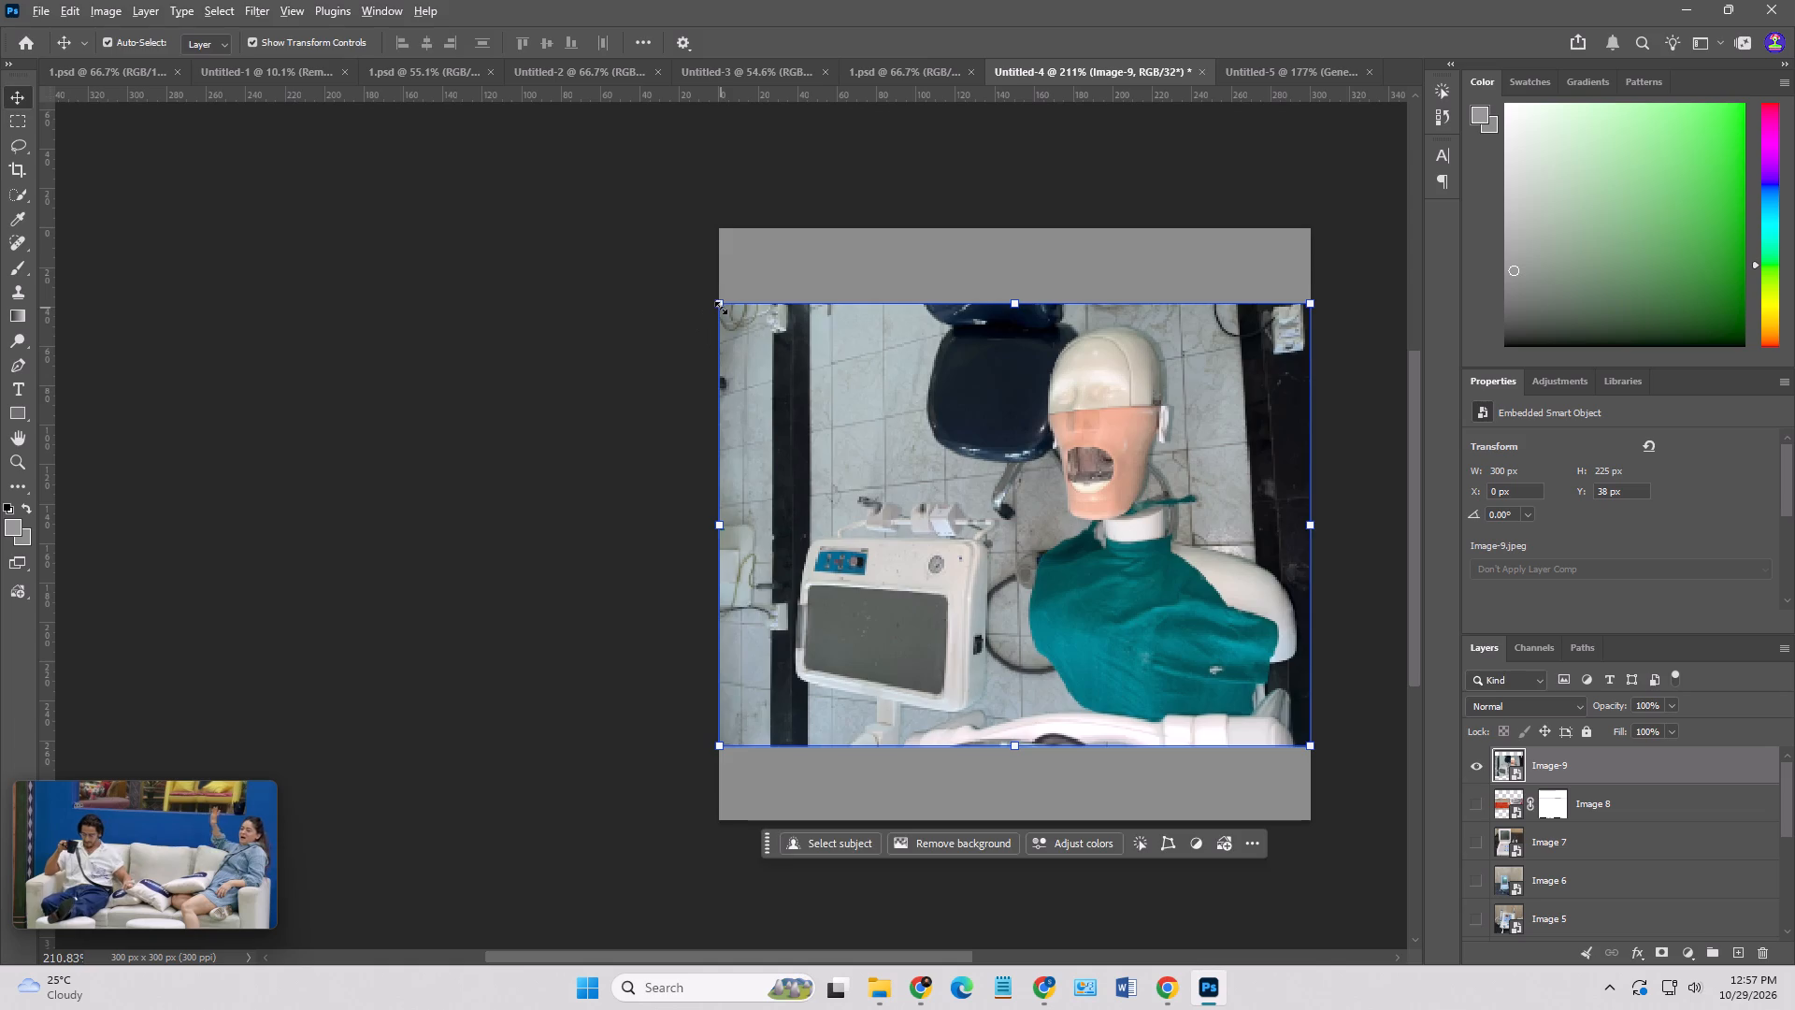
Scale Image-9 proportionally to about 404 × 302 px and shift it slightly right so it covers the whole canvas.
left_click_drag(722, 308, 680, 173, "alt")
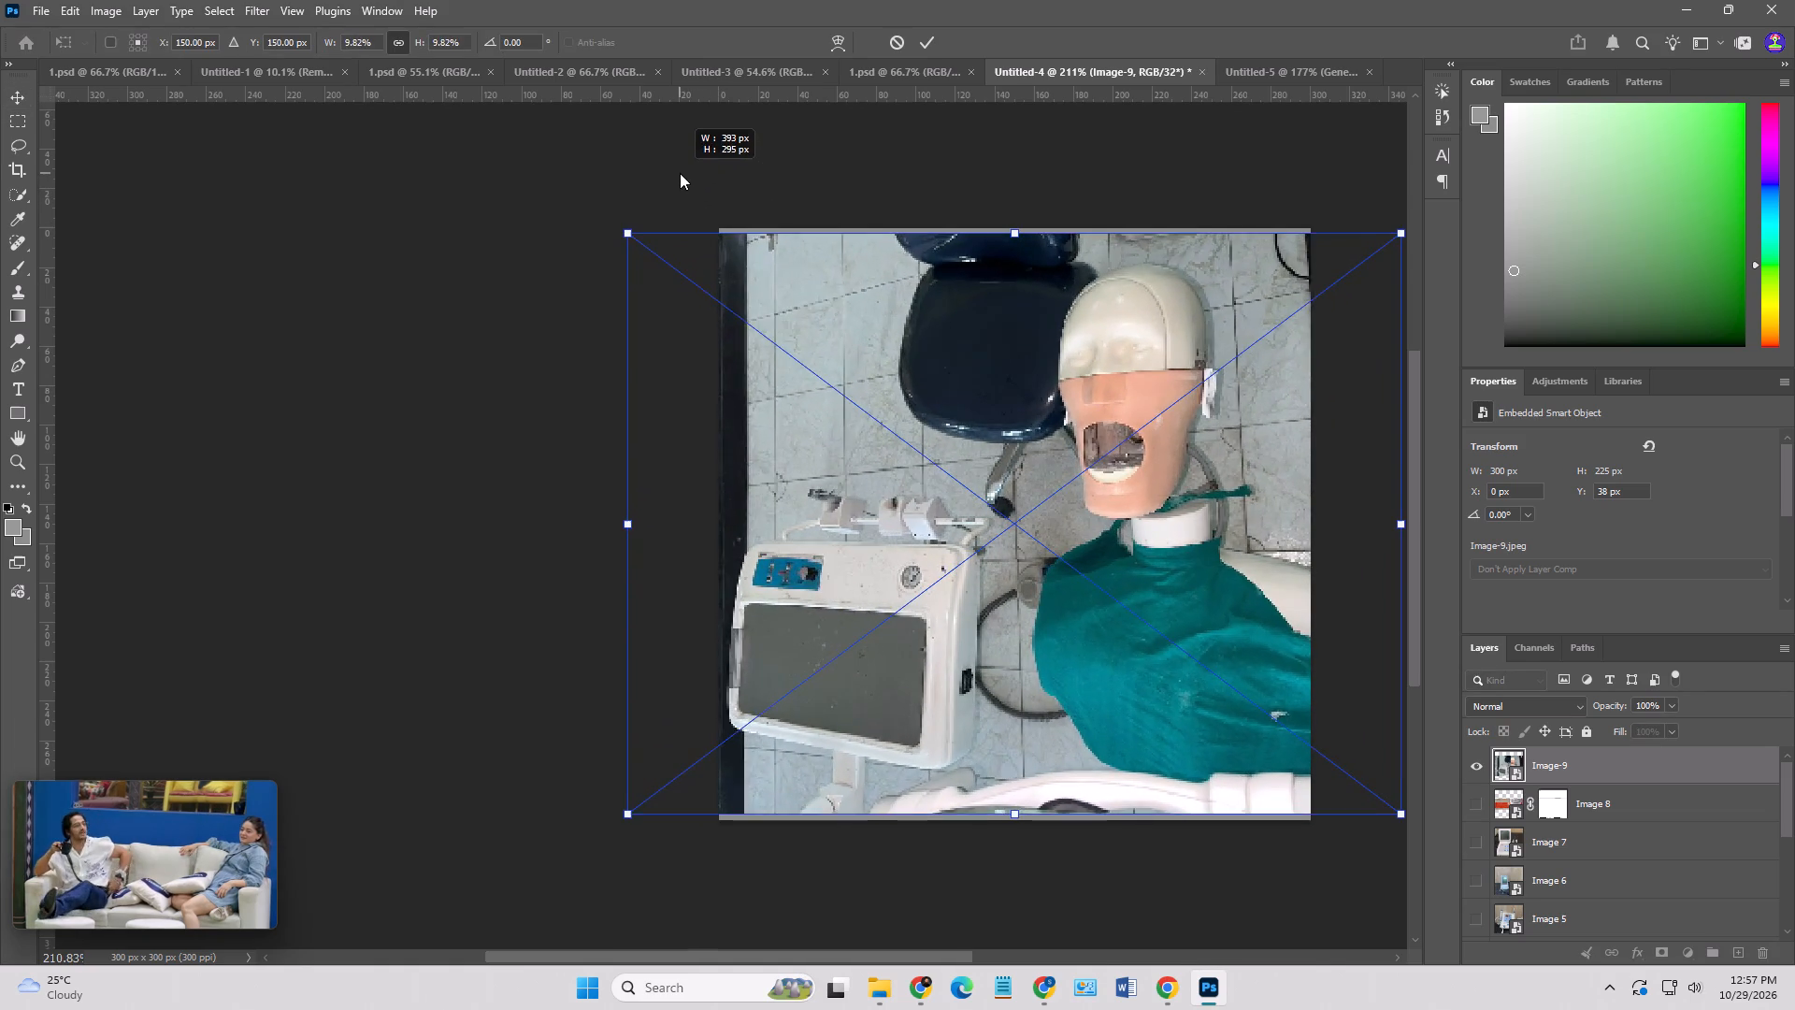
left_click_drag(680, 173, 679, 166, "alt")
left_click_drag(878, 382, 895, 382)
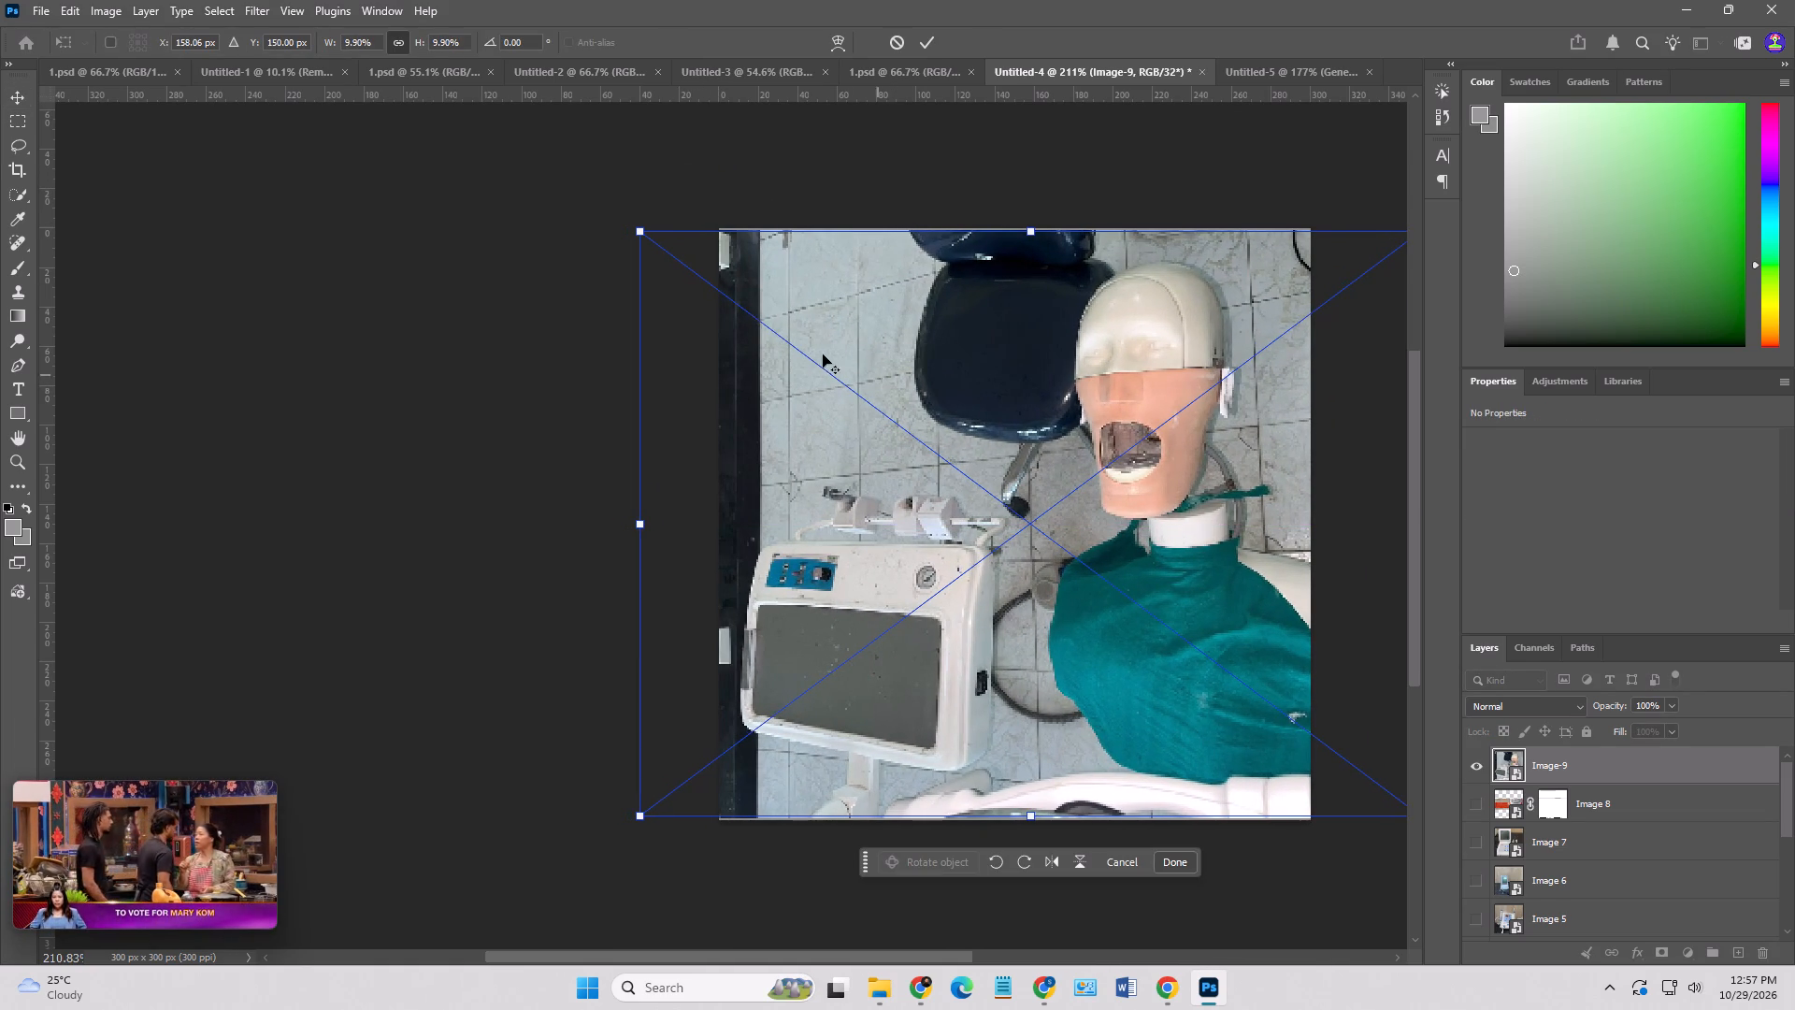
left_click(647, 232, "alt")
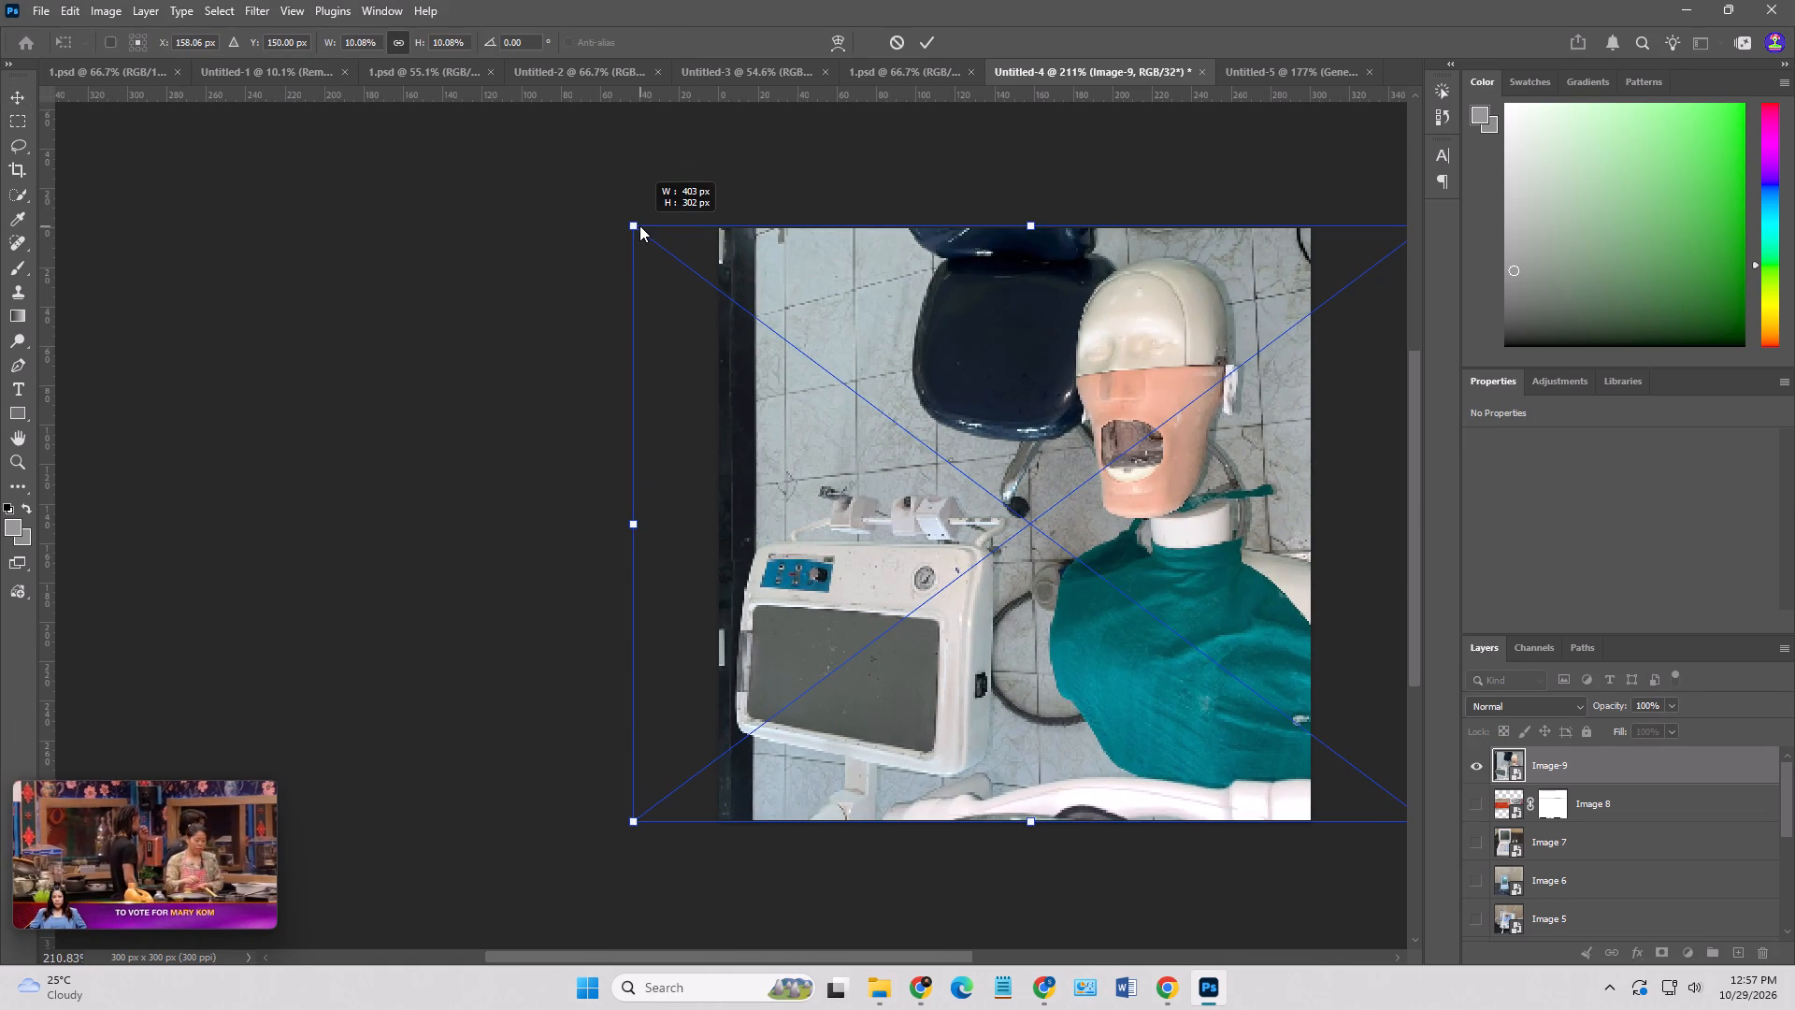
key("Return")
left_click(393, 241)
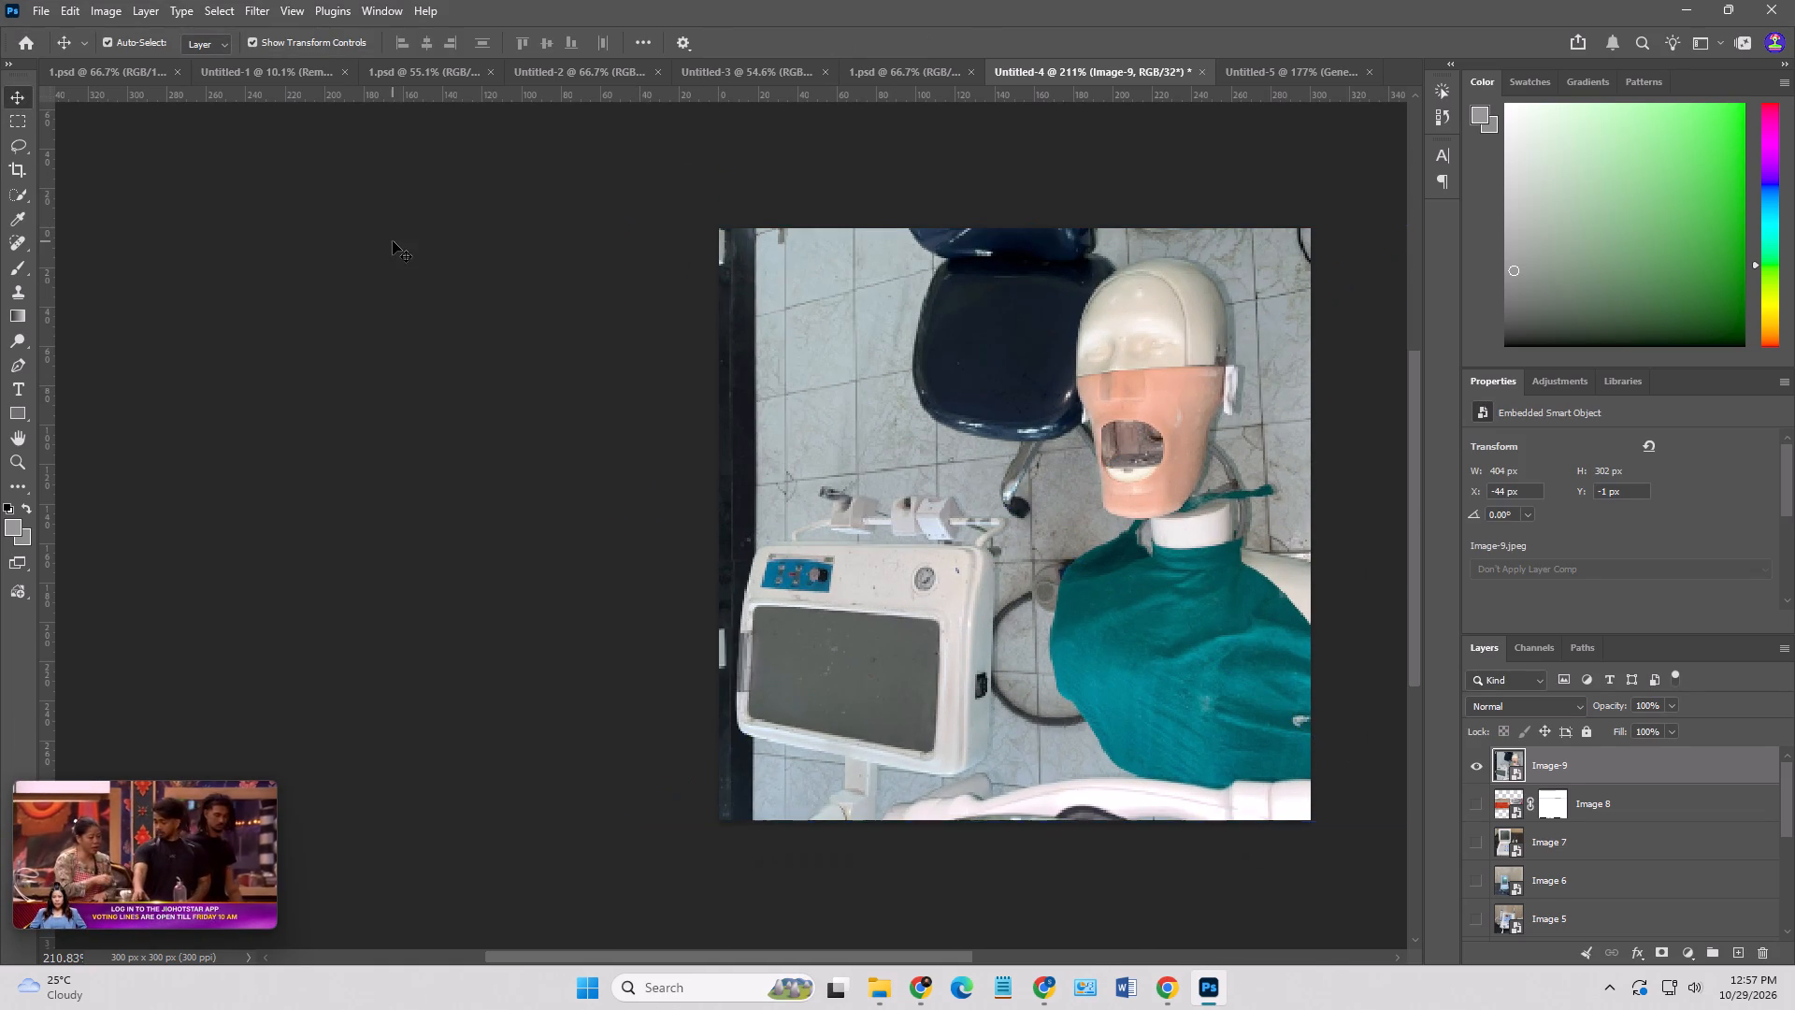
key("ctrl+e")
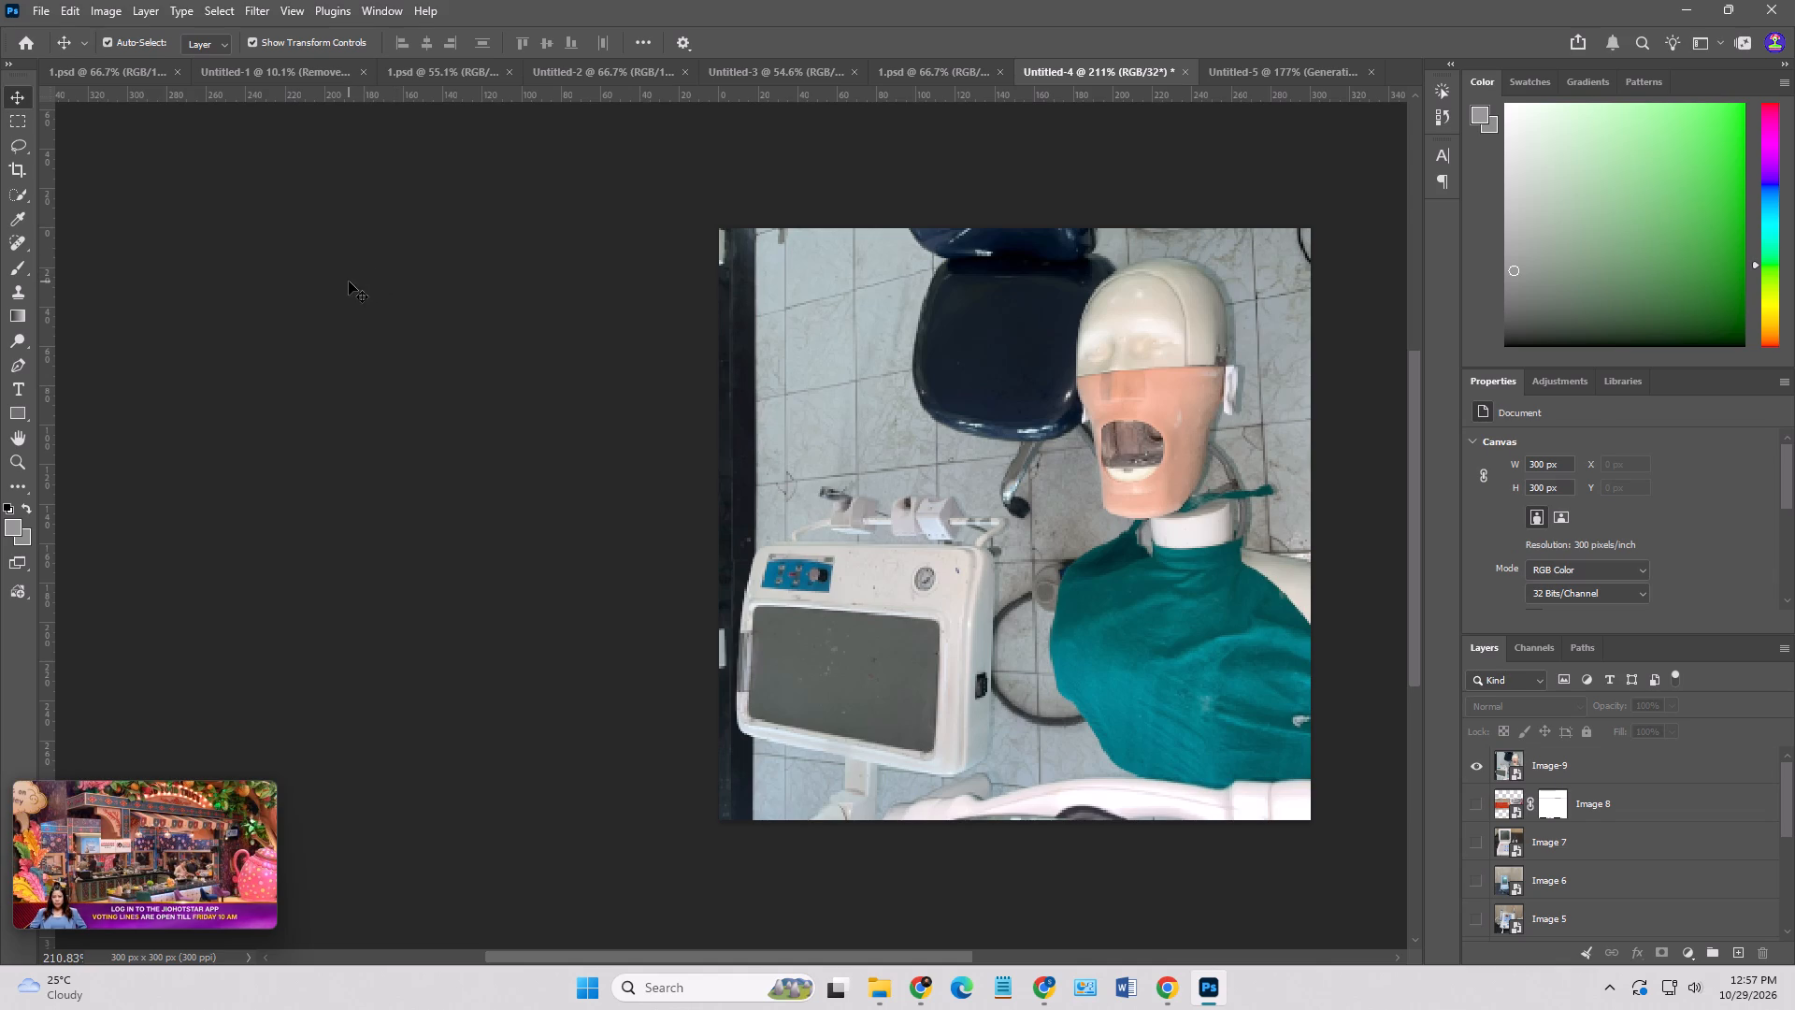
Export the Image-9 composition as a JPG named 9 in the Image 300x300 folder.
left_click(48, 9)
left_click(139, 336)
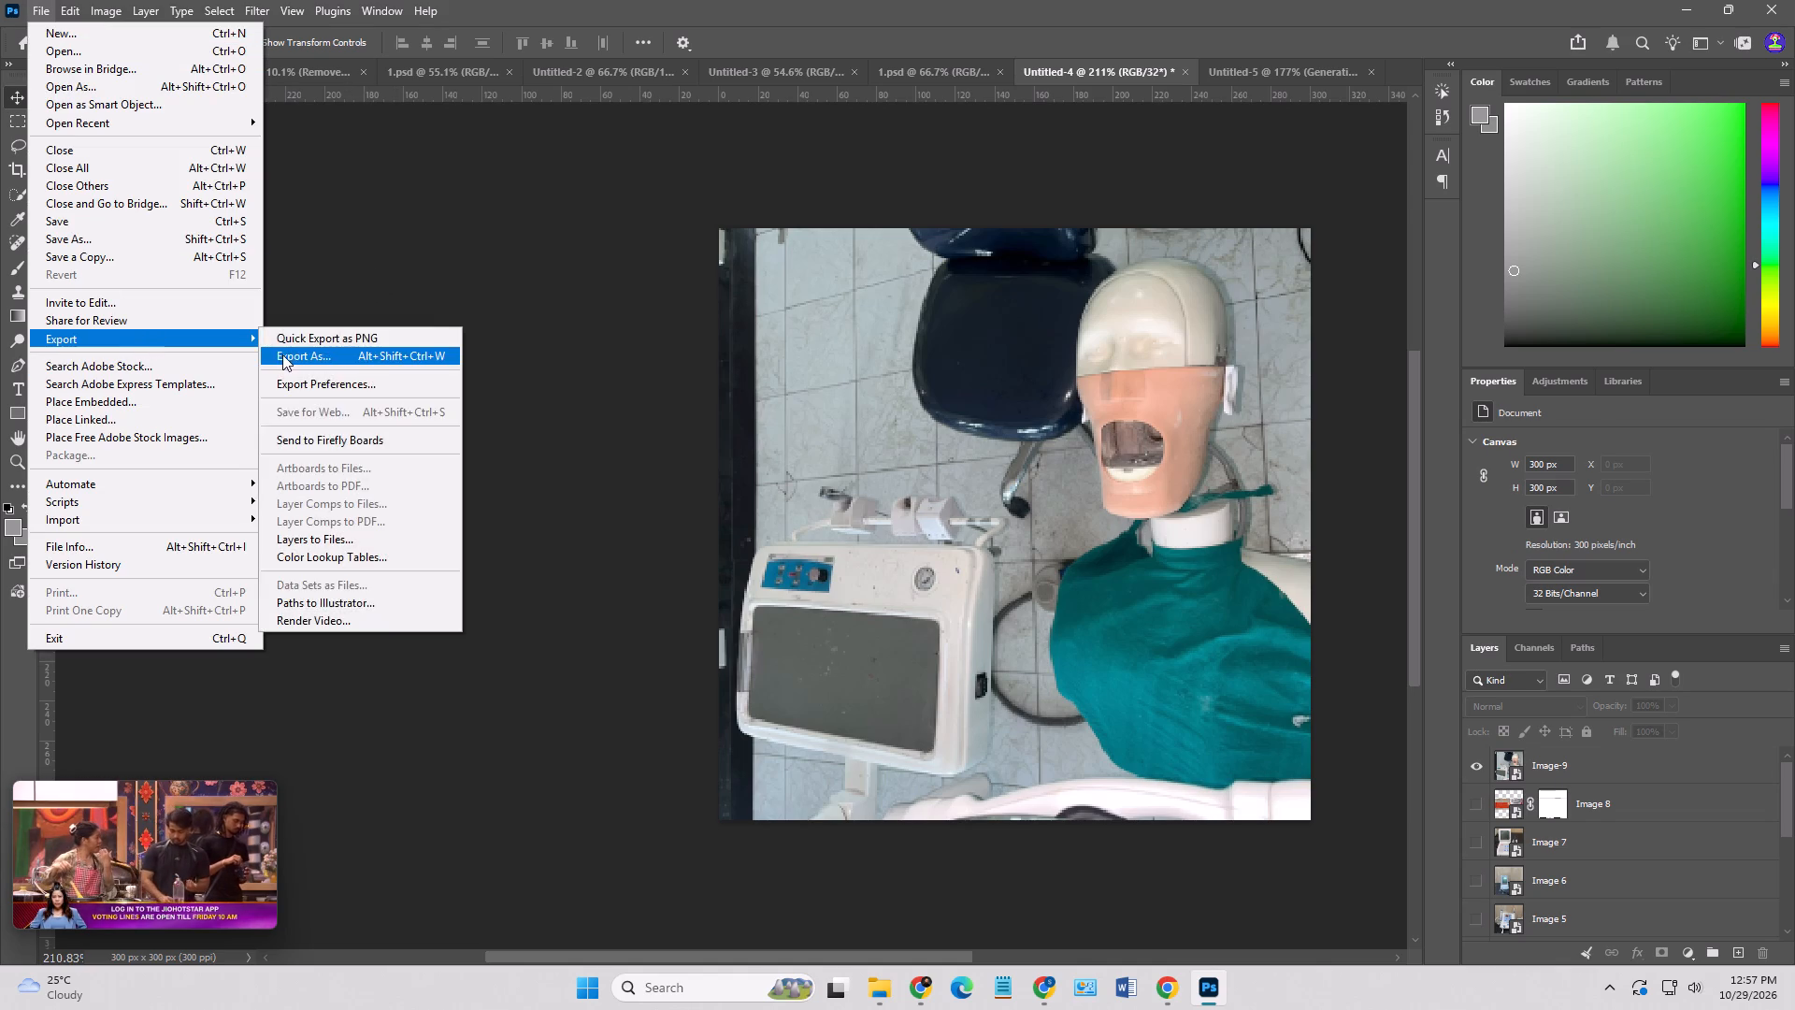
left_click(282, 354)
left_click(1558, 884)
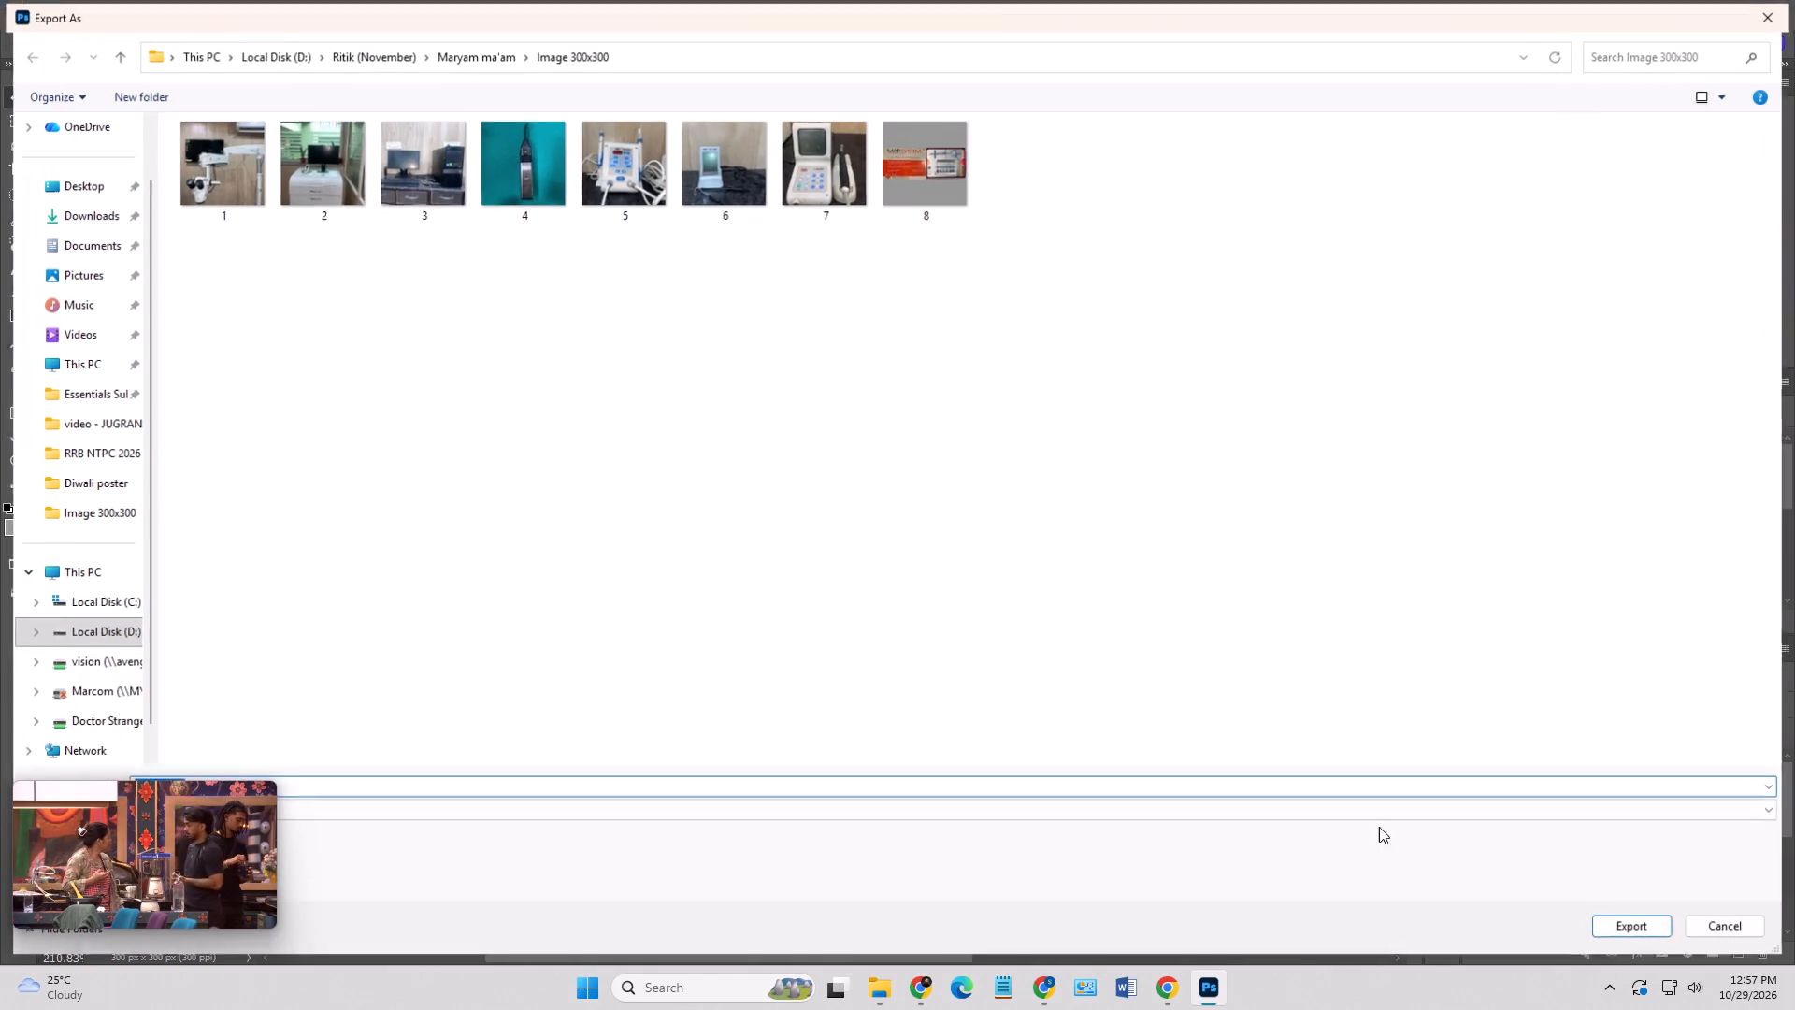
key("9")
key("Return")
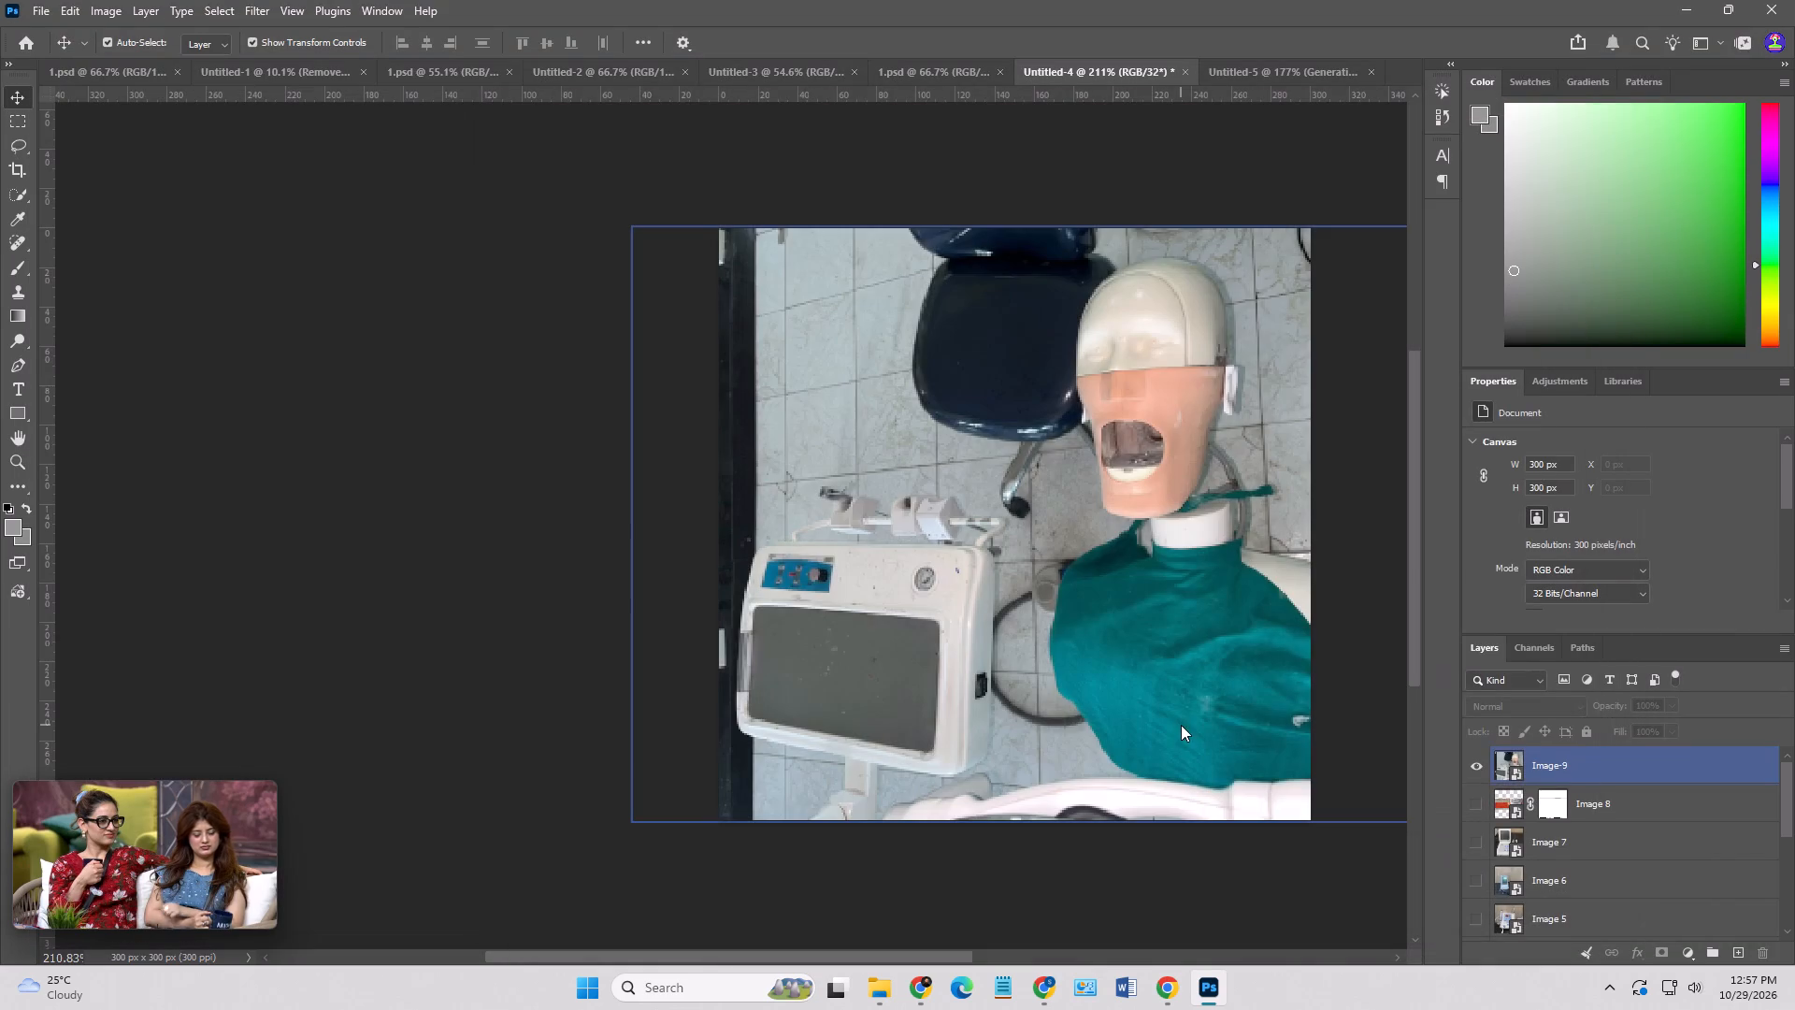
Switch to the Chrome window showing the ENDO folder in Google Drive.
left_click(1167, 992)
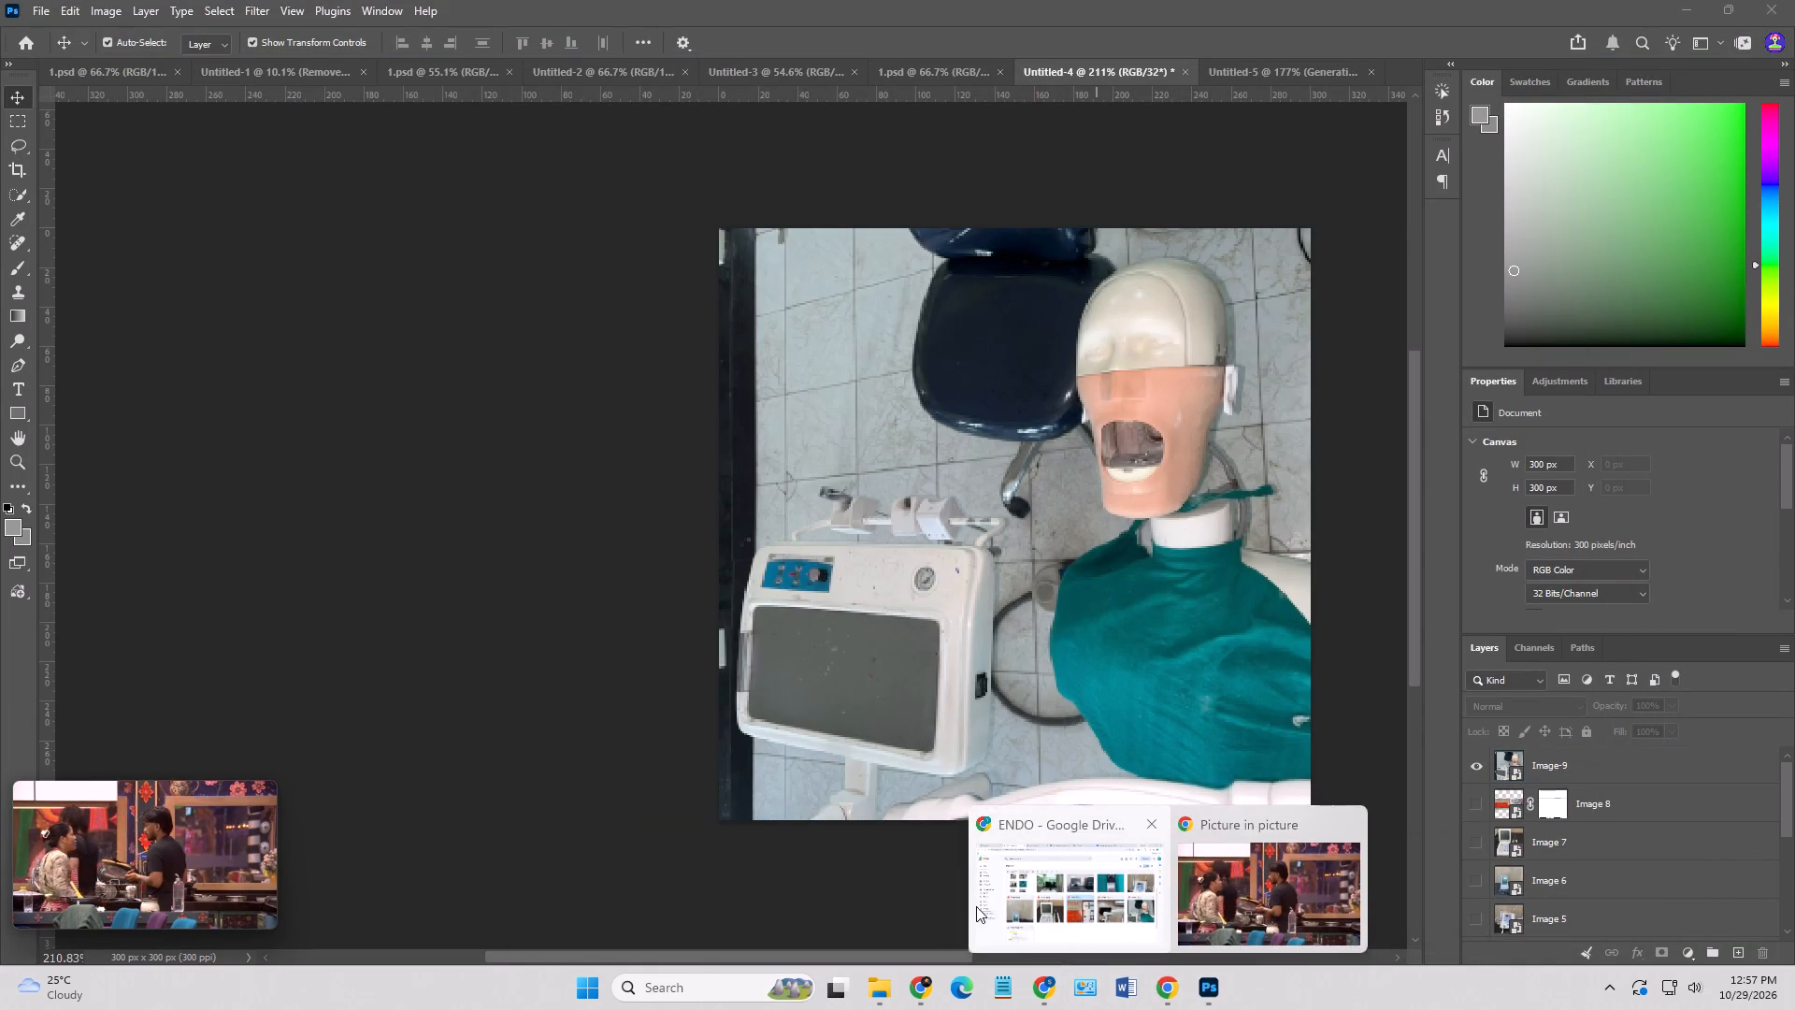
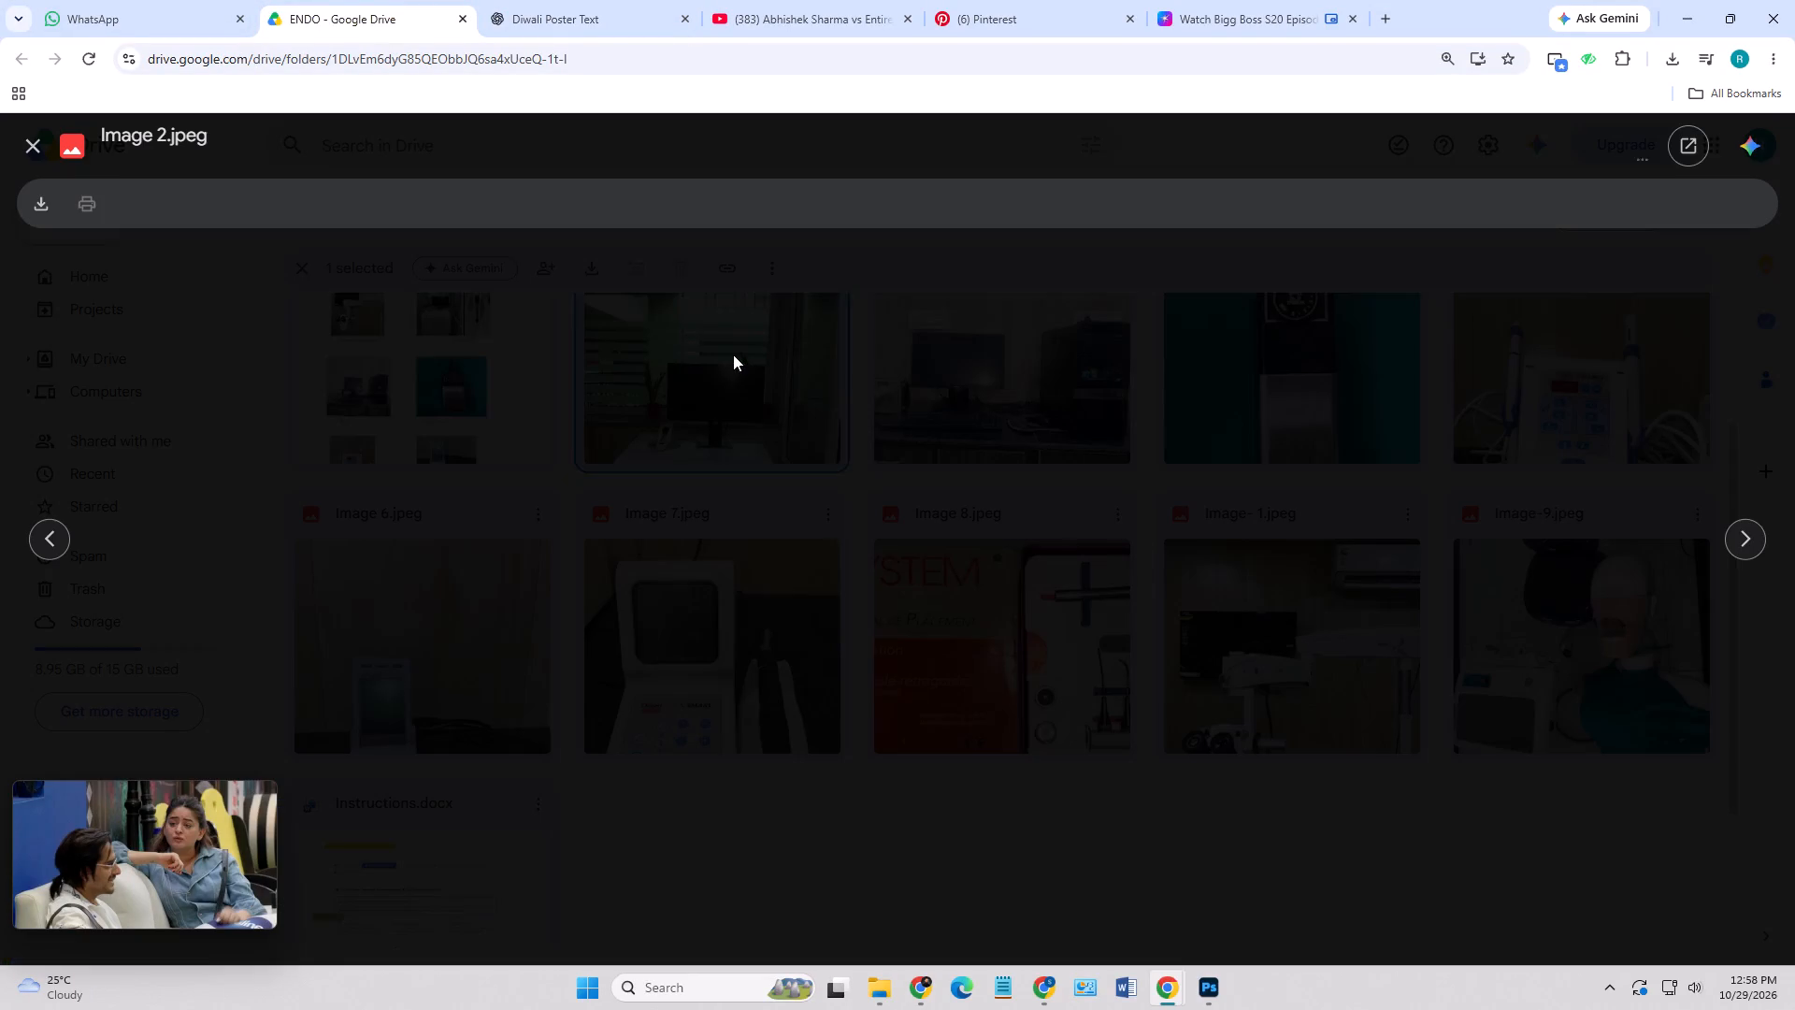
Examine the Image 2.jpeg preview up close and as a whole, and close it.
scroll(950, 584, "up", 19)
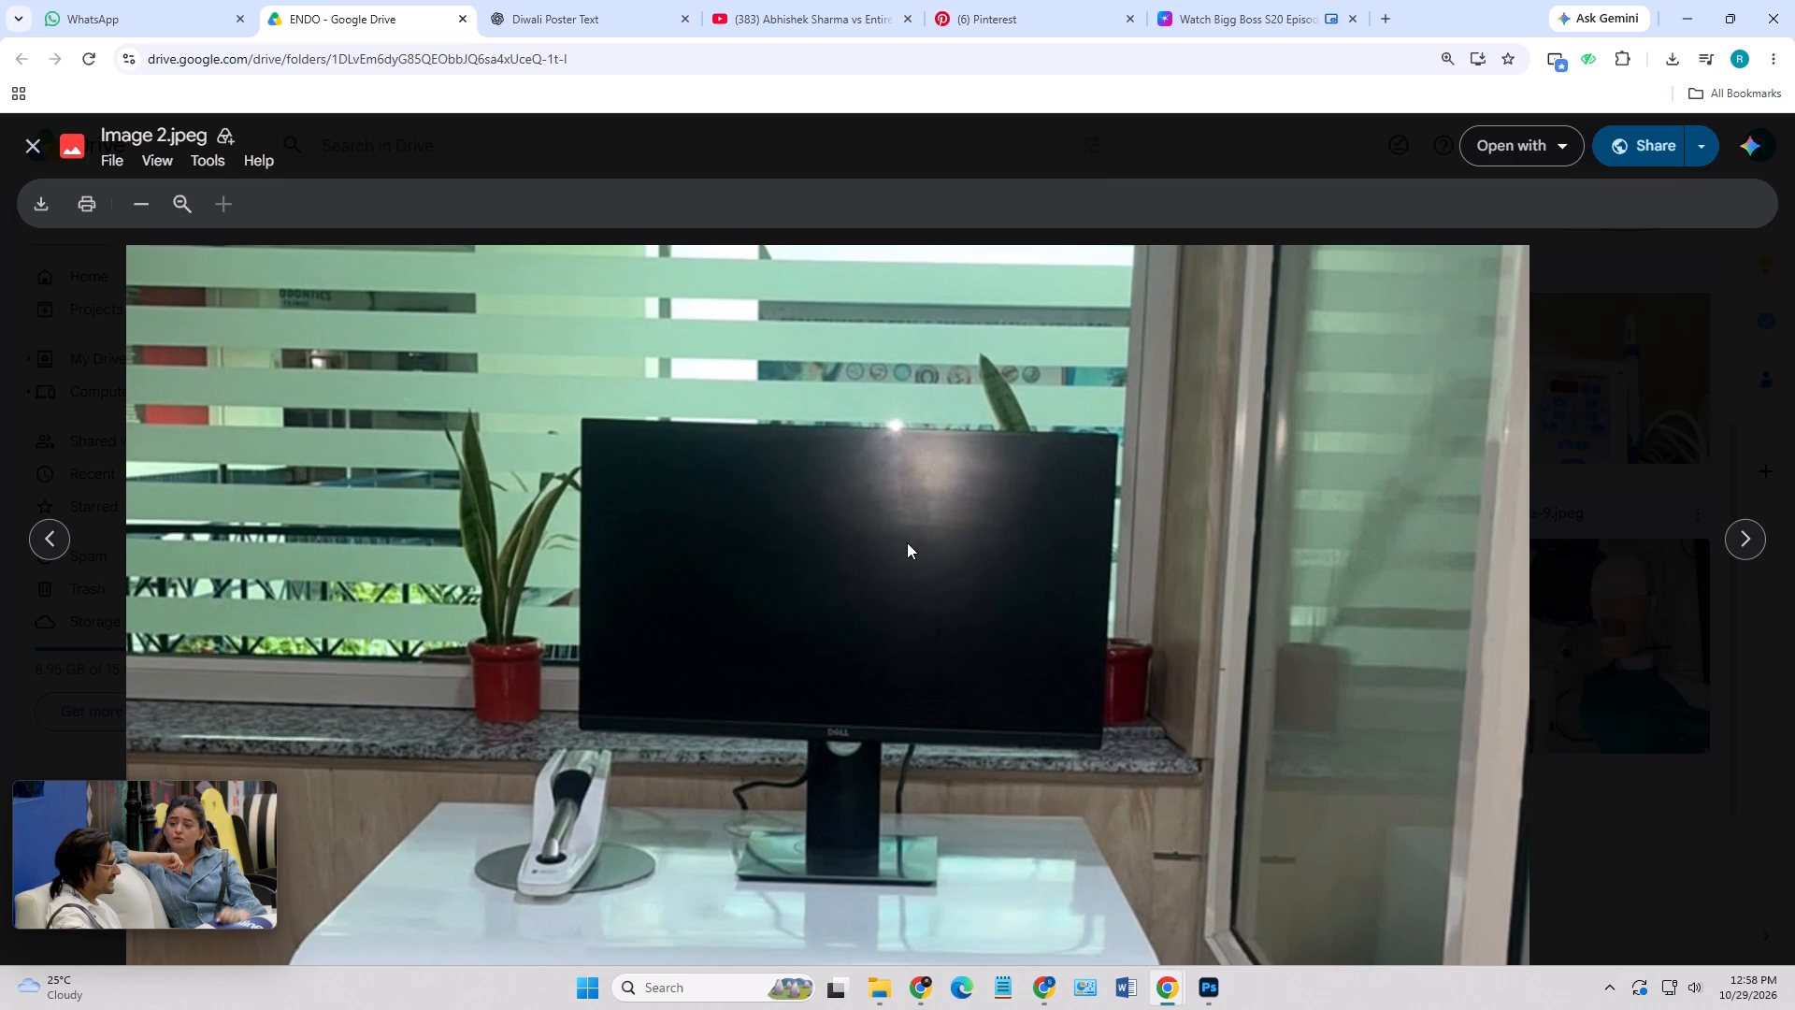
scroll(907, 542, "down", 9)
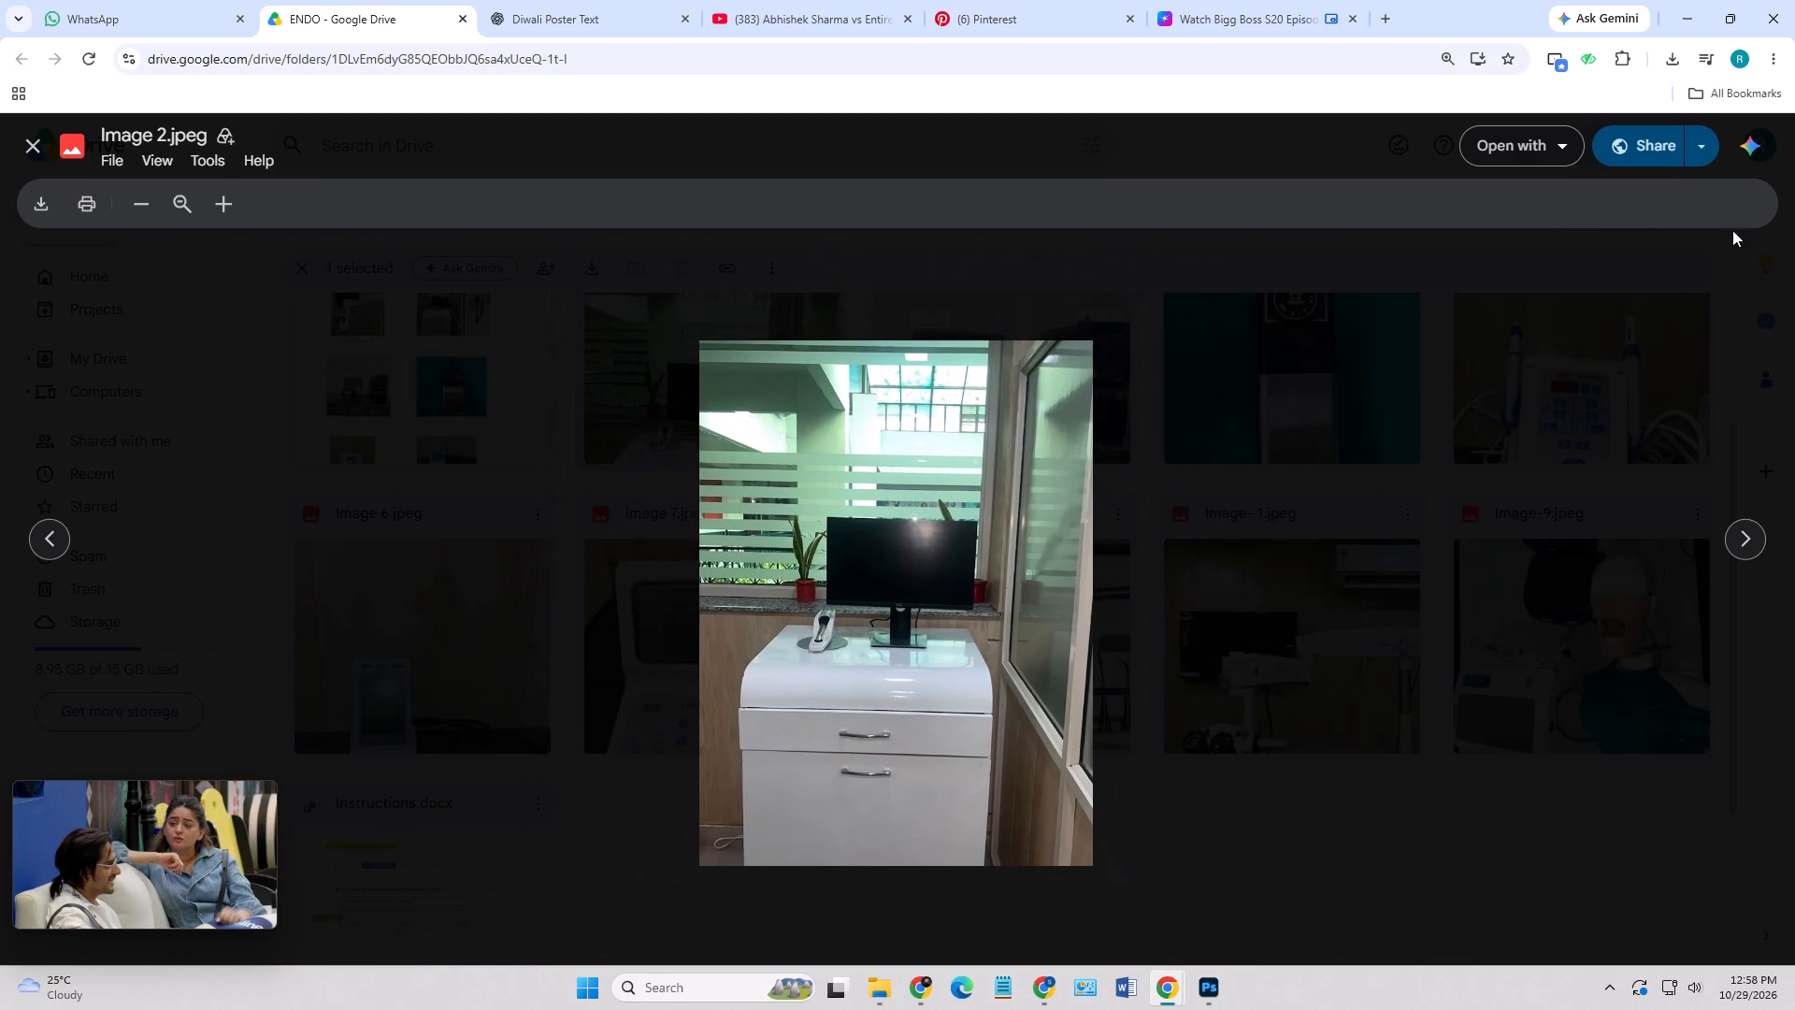
left_click(42, 144)
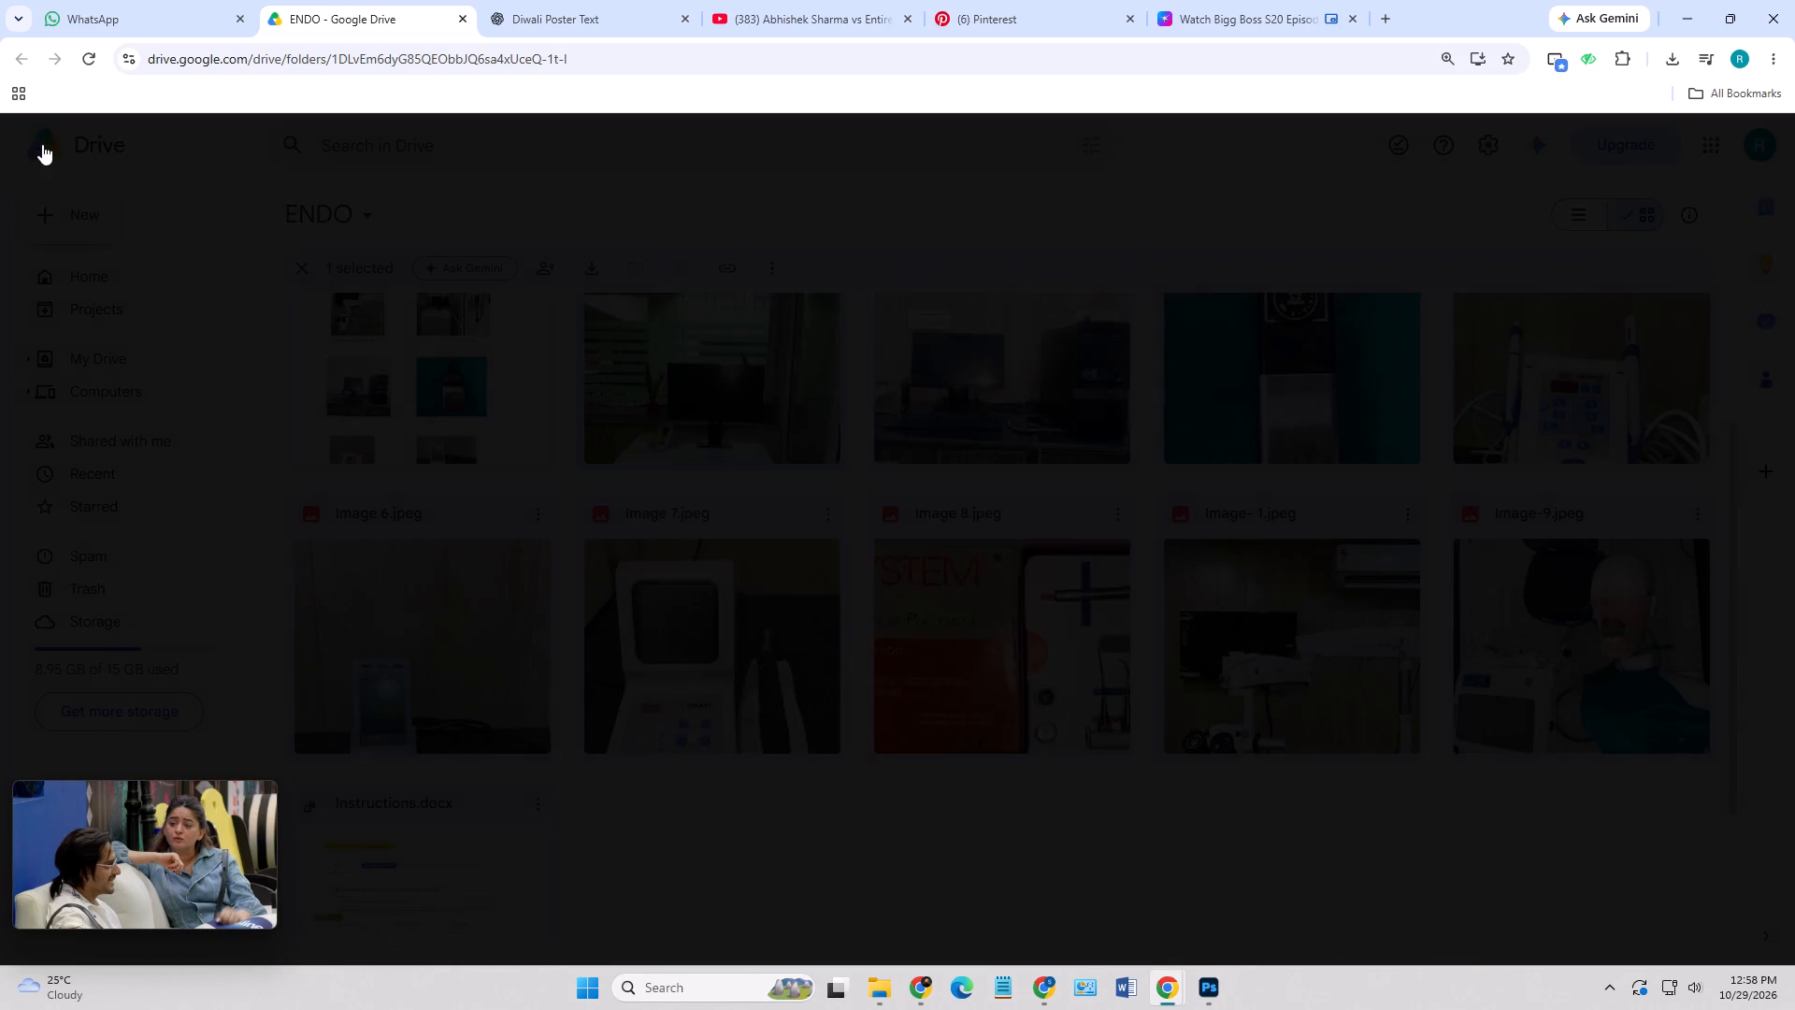
Look through the suggested files on the Drive home page and briefly preview the biotin - v2.mp4 video.
left_click(131, 273)
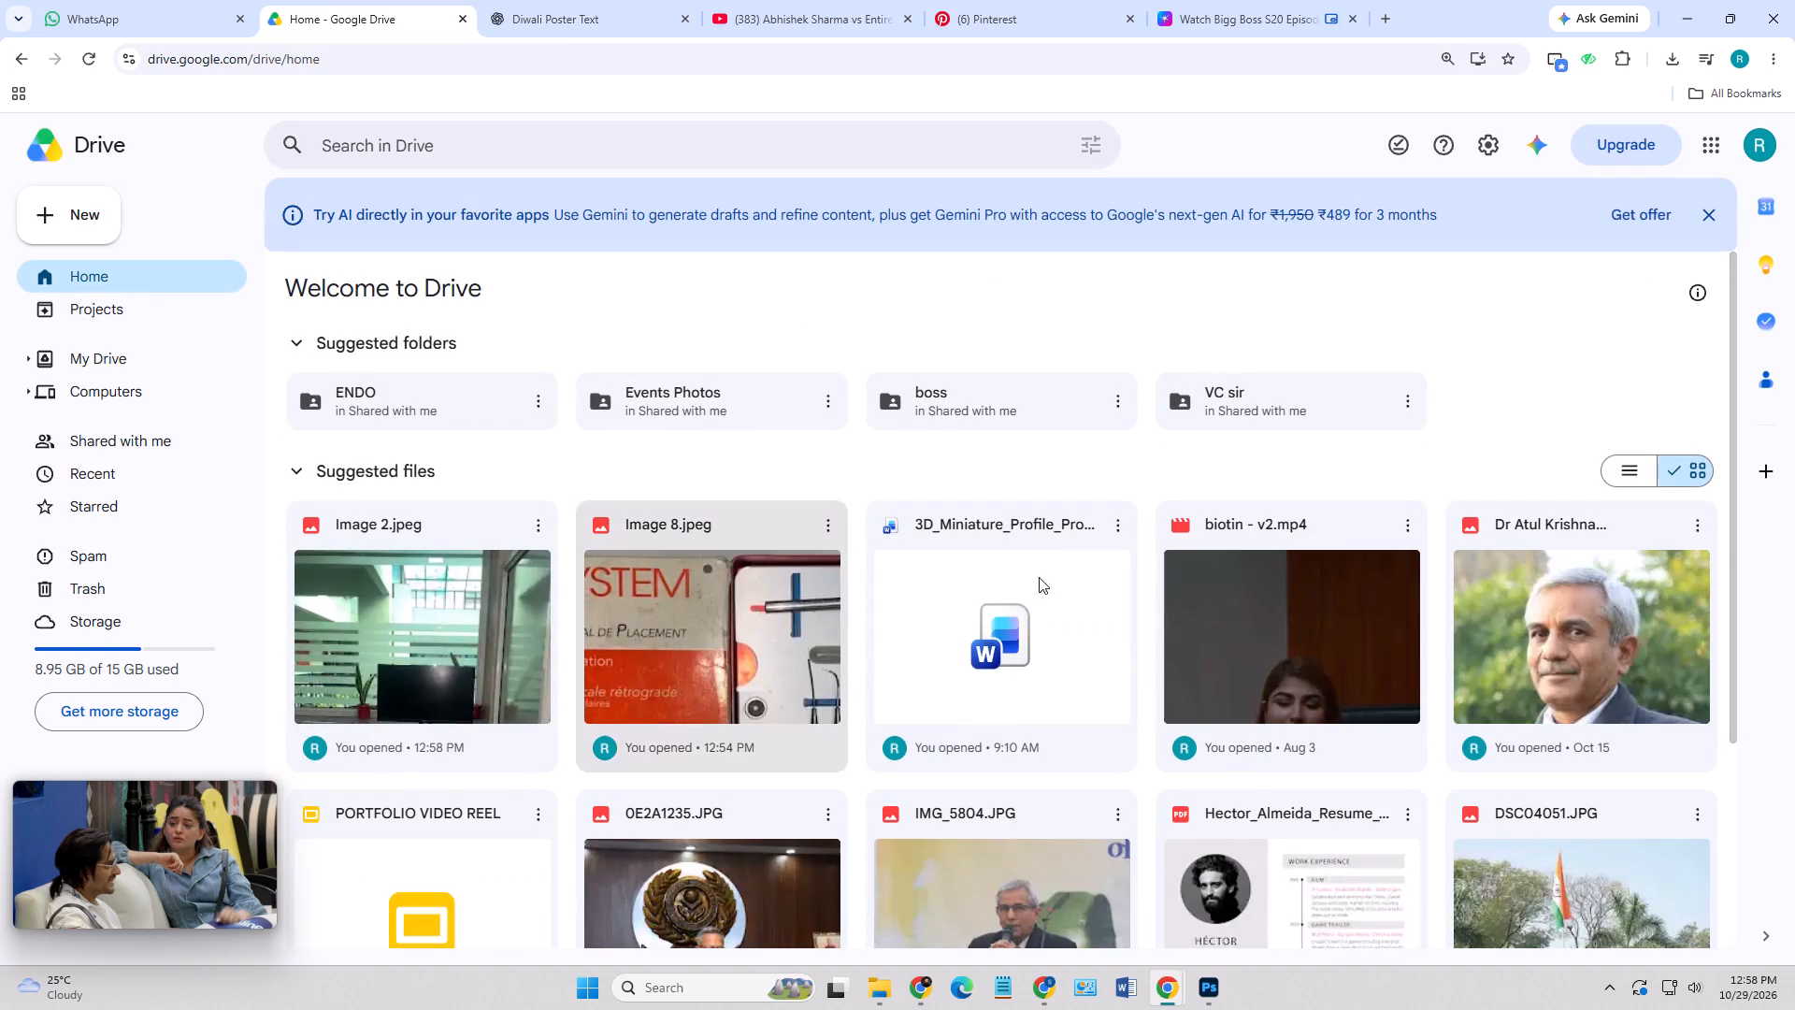
scroll(1076, 581, "down", 5)
scroll(1076, 581, "up", 2)
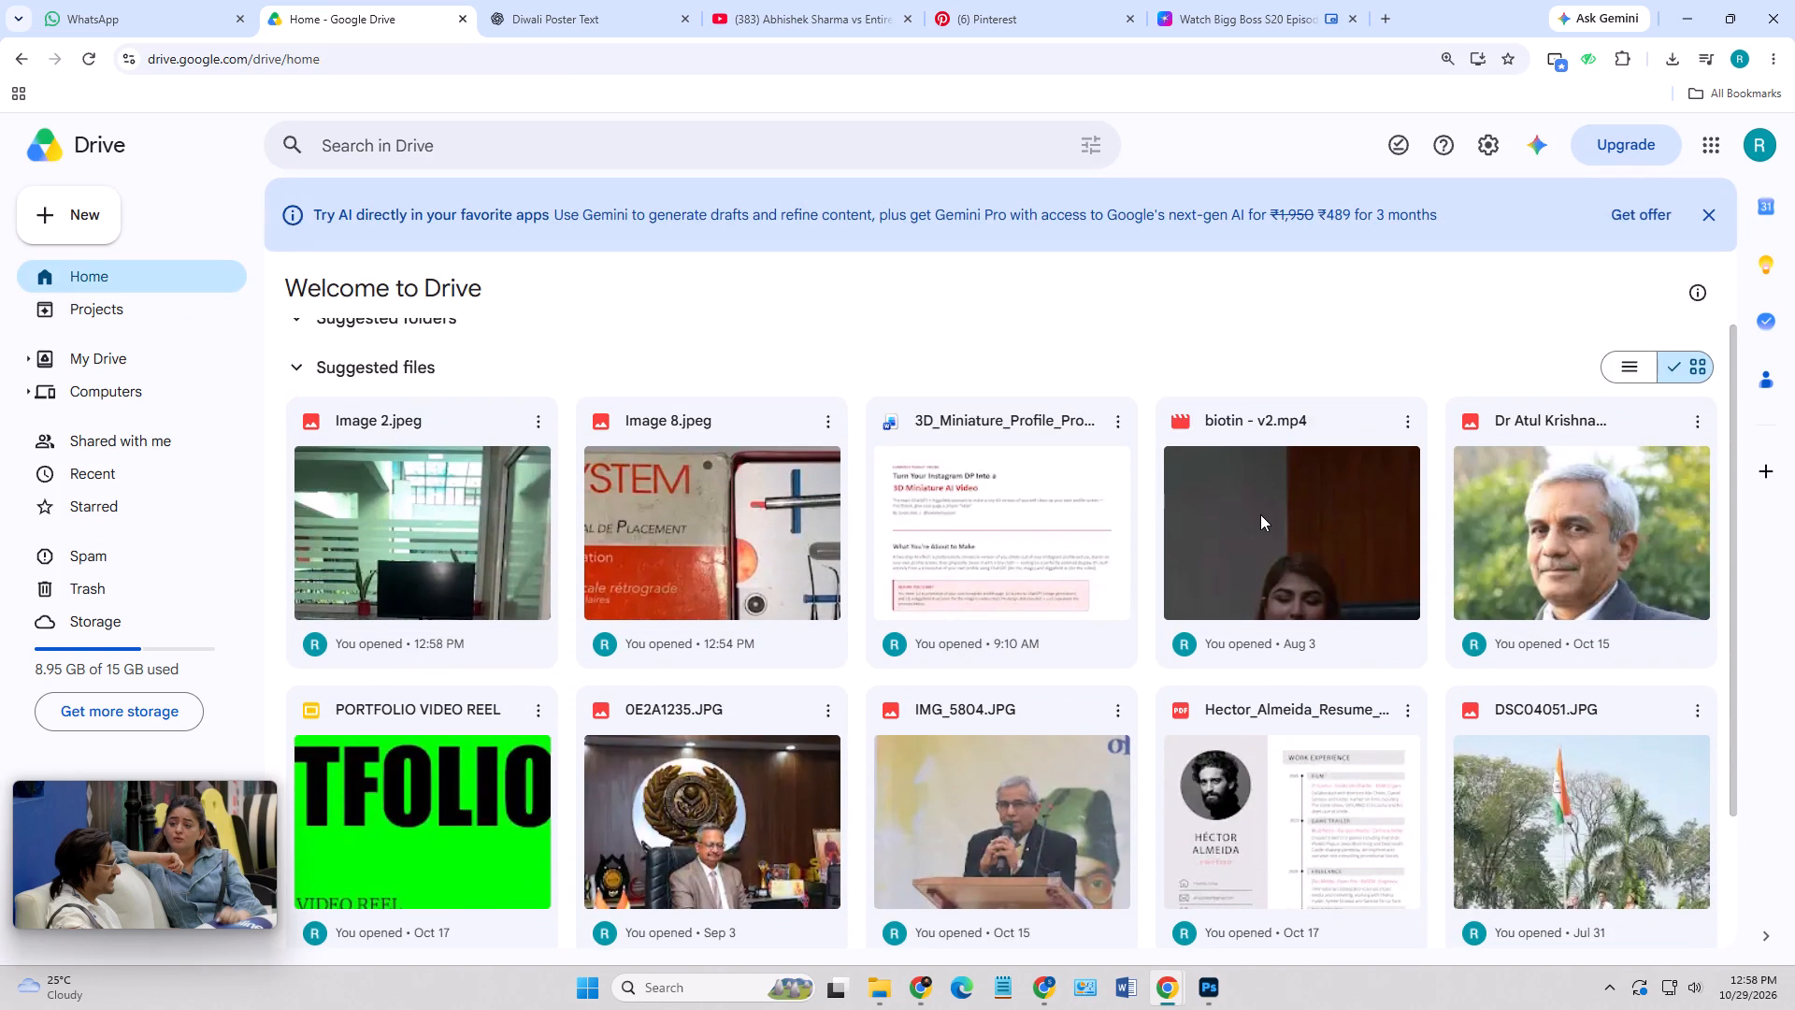
double_click(1260, 514)
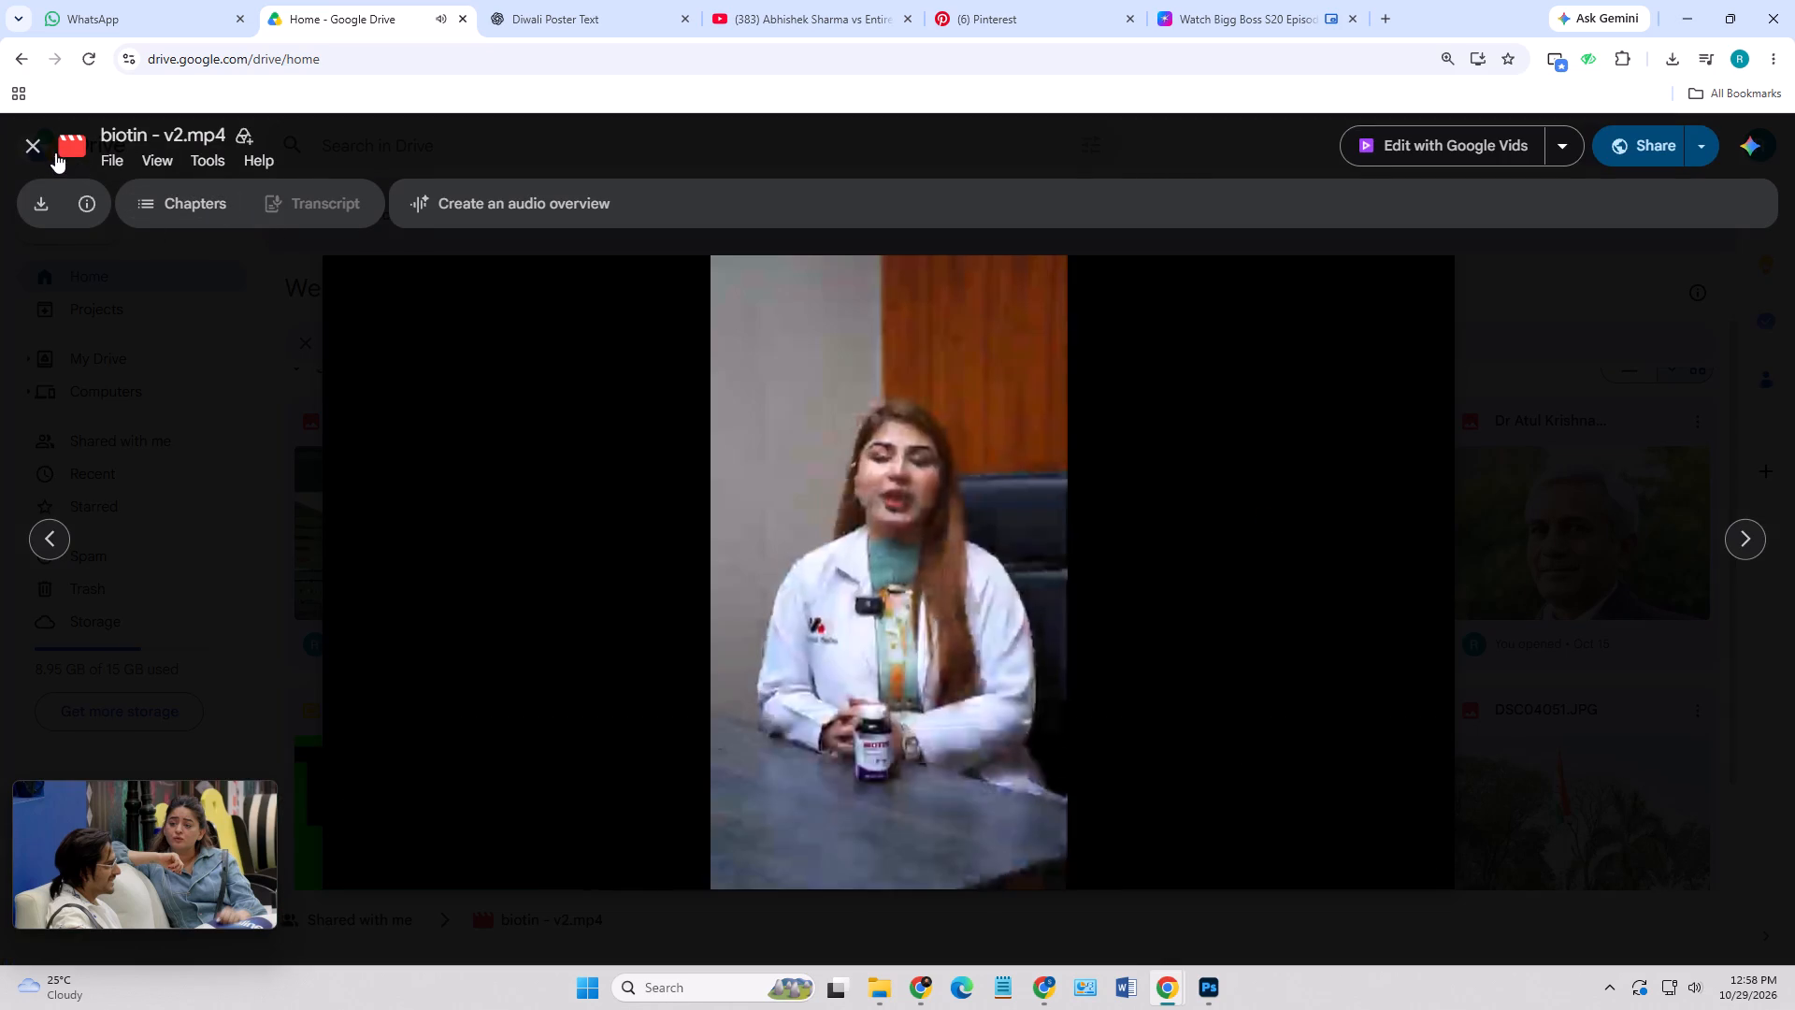
left_click(45, 147)
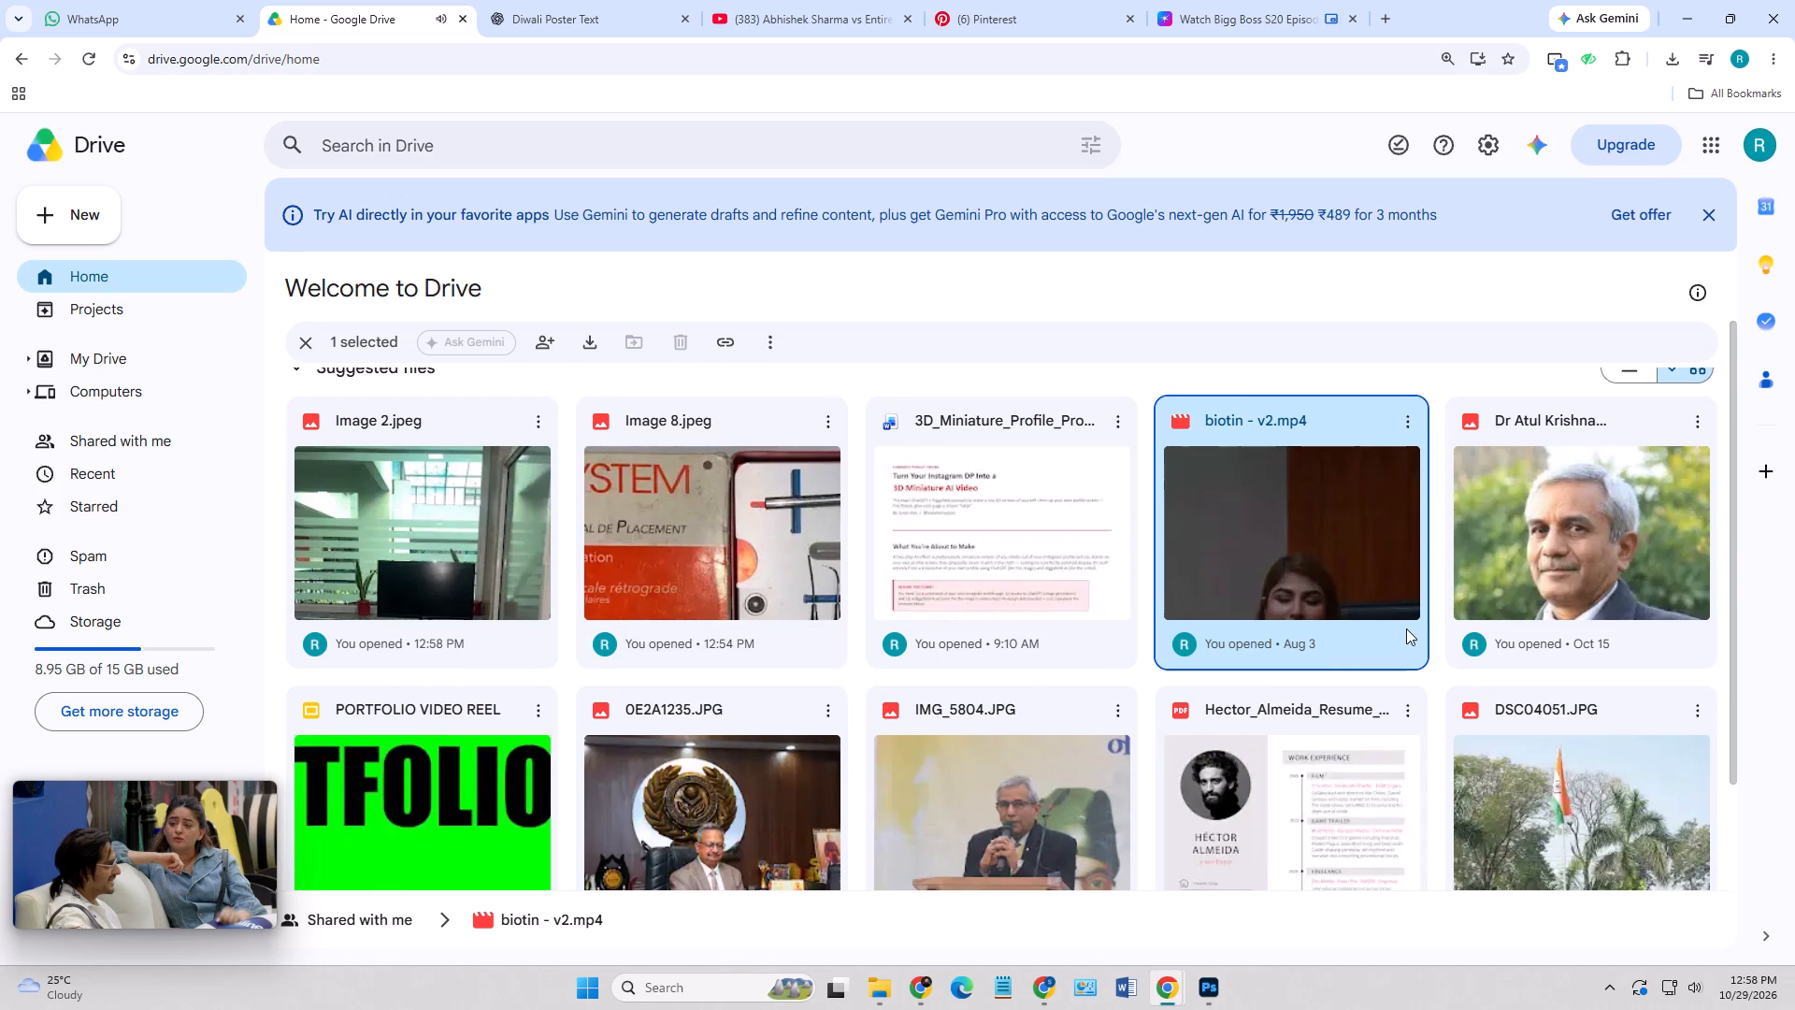
scroll(1406, 628, "down", 9)
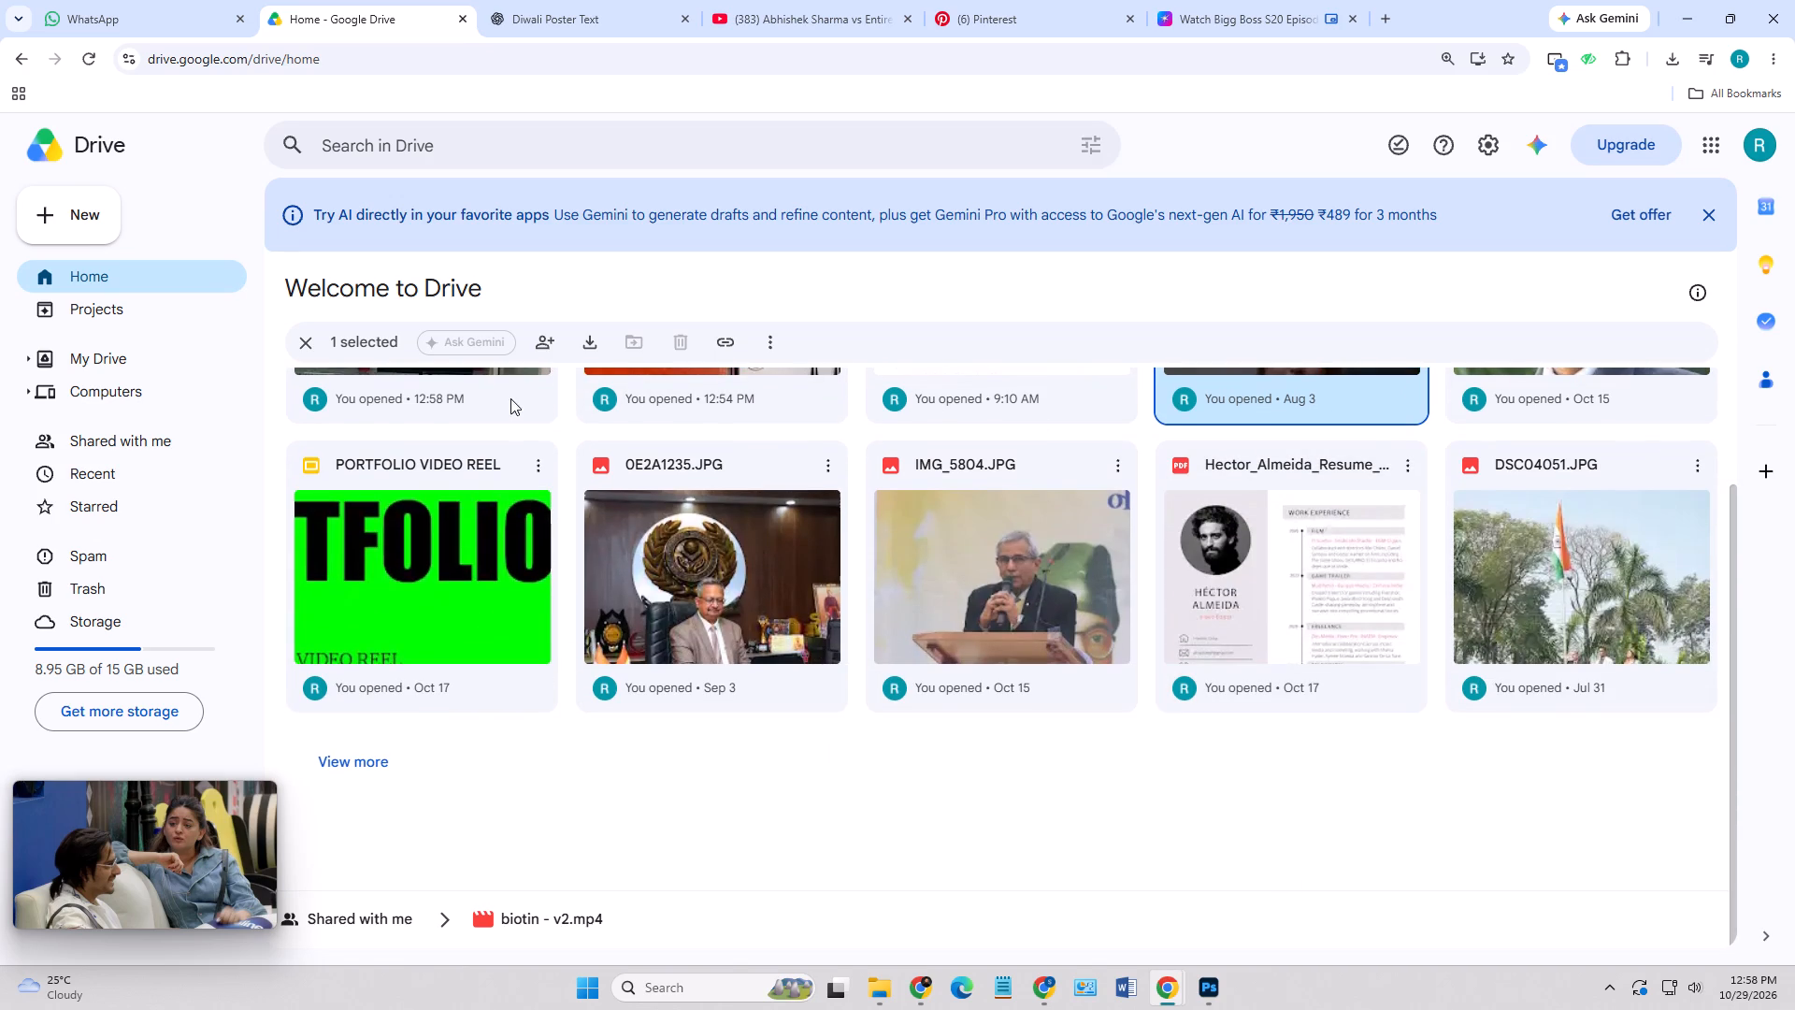
scroll(460, 385, "up", 3)
scroll(683, 368, "up", 8)
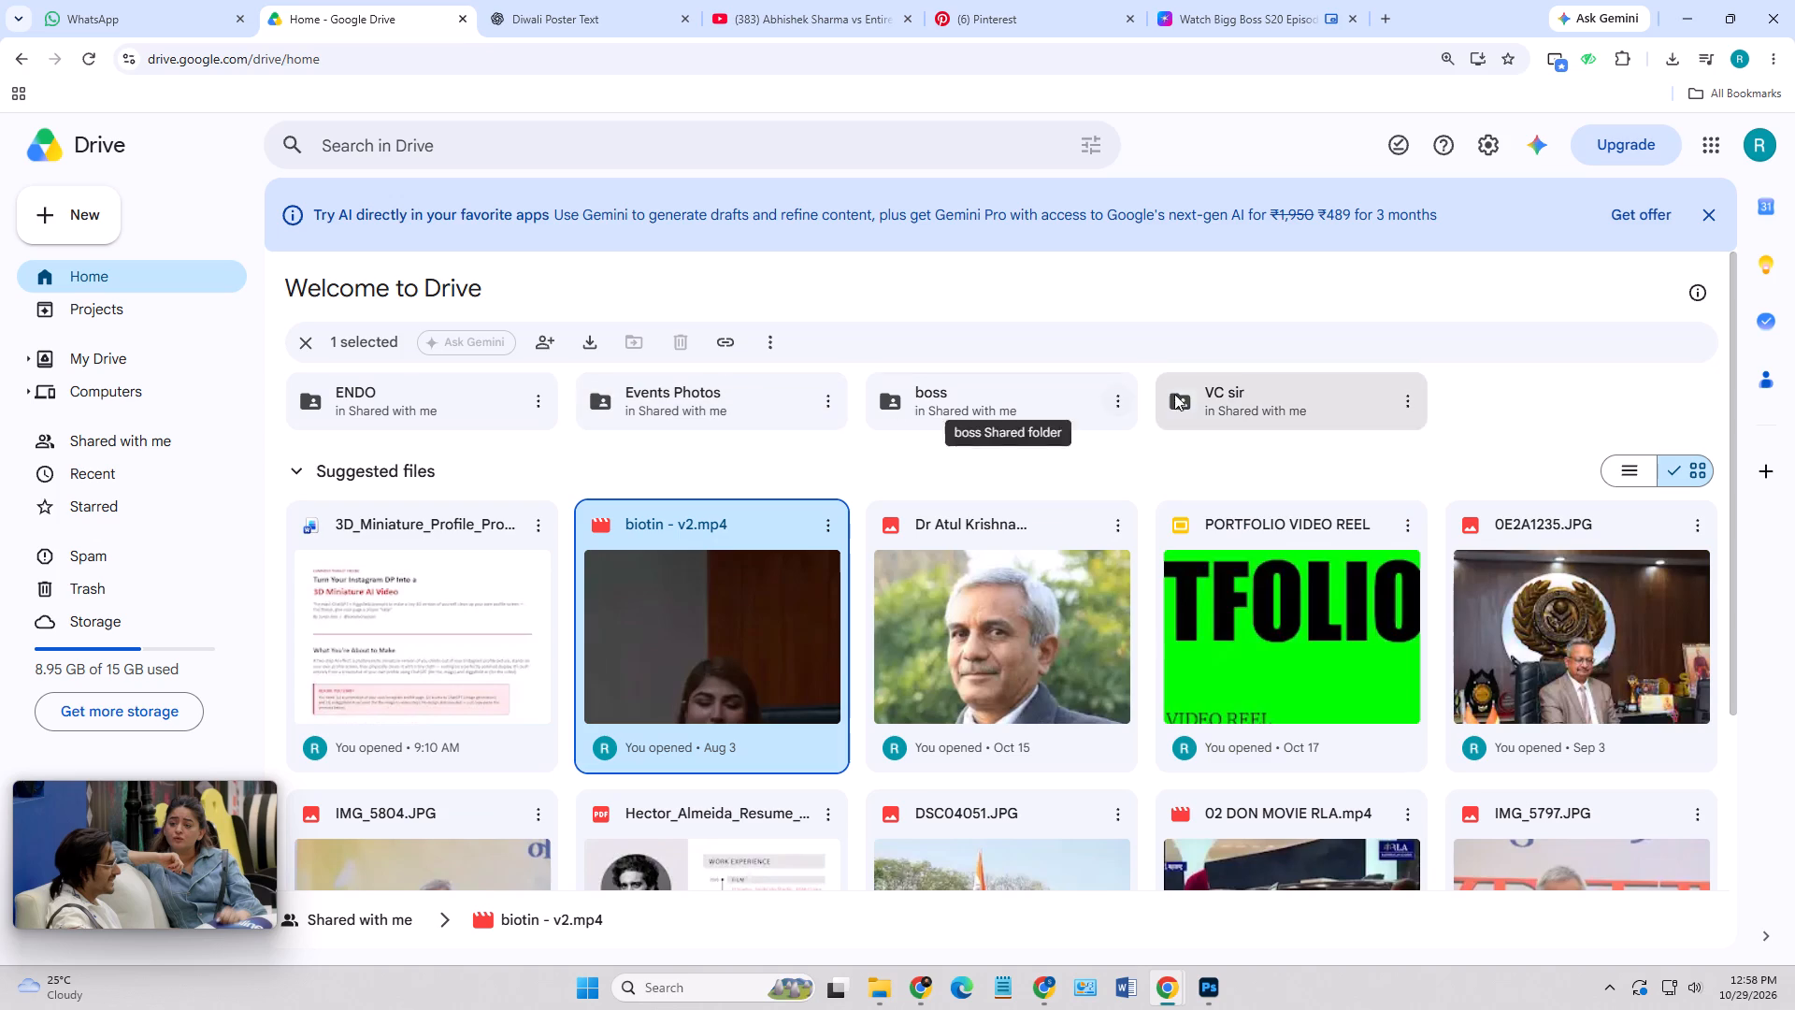